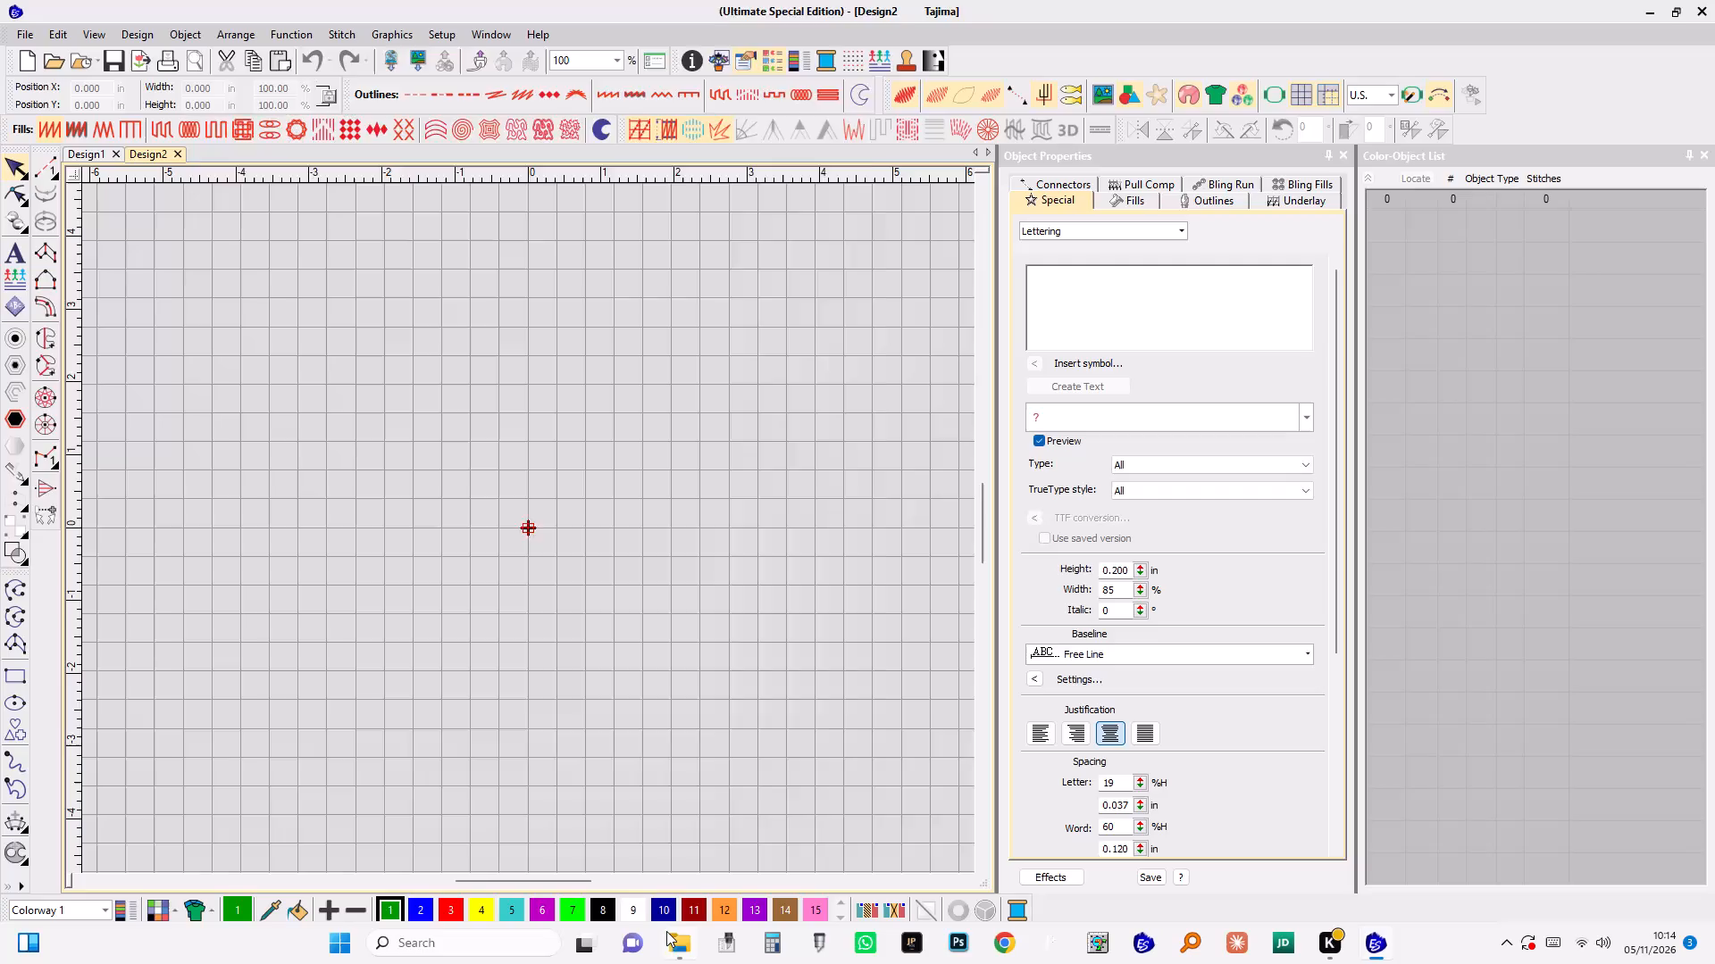
pyautogui.click(293, 526)
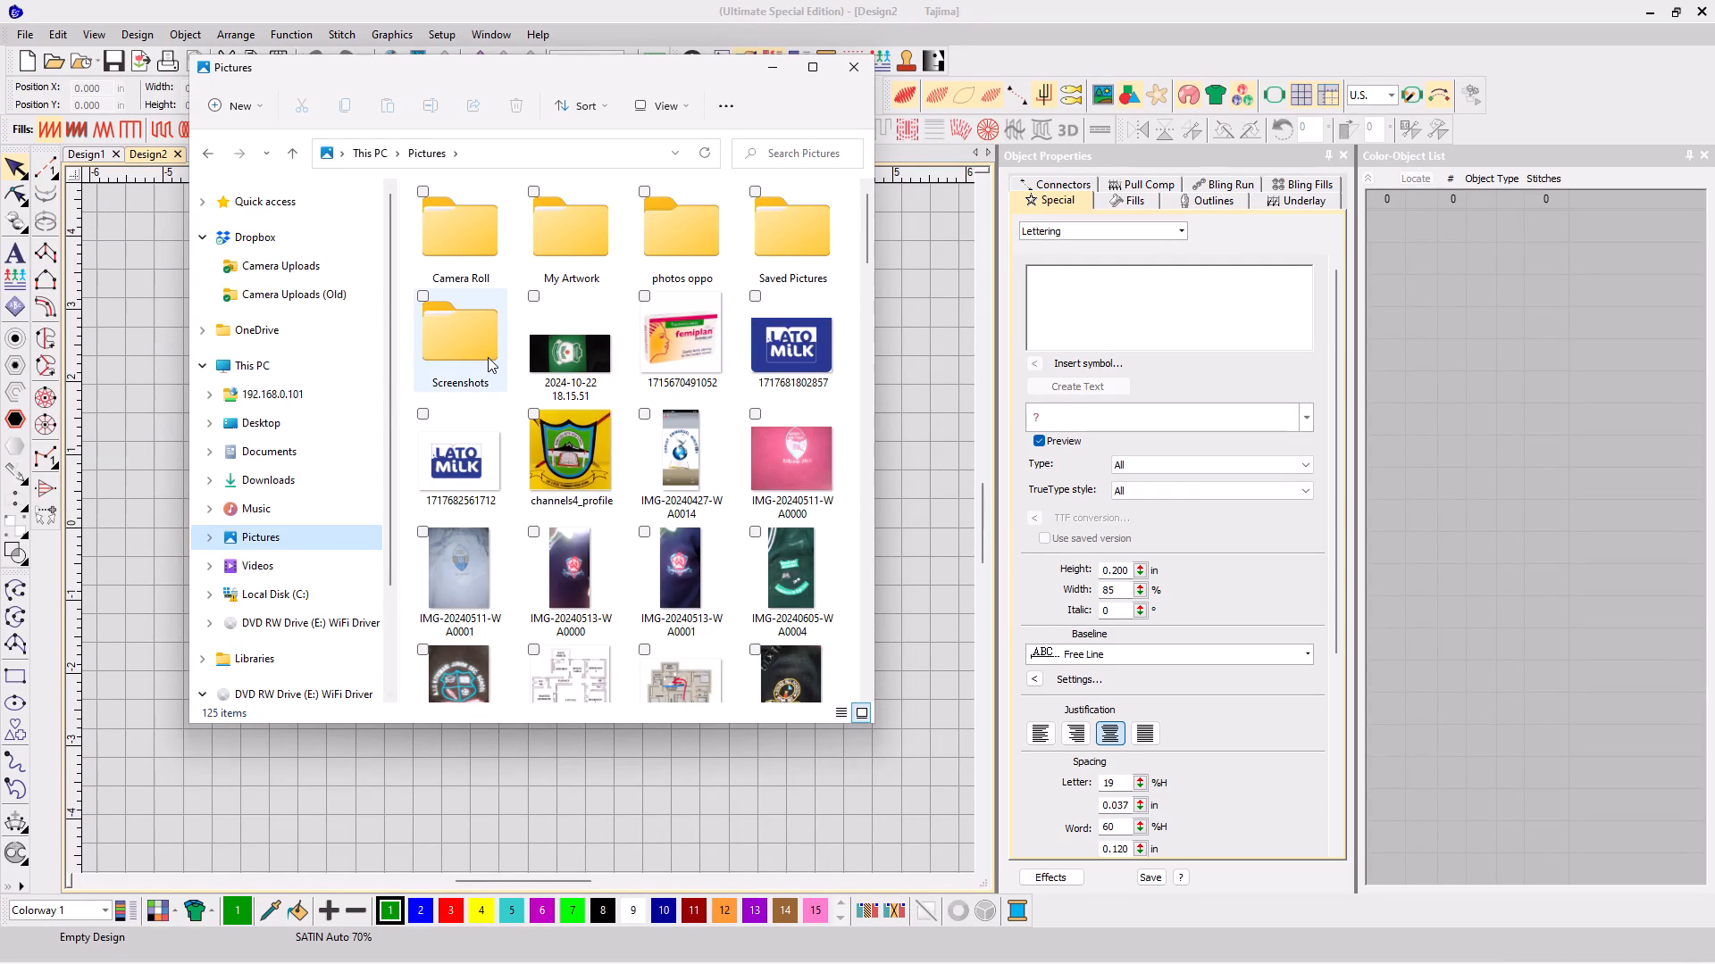
pyautogui.click(488, 357)
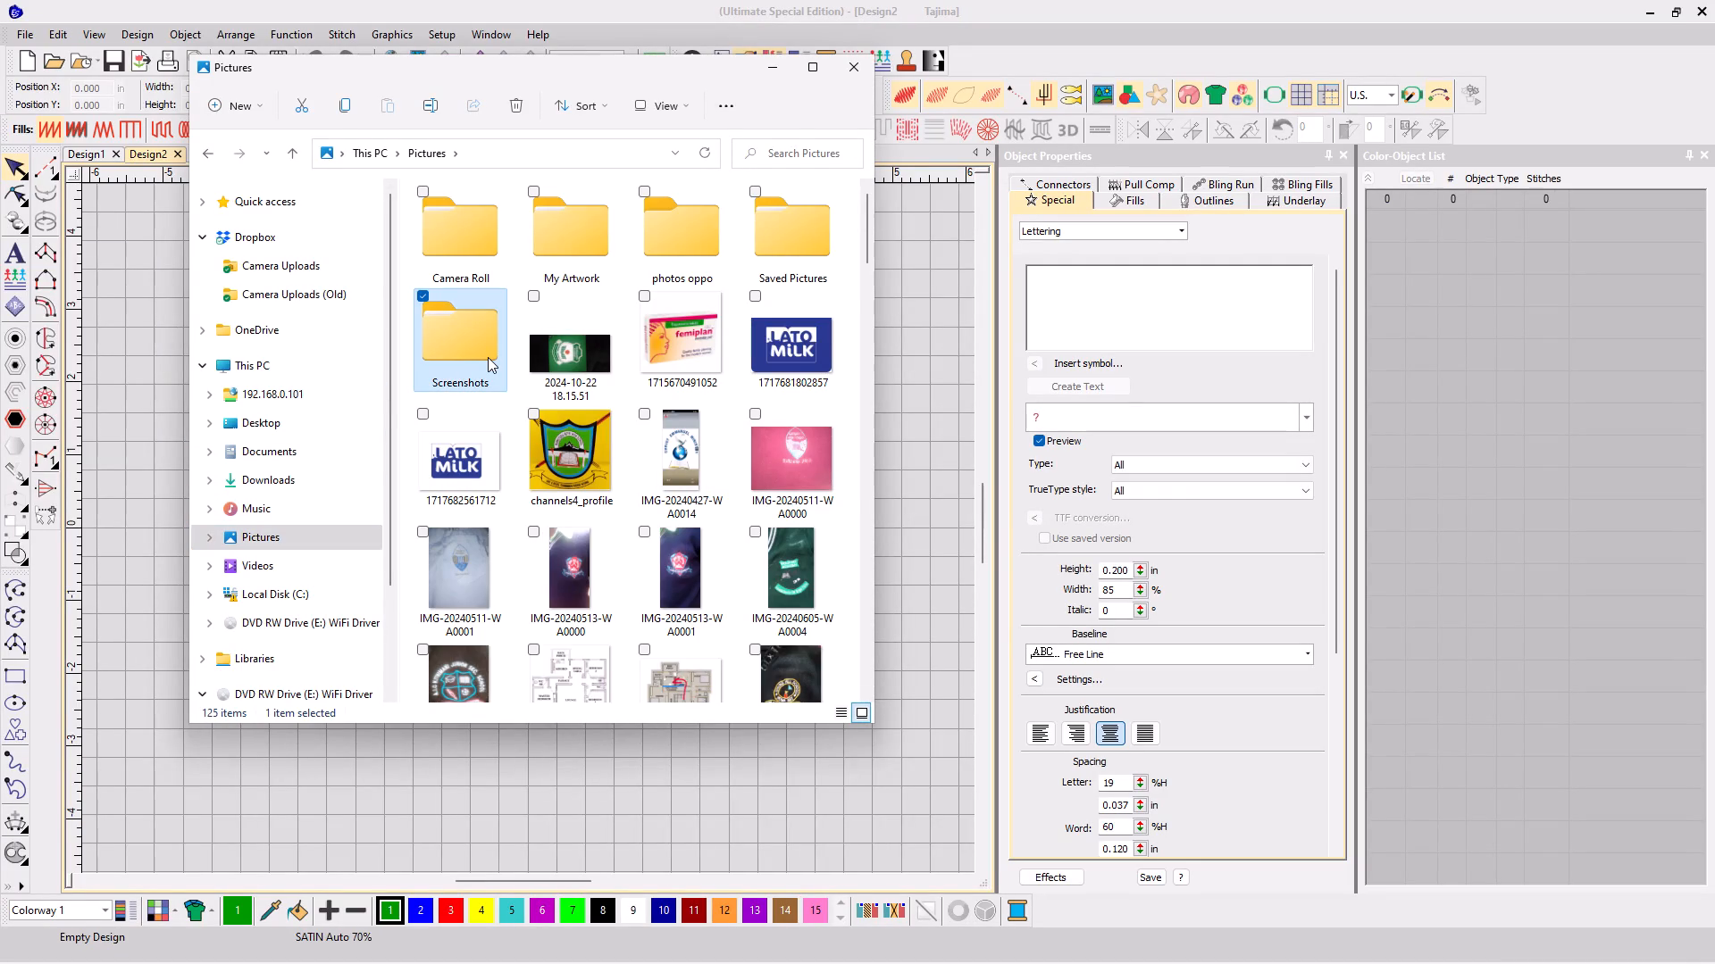
pyautogui.doubleClick(488, 357)
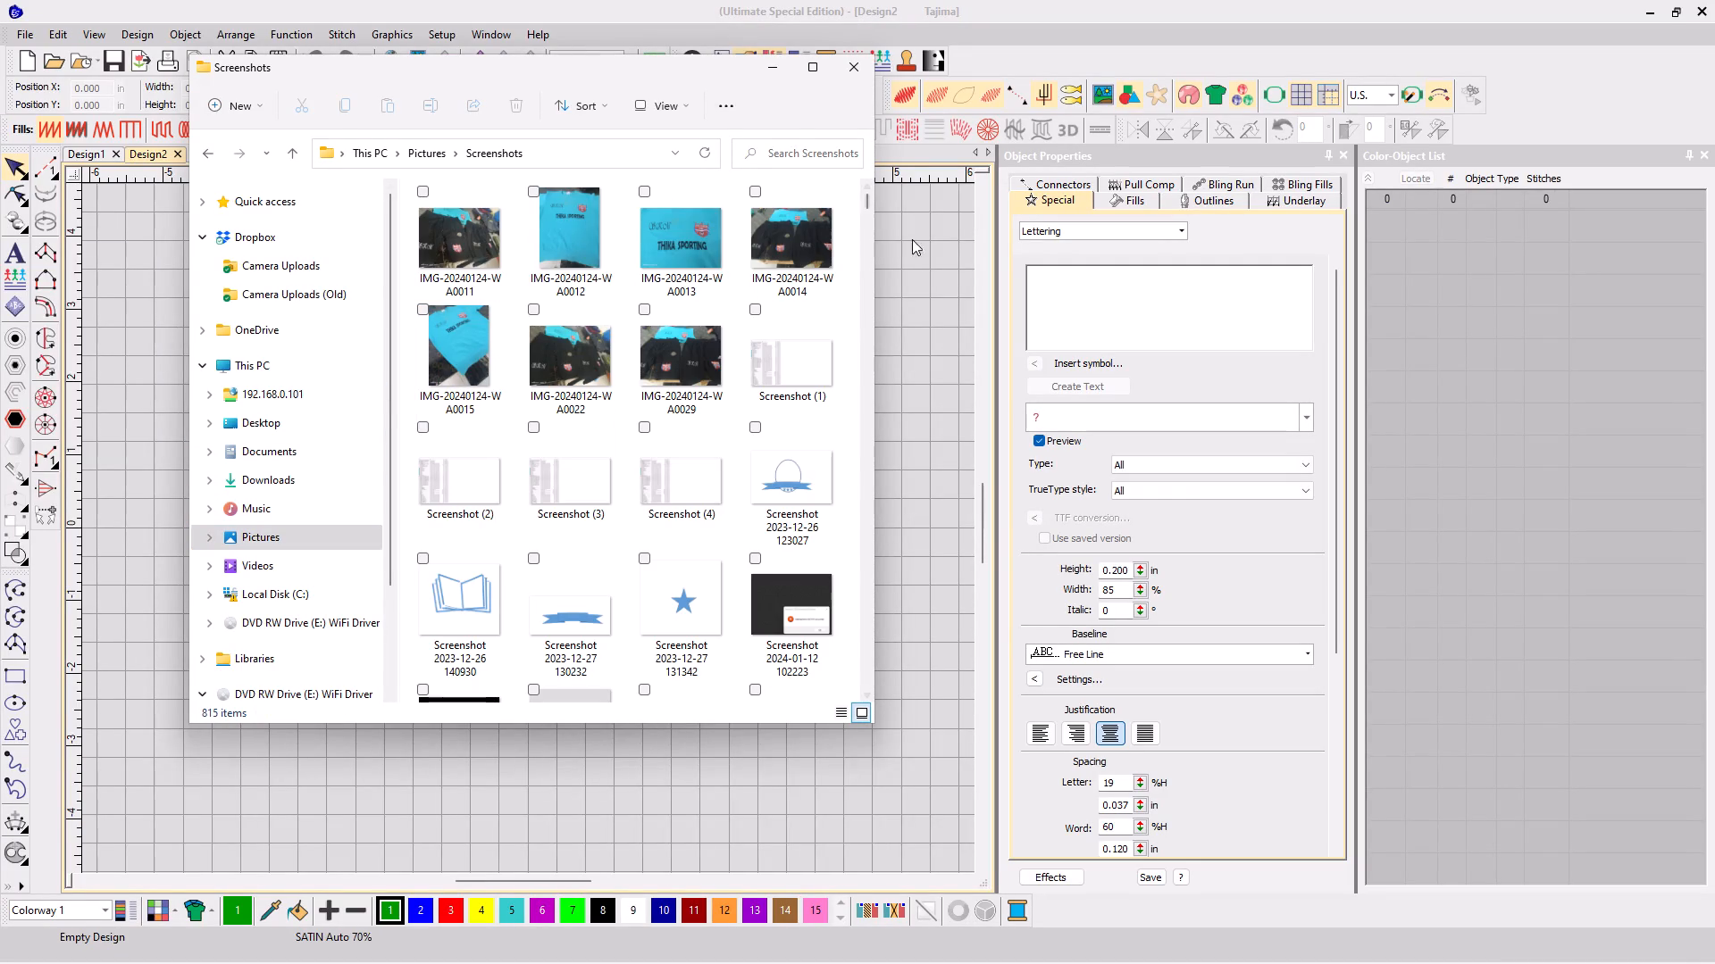
pyautogui.moveTo(870, 204); pyautogui.dragTo(875, 707)
pyautogui.moveTo(480, 625); pyautogui.dragTo(85, 386)
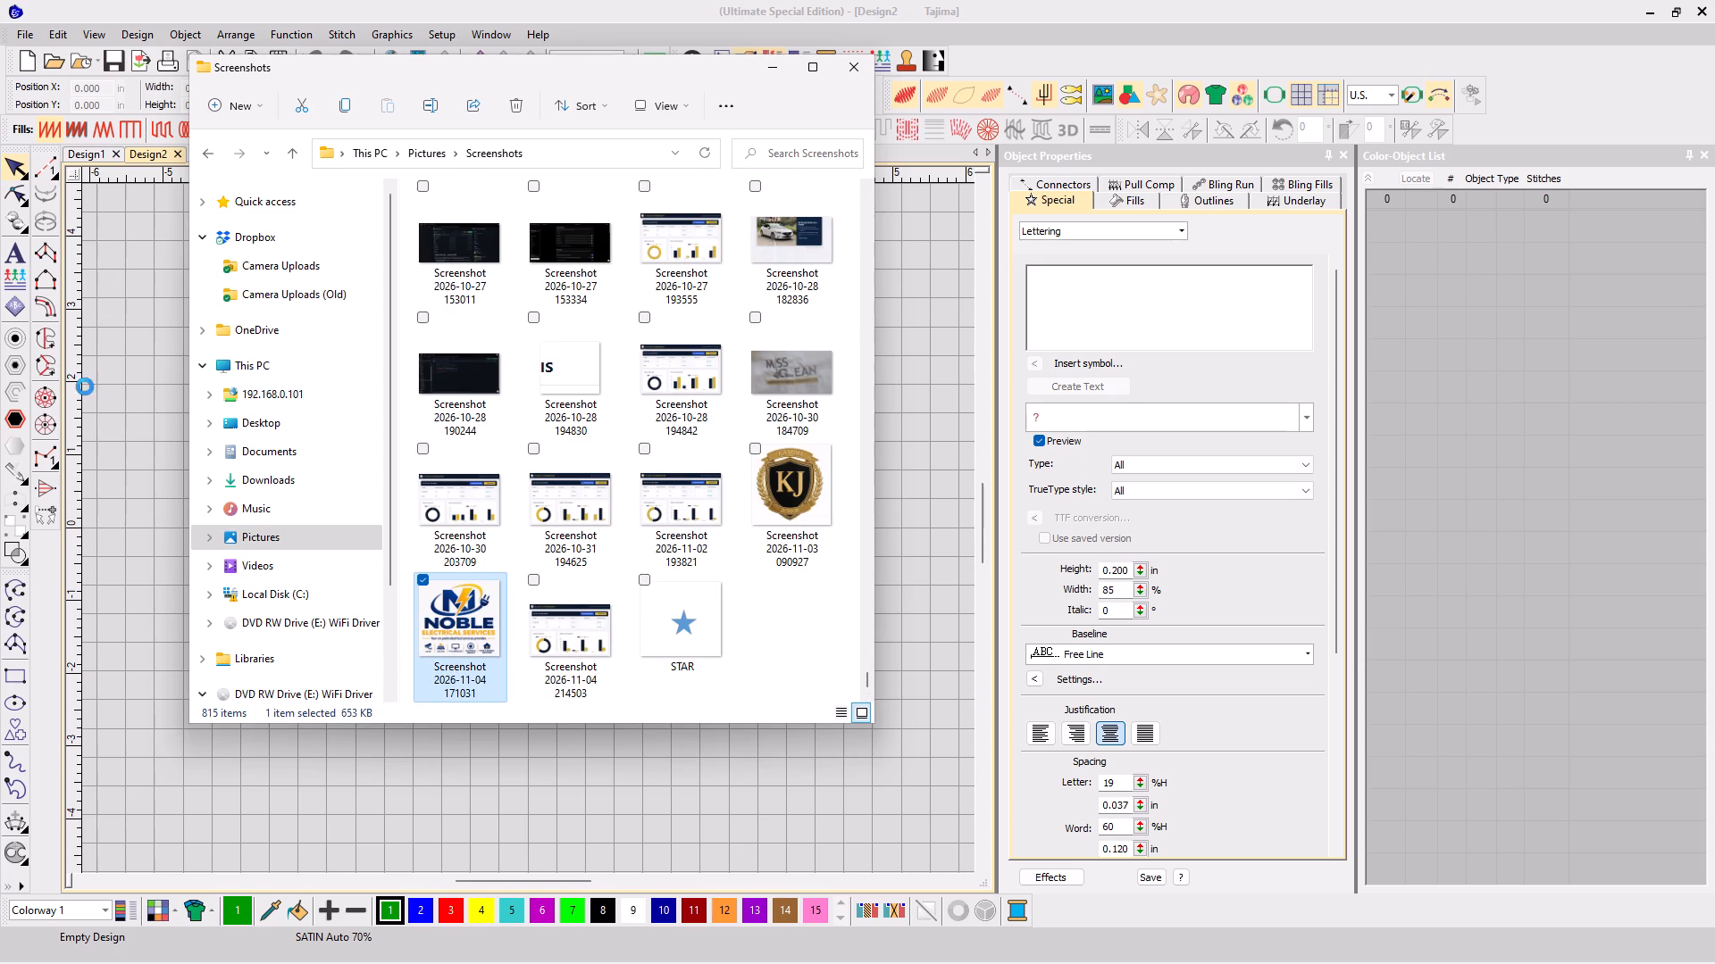
pyautogui.moveTo(85, 386); pyautogui.dragTo(146, 420)
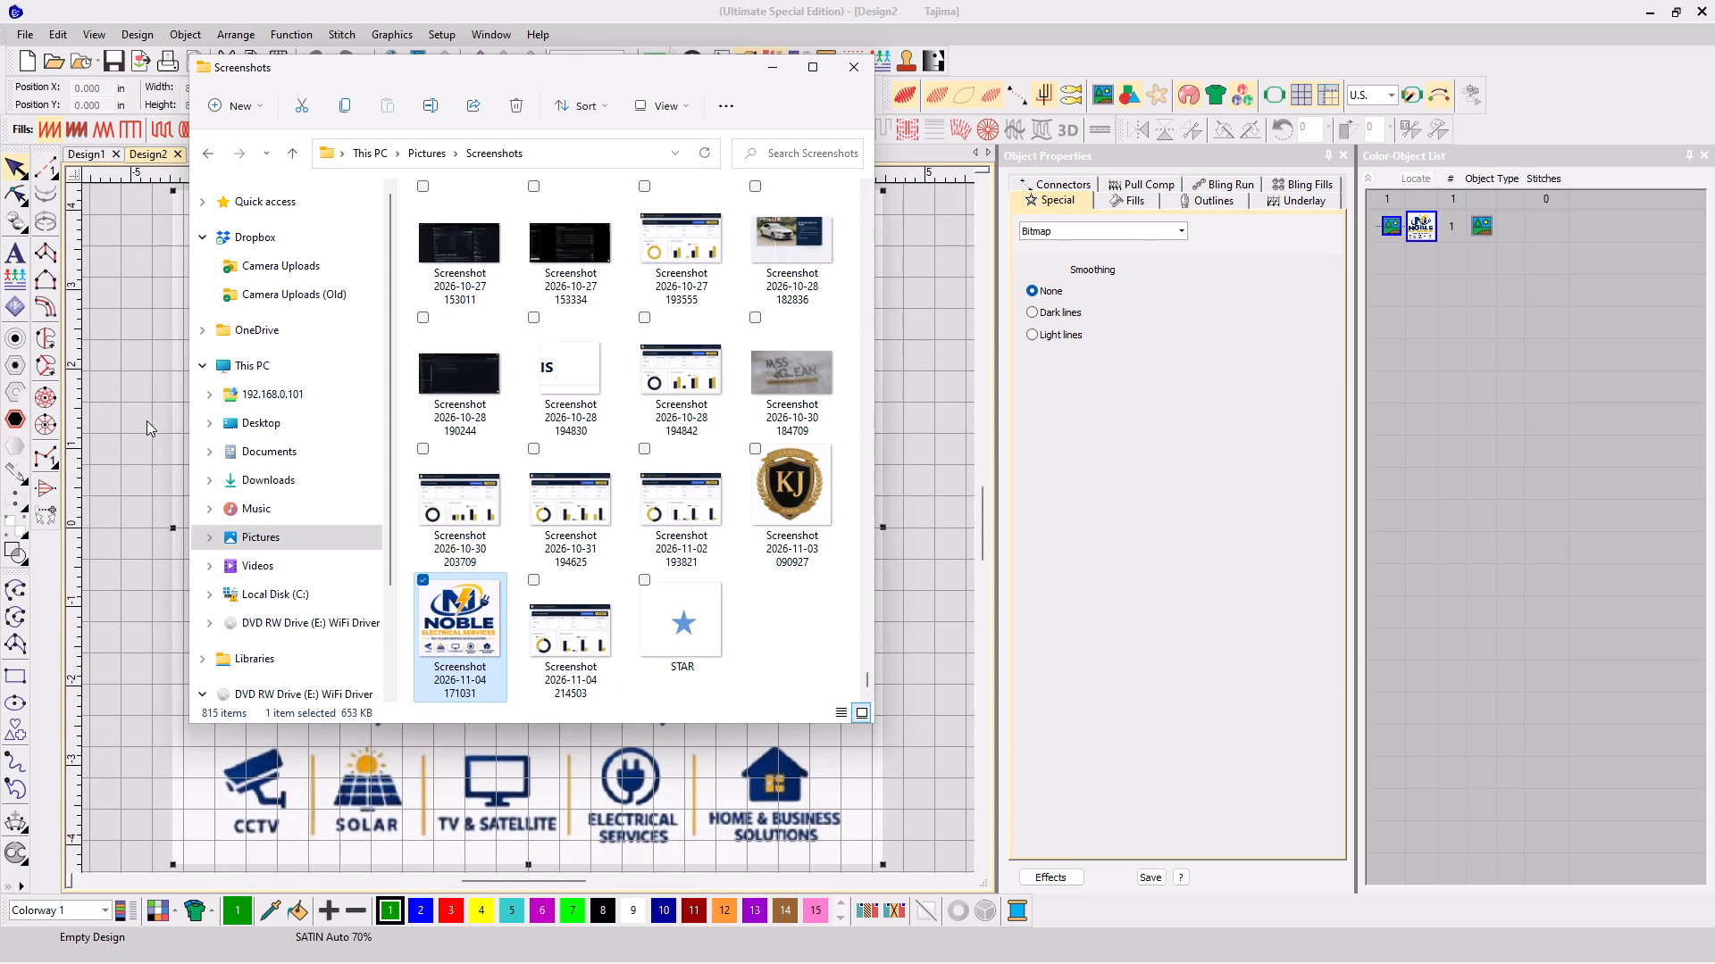
pyautogui.click(130, 397)
# Start a Complex Fill boundary on the blue swoosh beside the M, tracing its outer edge from the upper tip to the lower end.
pyautogui.scroll(-2, 378, 476)
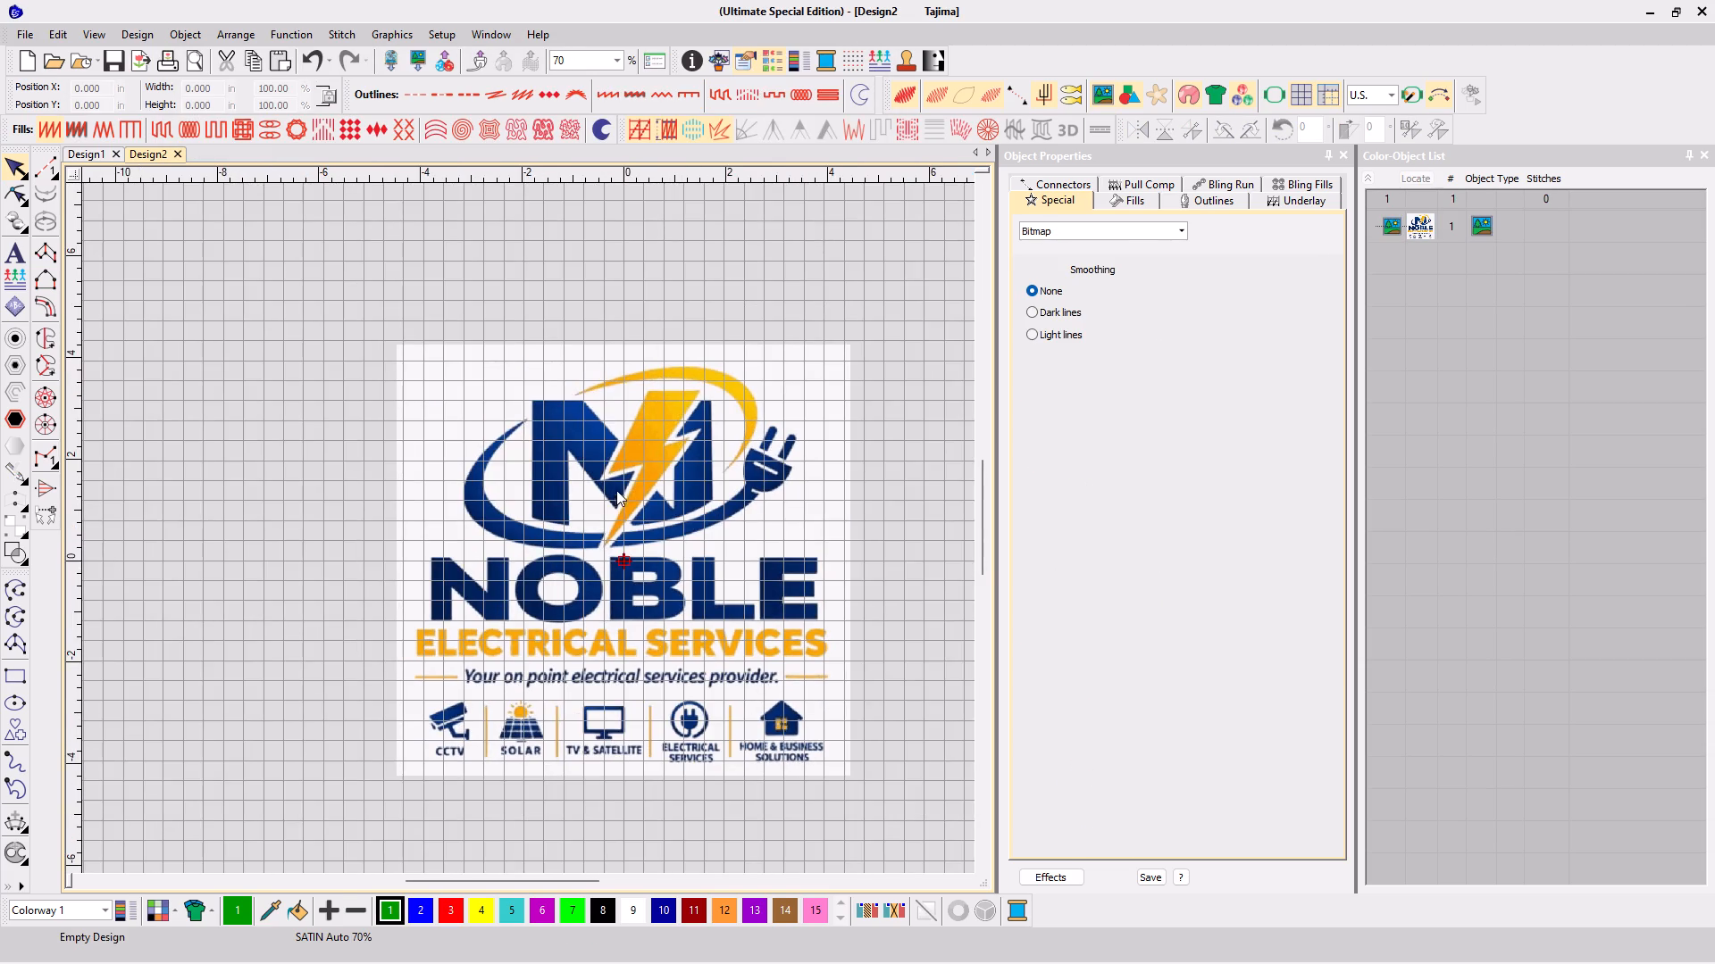
pyautogui.scroll(1, 617, 479)
pyautogui.scroll(1, 495, 586)
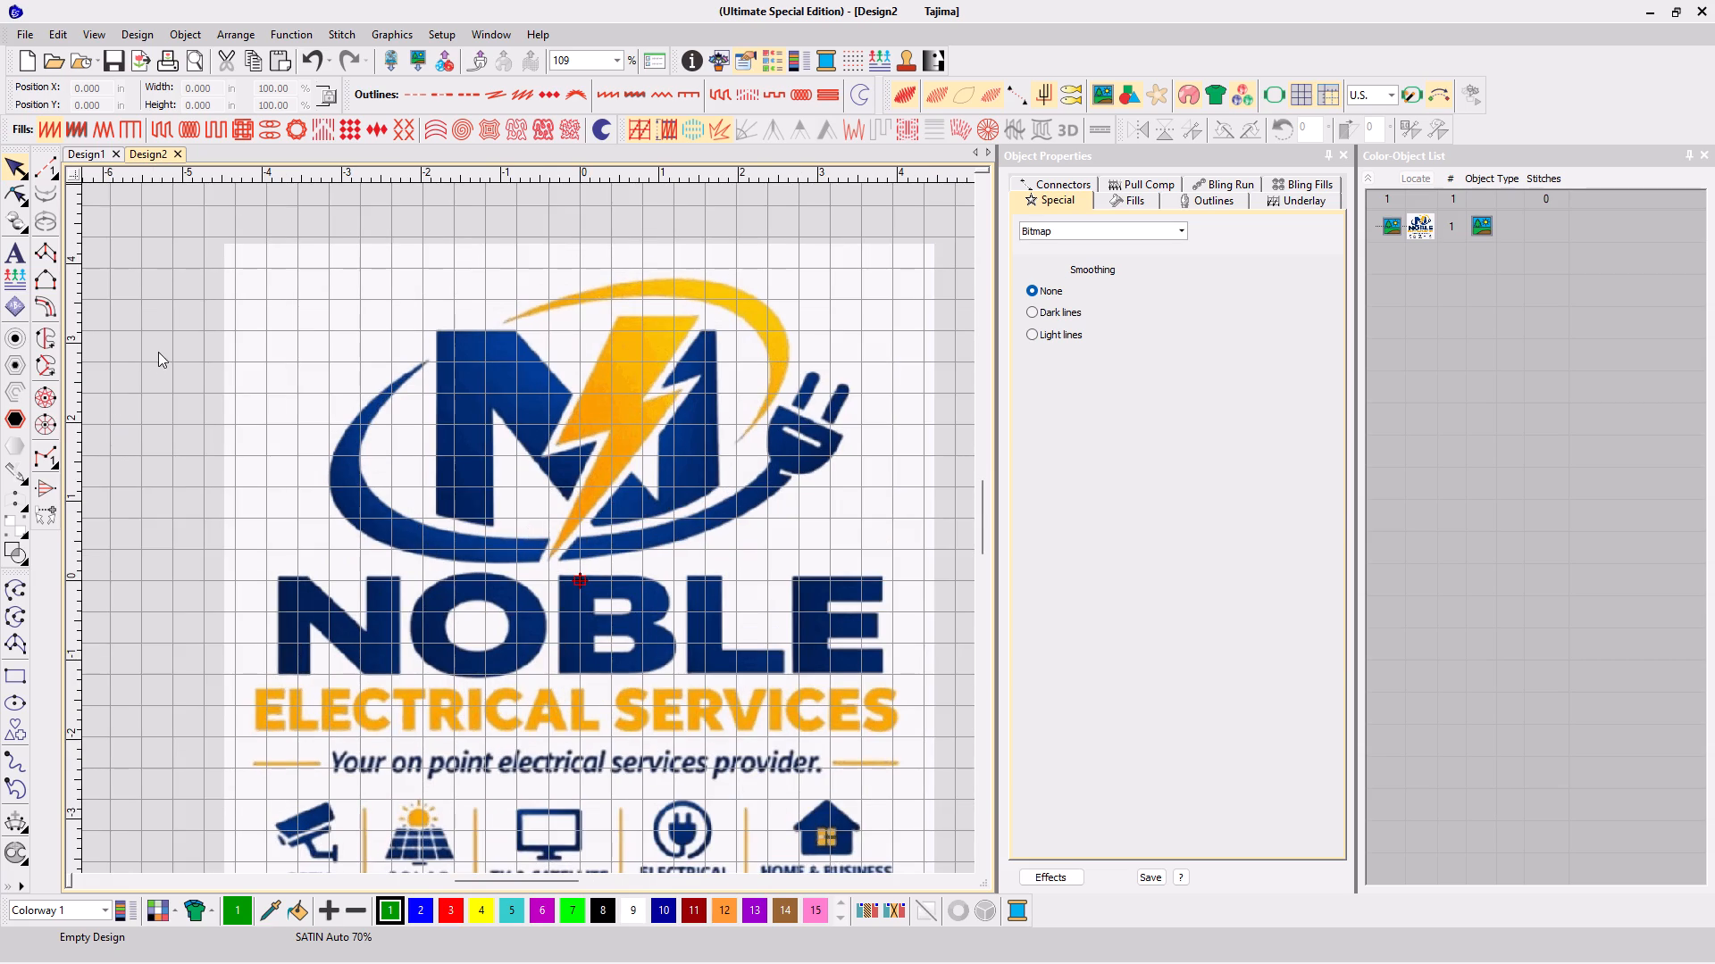
pyautogui.click(158, 348)
pyautogui.click(45, 341)
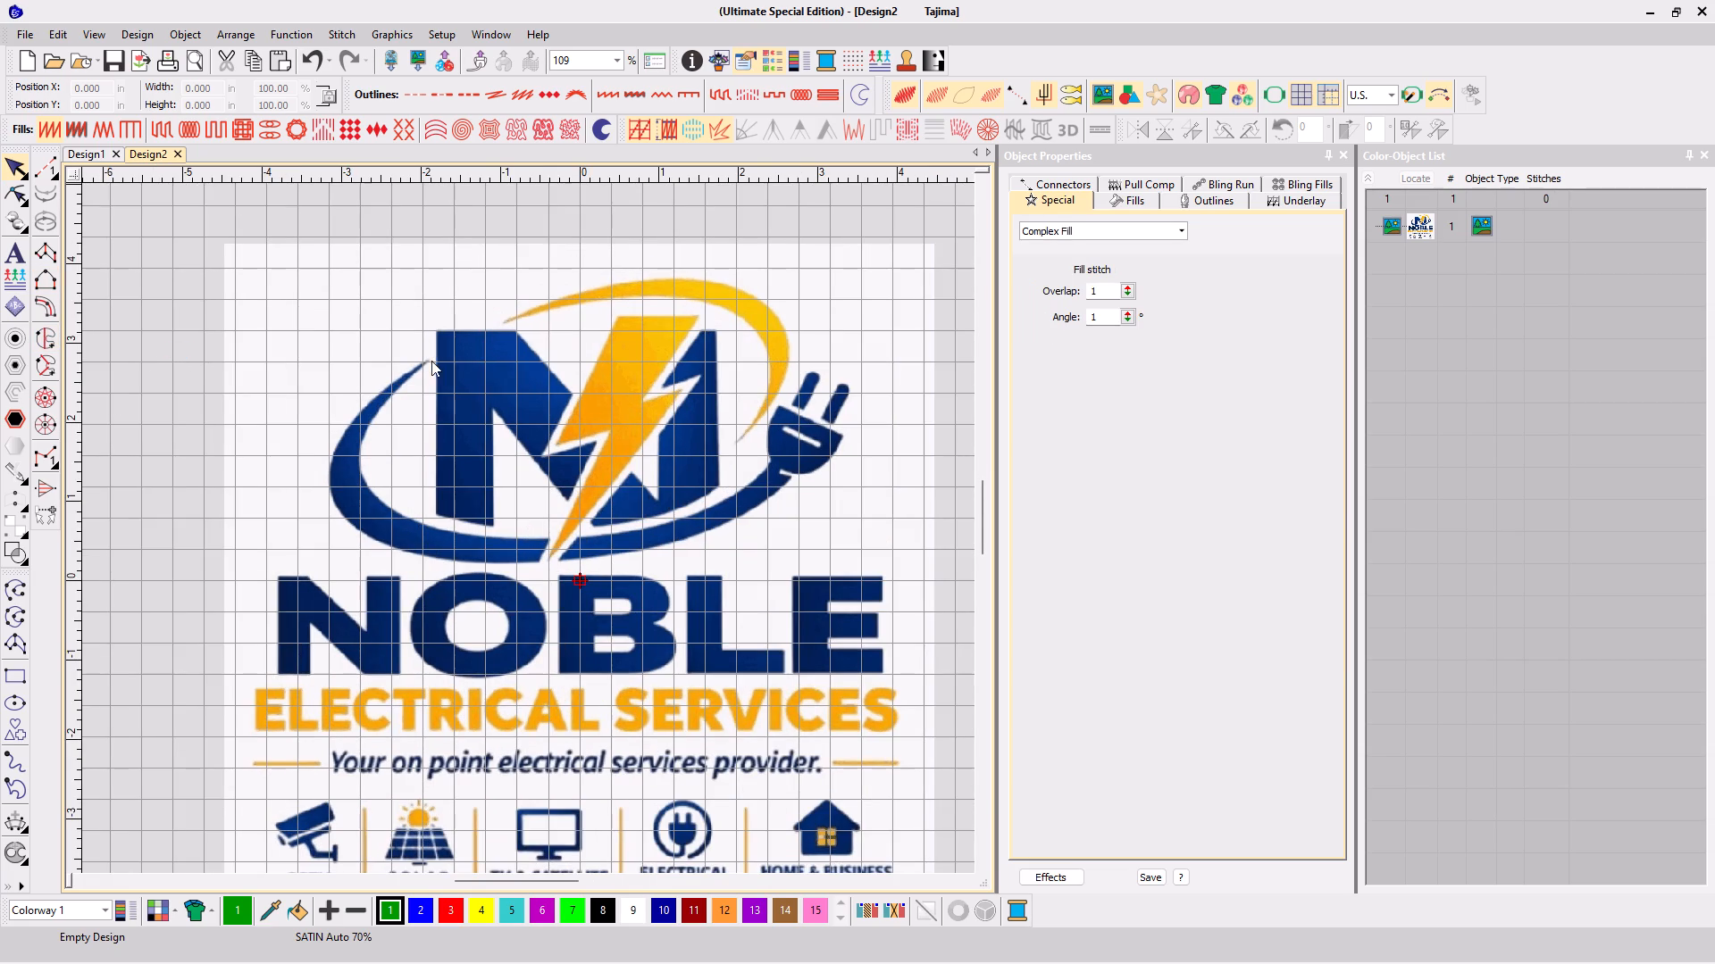
pyautogui.click(427, 361)
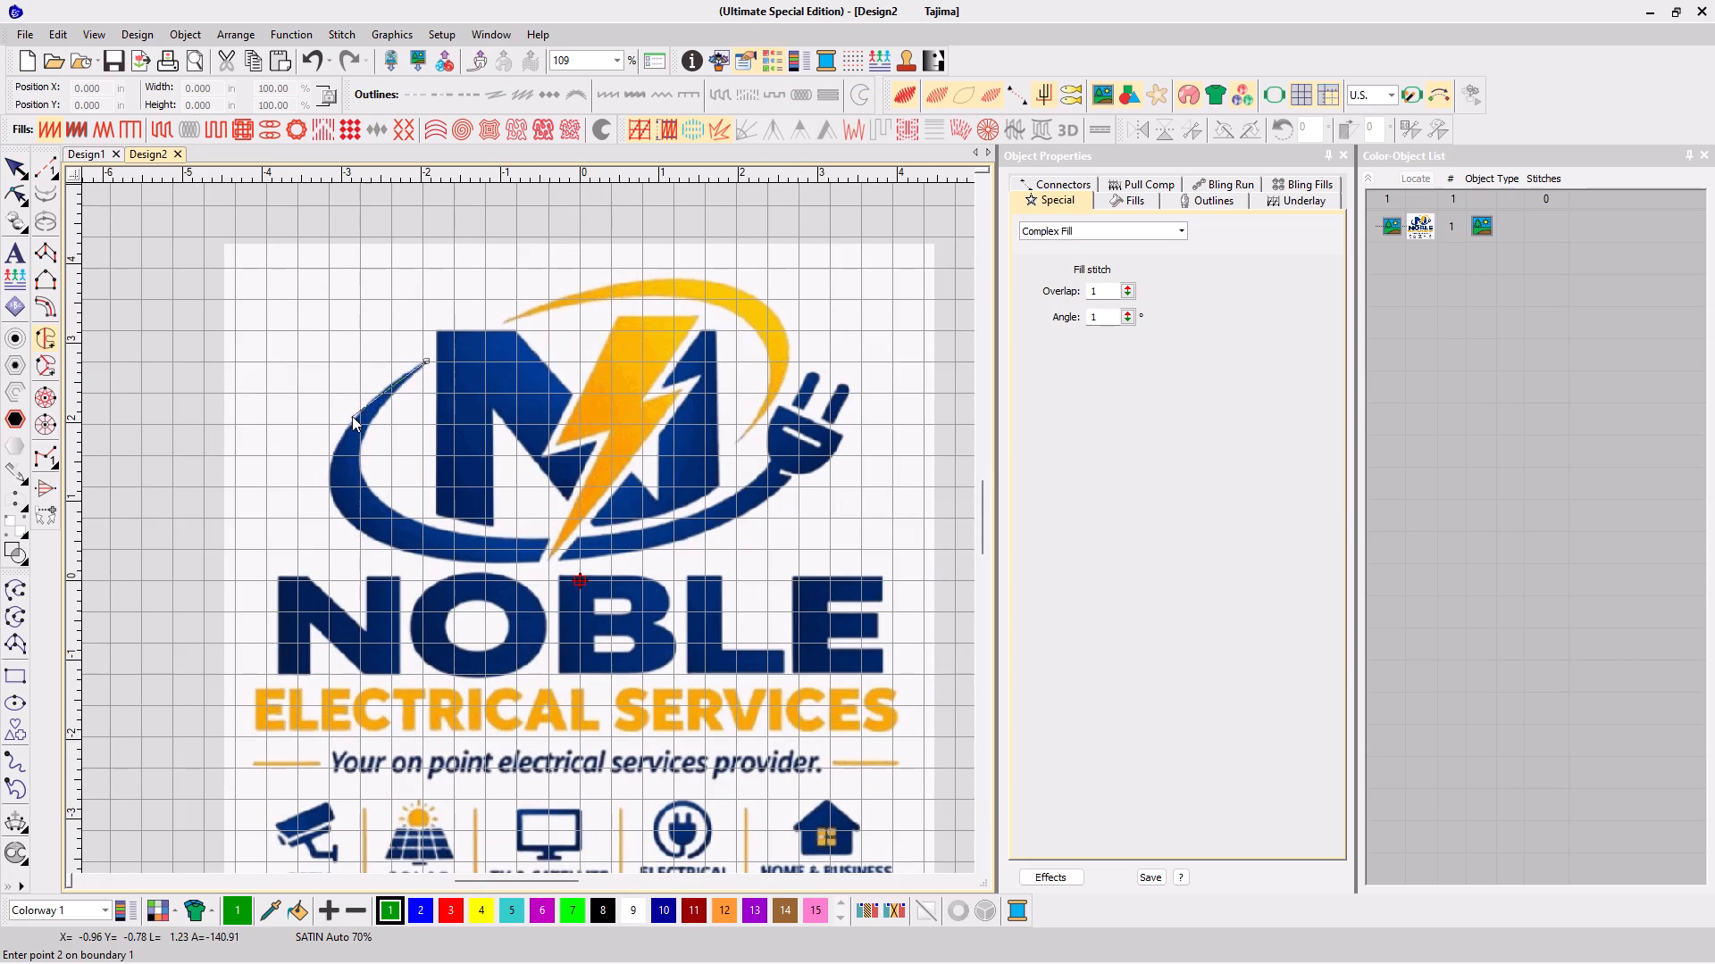
pyautogui.rightClick(356, 415)
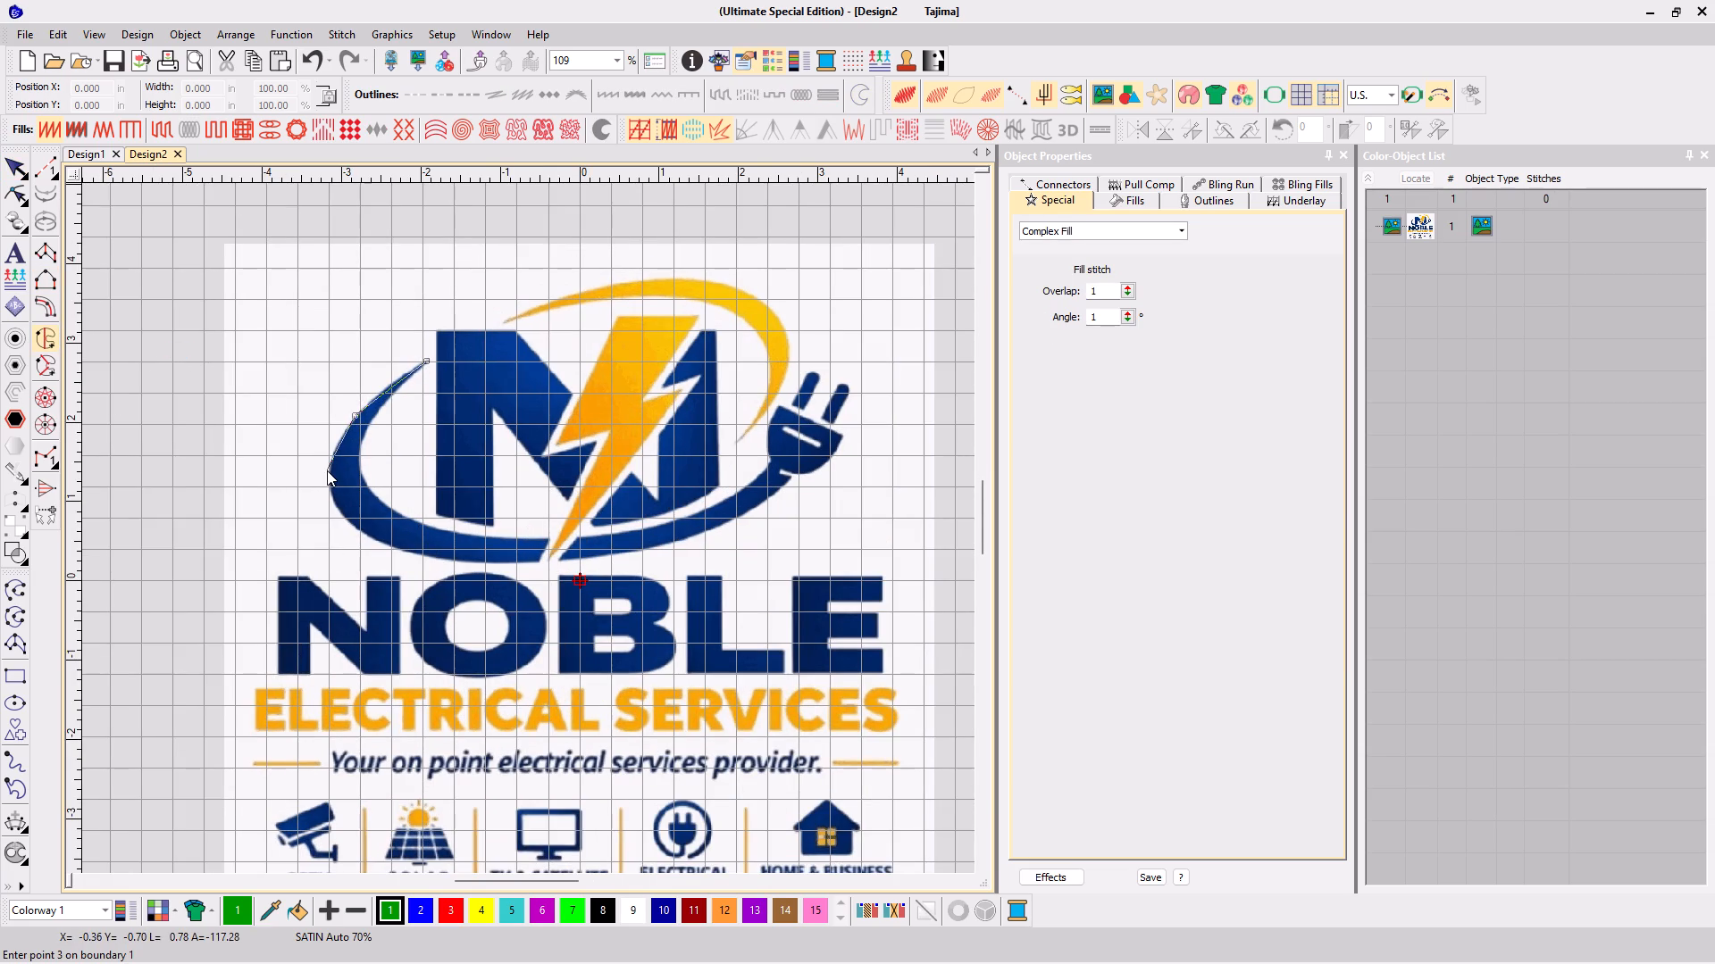
pyautogui.rightClick(330, 470)
pyautogui.rightClick(350, 520)
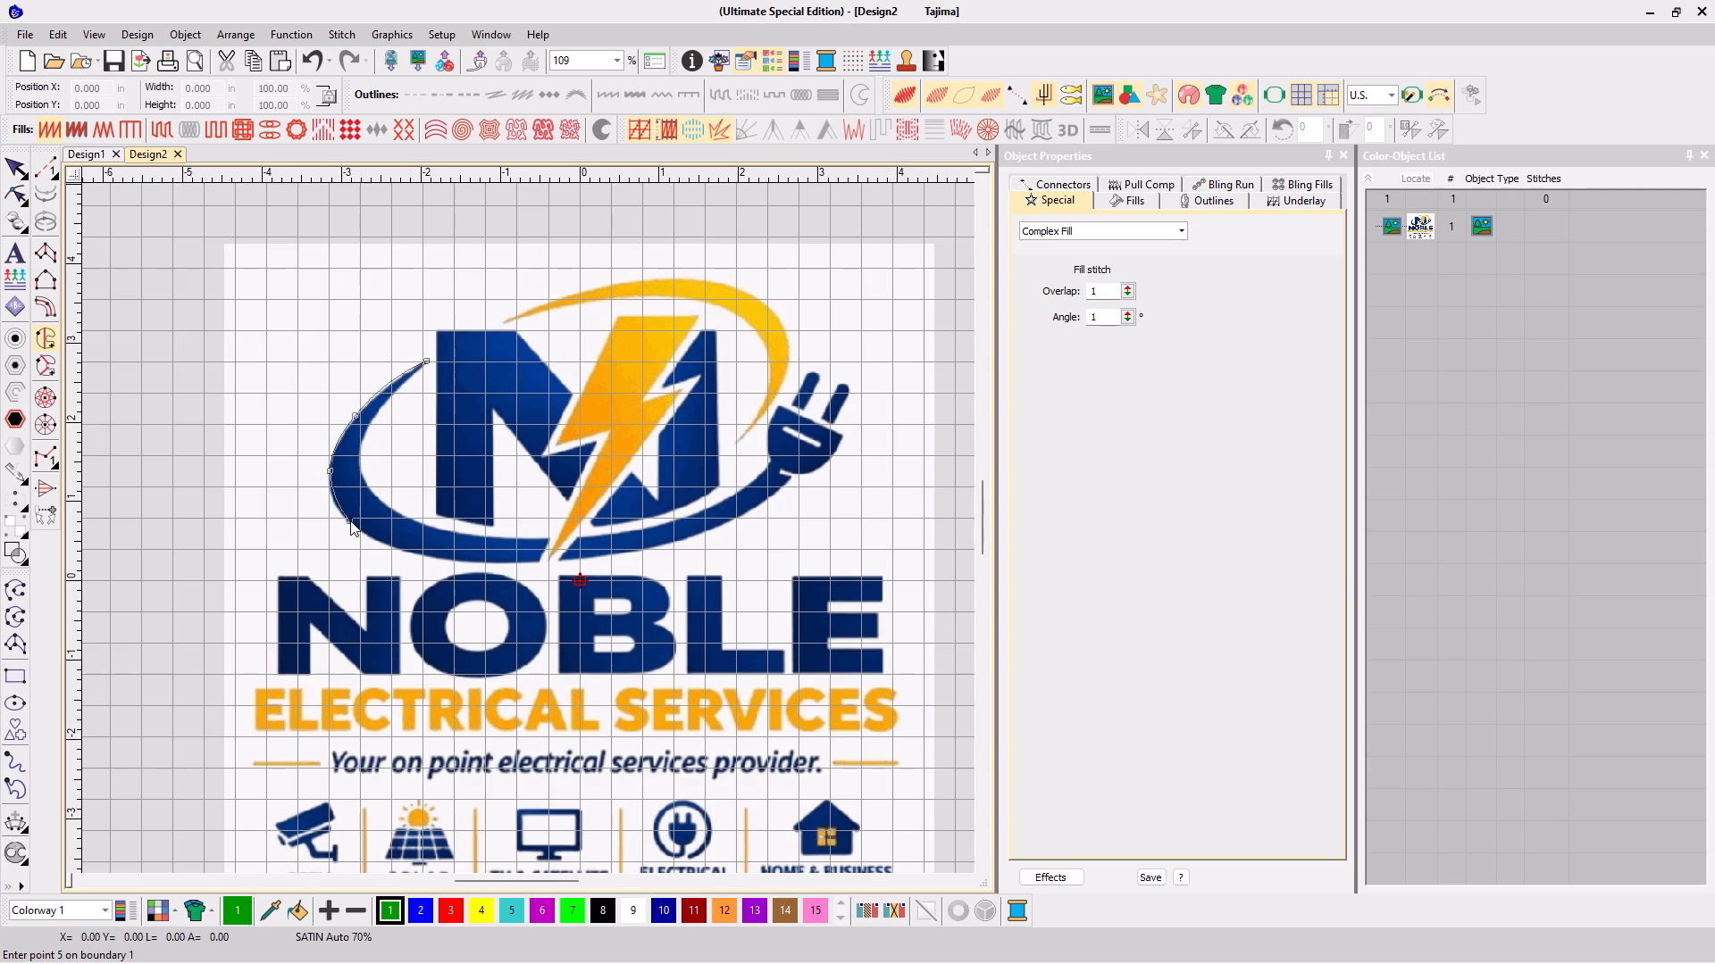
pyautogui.rightClick(404, 552)
pyautogui.rightClick(532, 561)
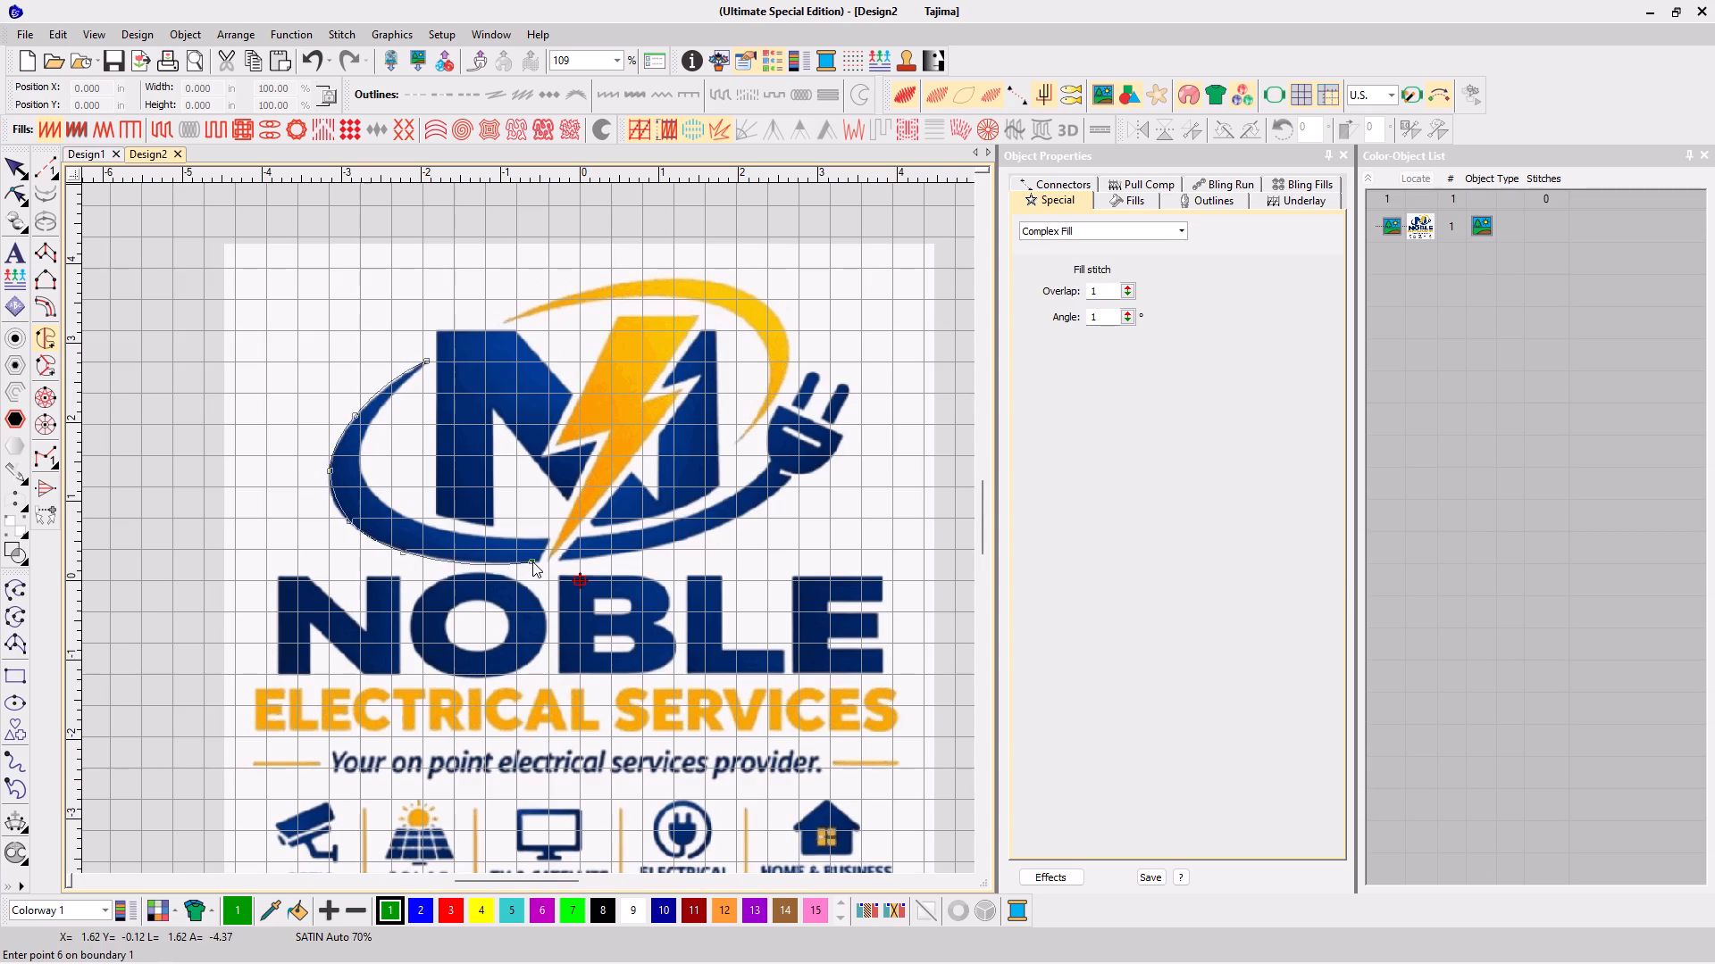
pyautogui.click(539, 561)
# Trace the blue swoosh's end cut and inner edge back to the upper tip, and generate the Complex Fill in colour 1.
pyautogui.scroll(1, 549, 541)
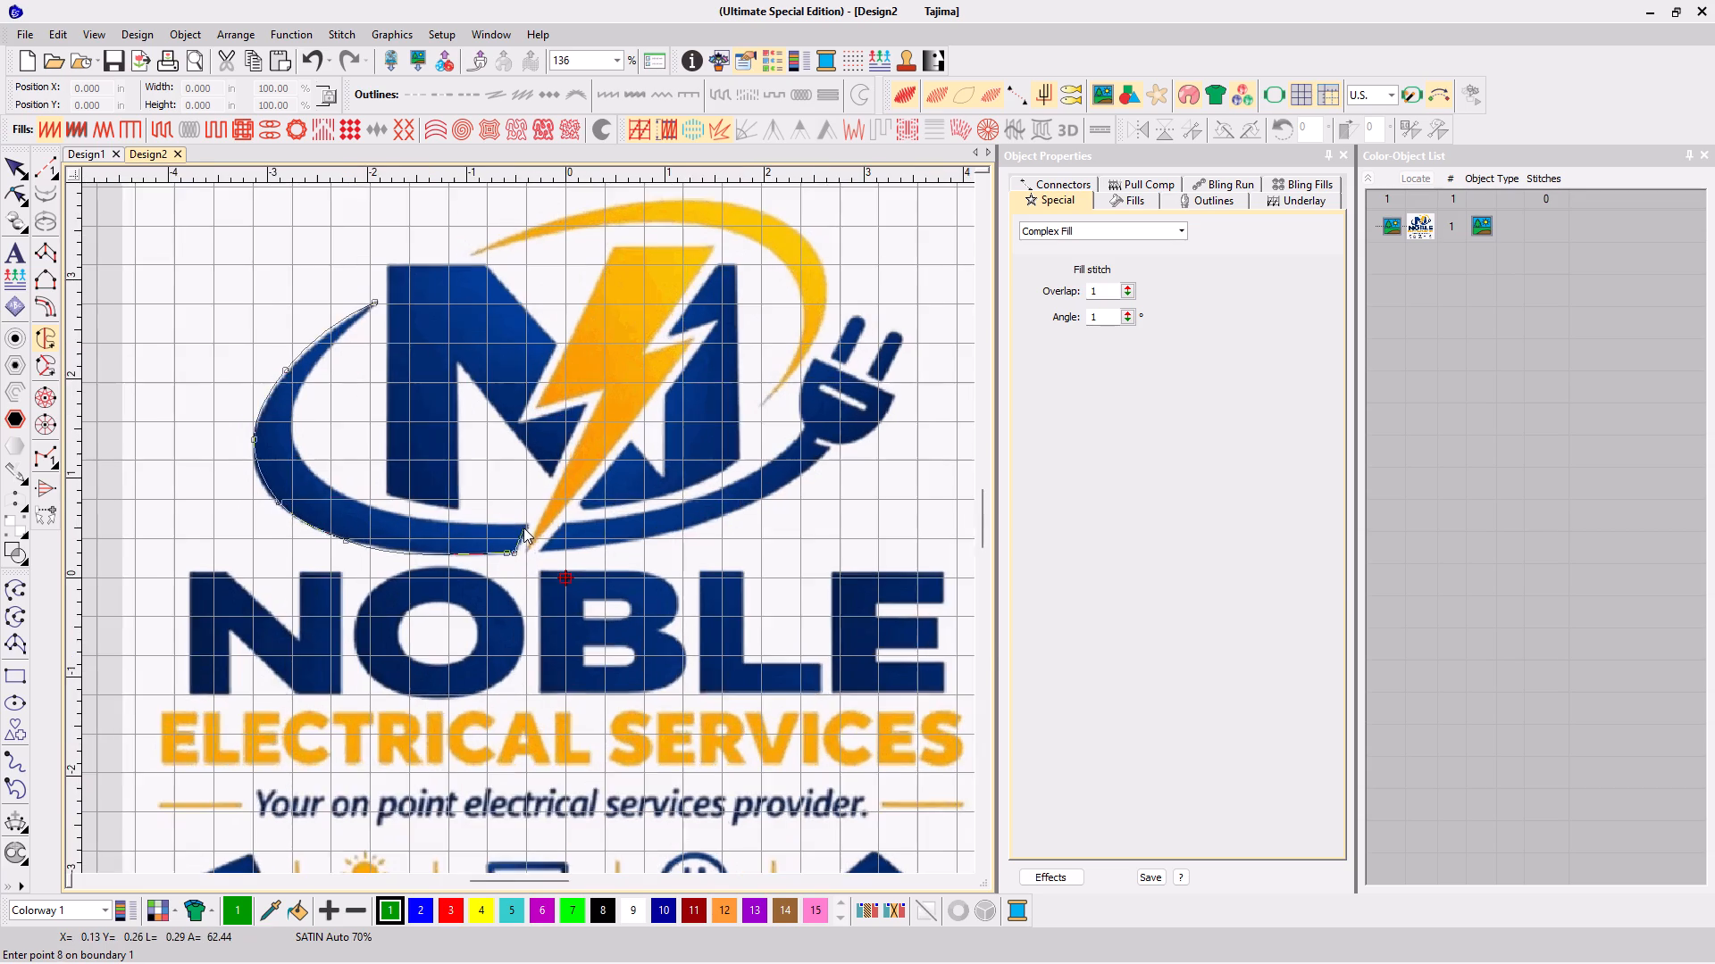
pyautogui.scroll(2, 523, 527)
pyautogui.click(538, 522)
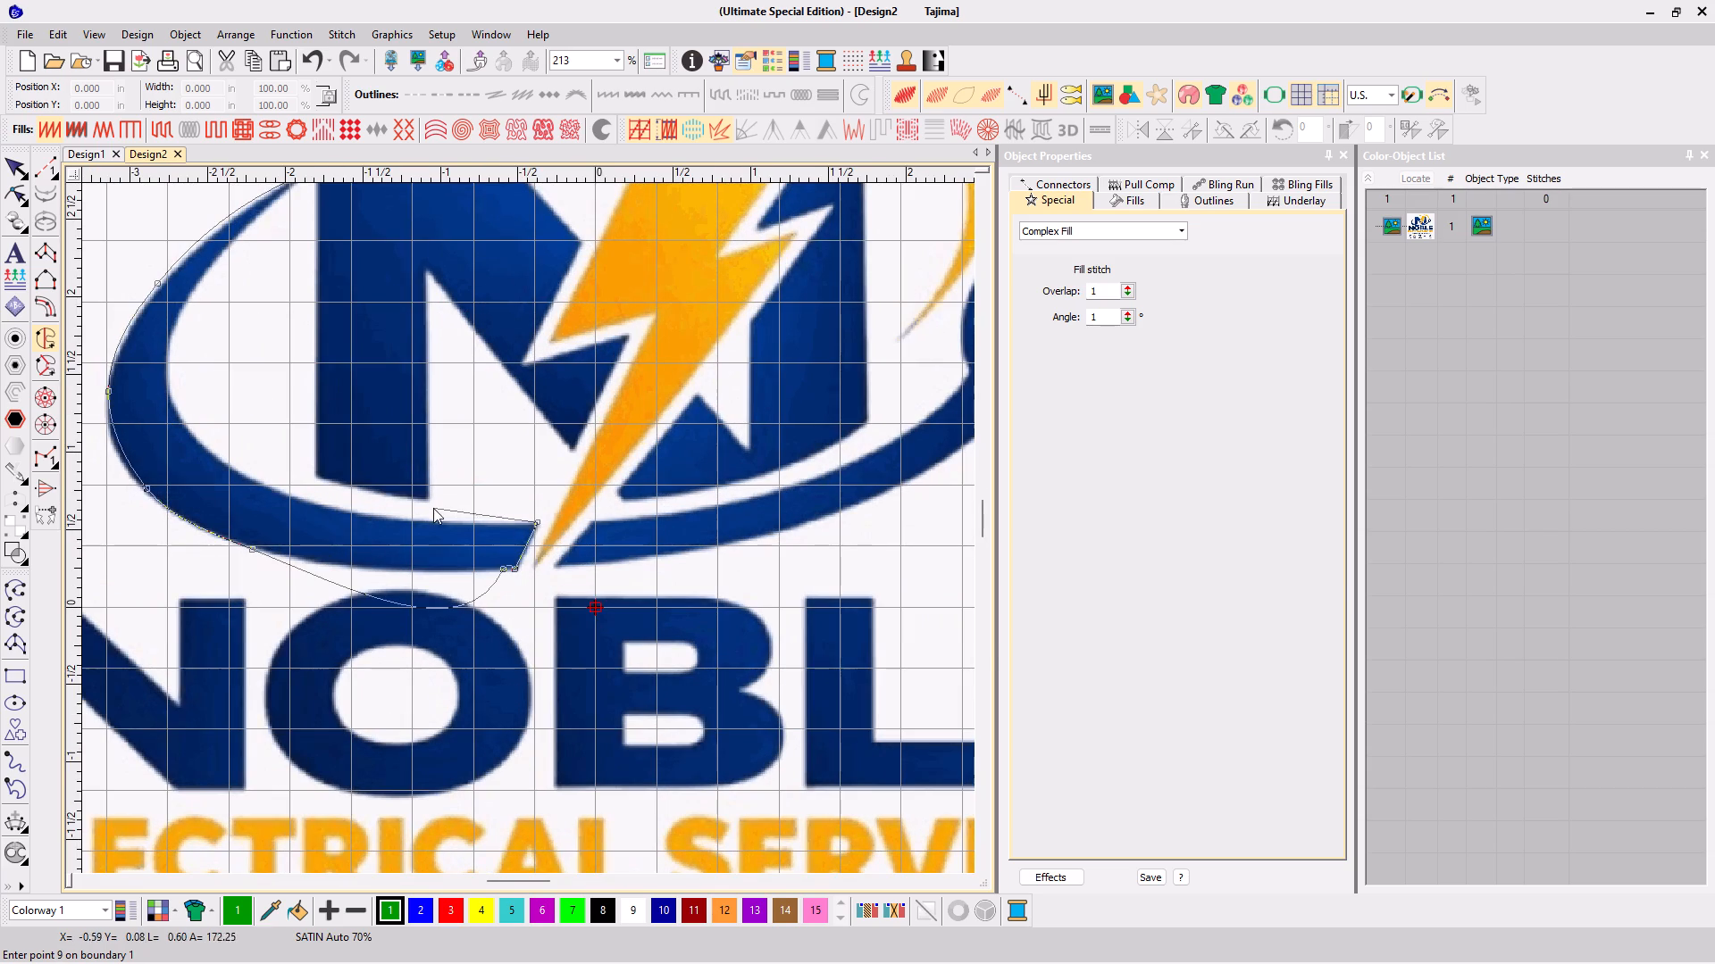
pyautogui.rightClick(389, 517)
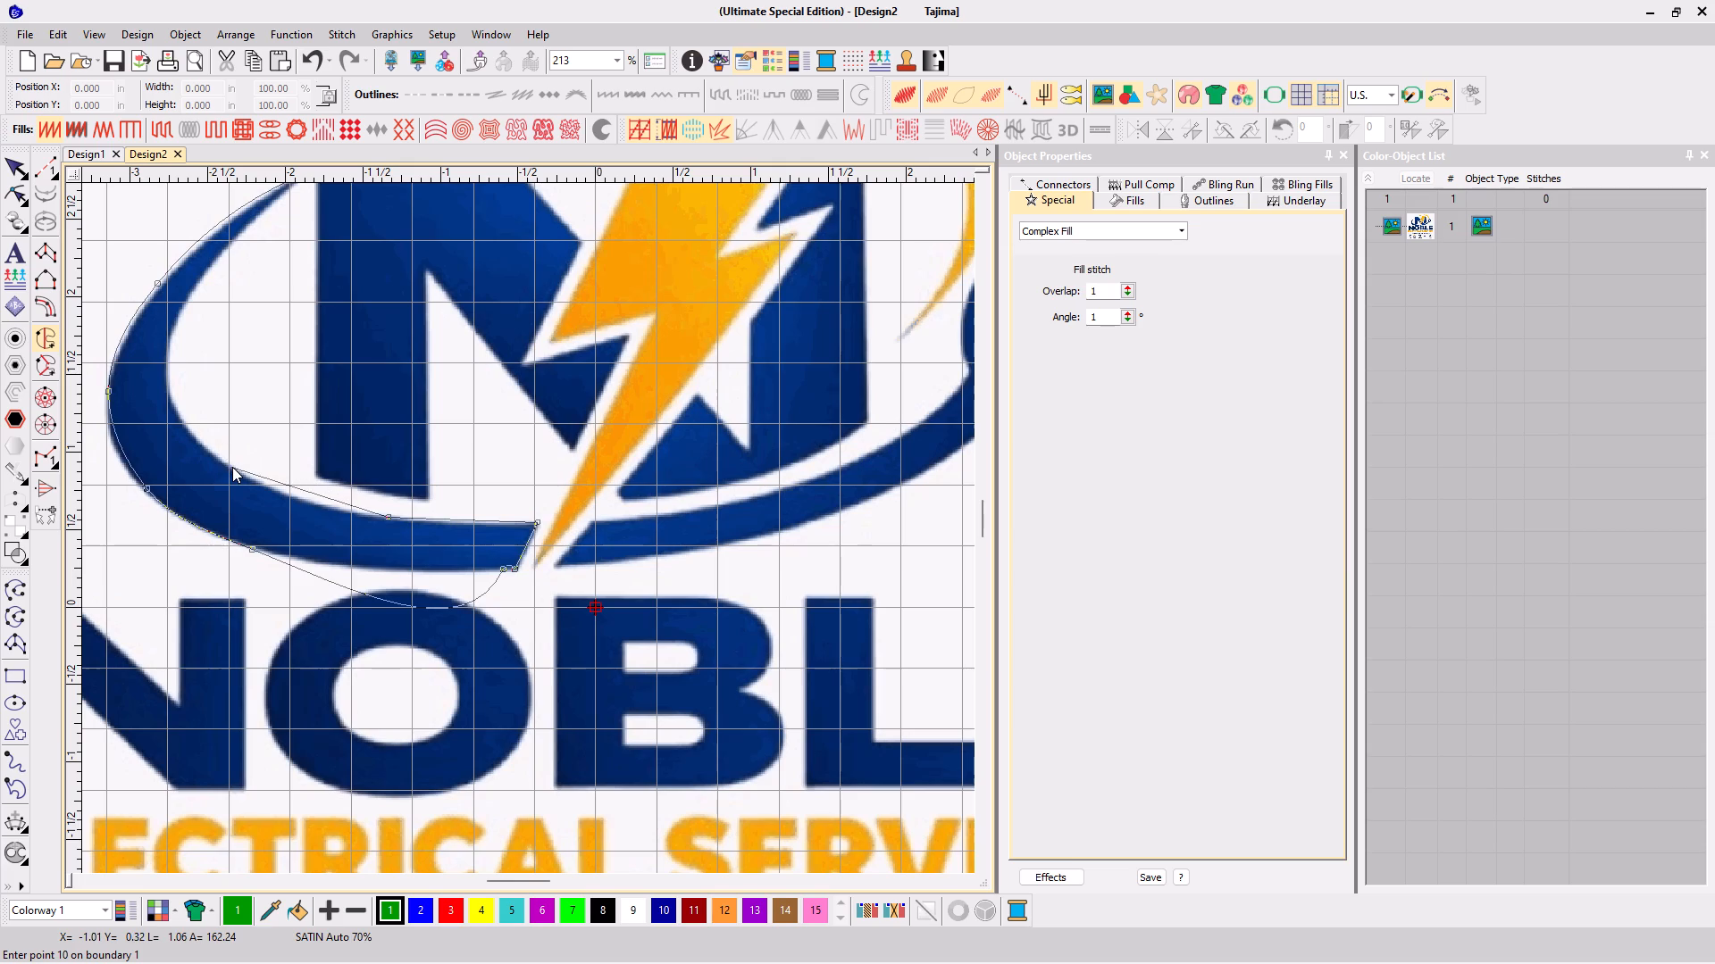
pyautogui.rightClick(231, 469)
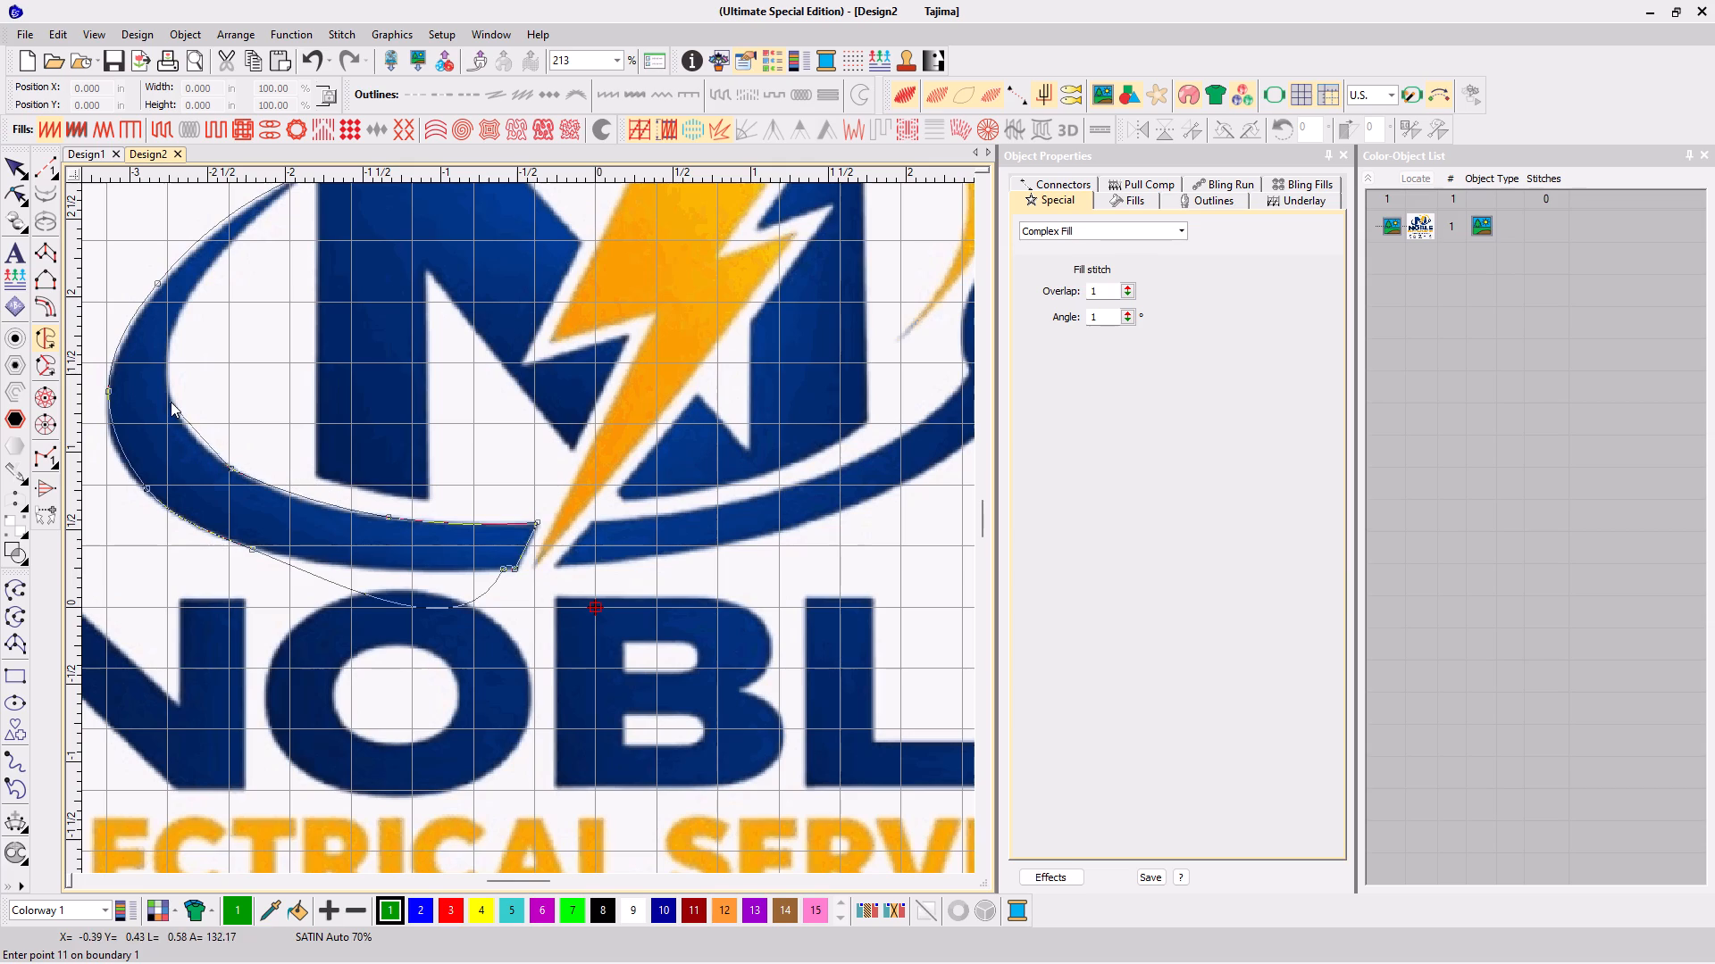
pyautogui.rightClick(171, 402)
pyautogui.rightClick(170, 333)
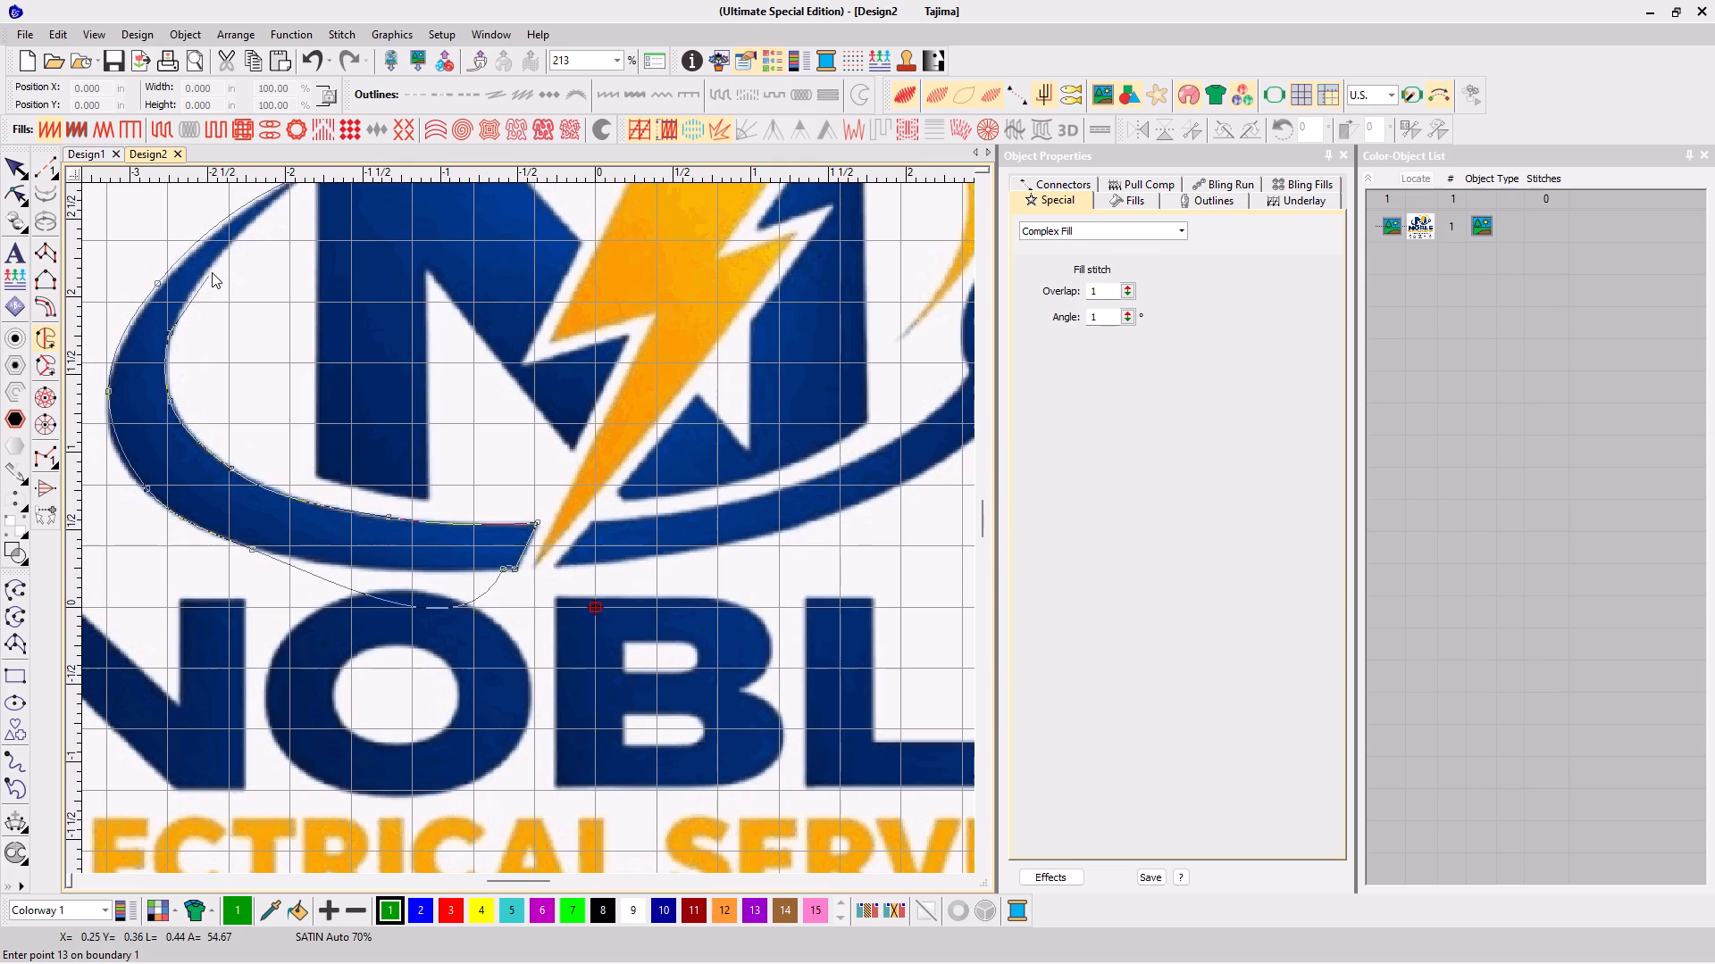
pyautogui.rightClick(213, 260)
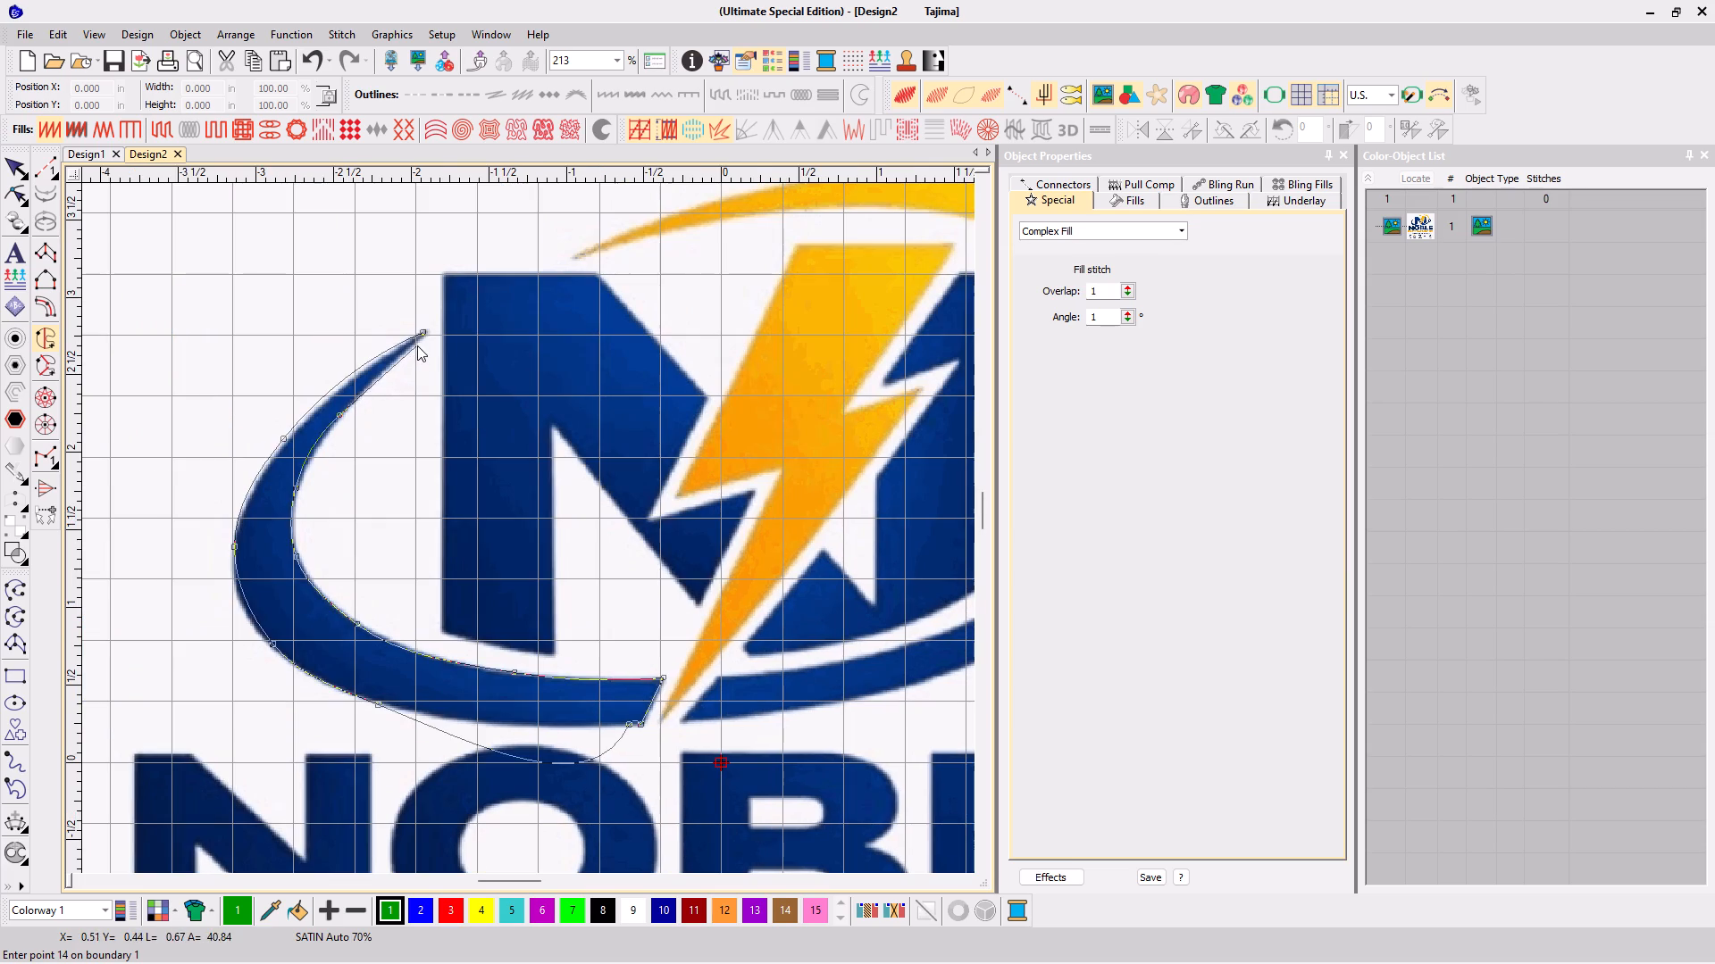
pyautogui.press('Return')
pyautogui.press('Return')
pyautogui.press('Return')
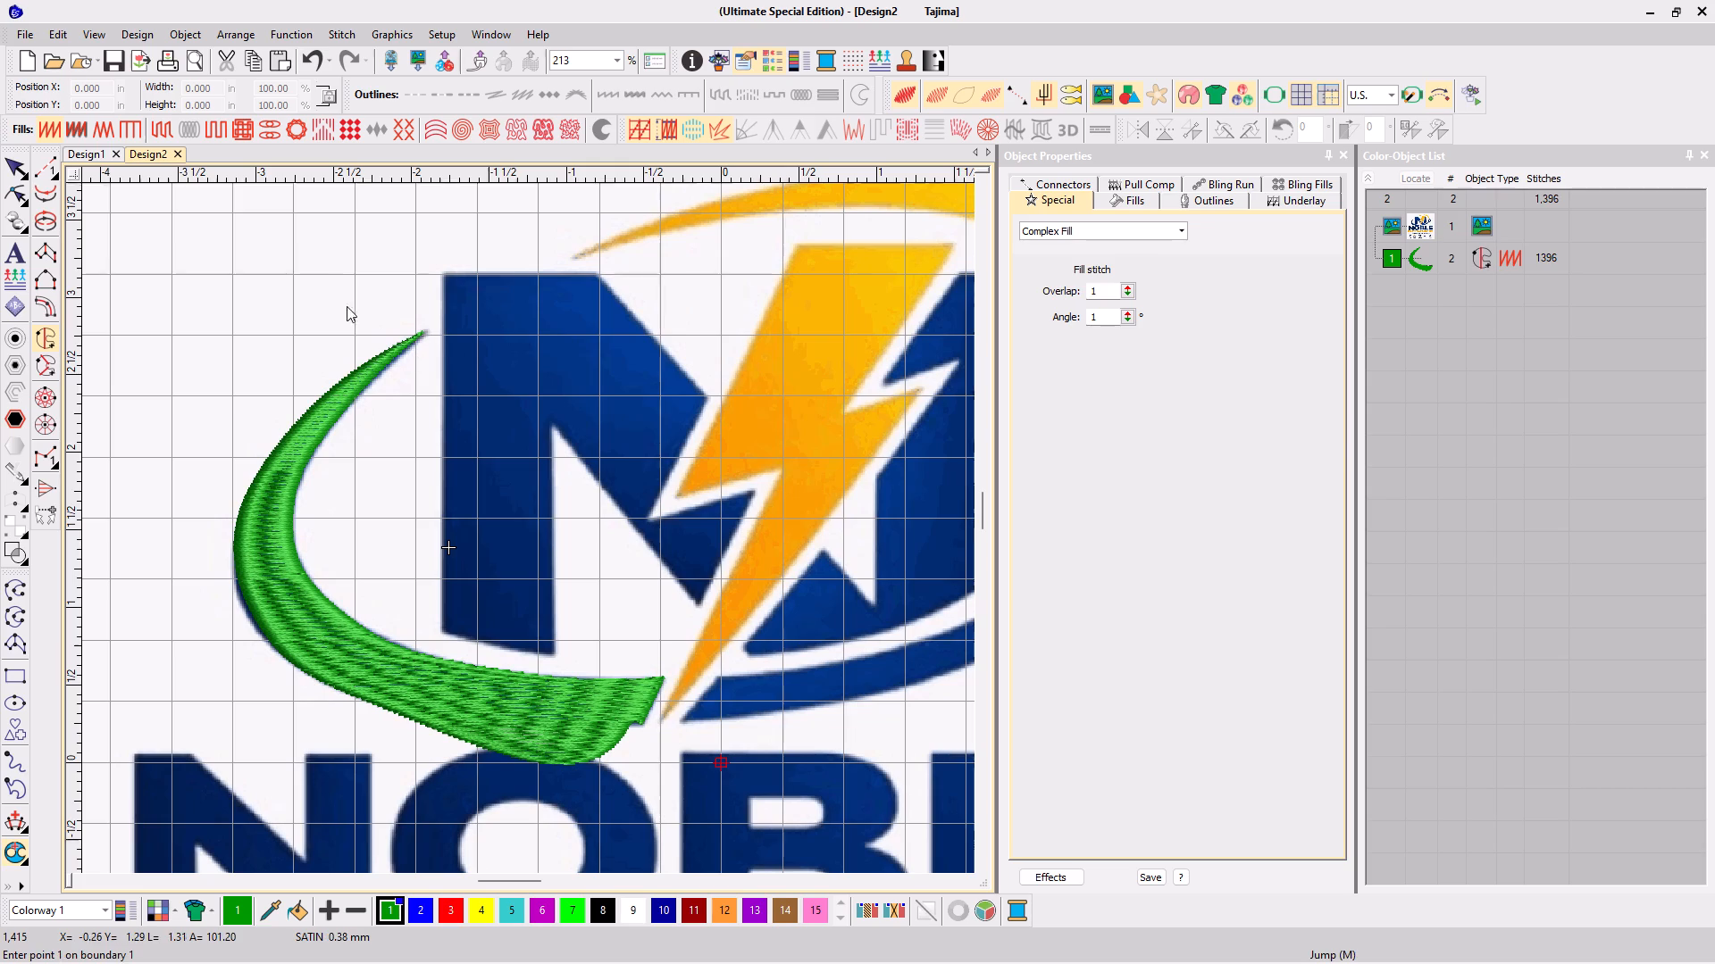
# Reshape the swoosh fill by switching the point at its bulging lower end between curve and corner.
pyautogui.click(14, 189)
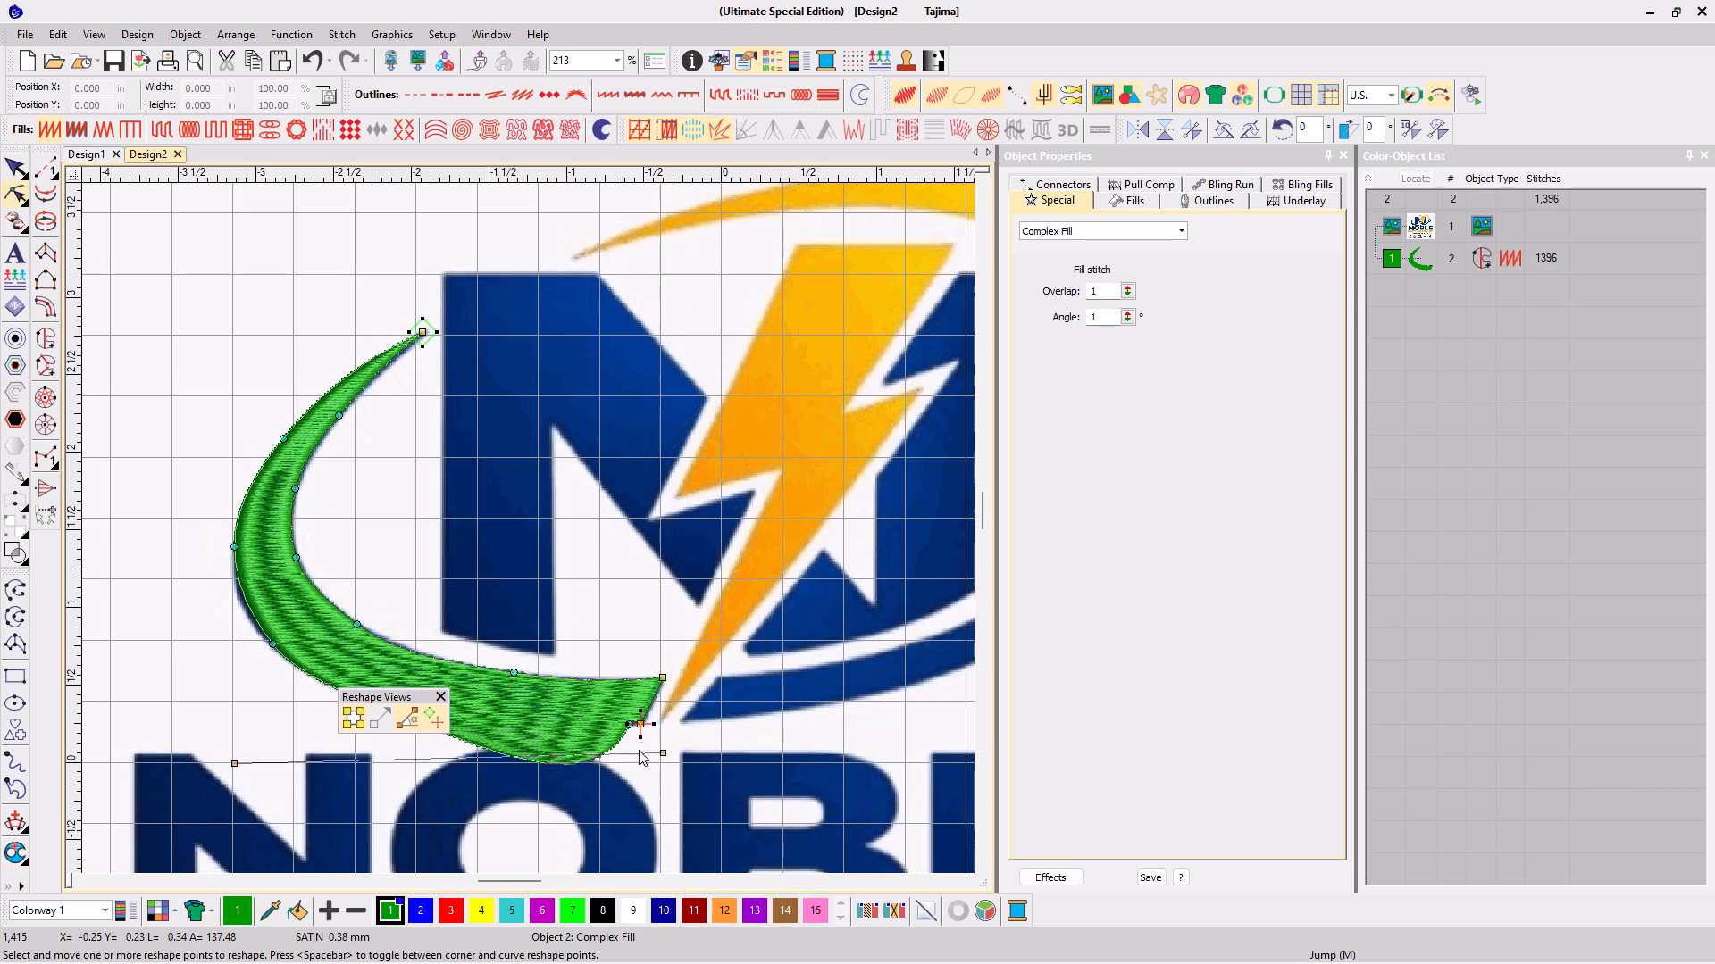
pyautogui.click(632, 724)
pyautogui.press('space')
# Rotate the swoosh fill's stitch angle to 61°.
pyautogui.moveTo(663, 752); pyautogui.dragTo(611, 653)
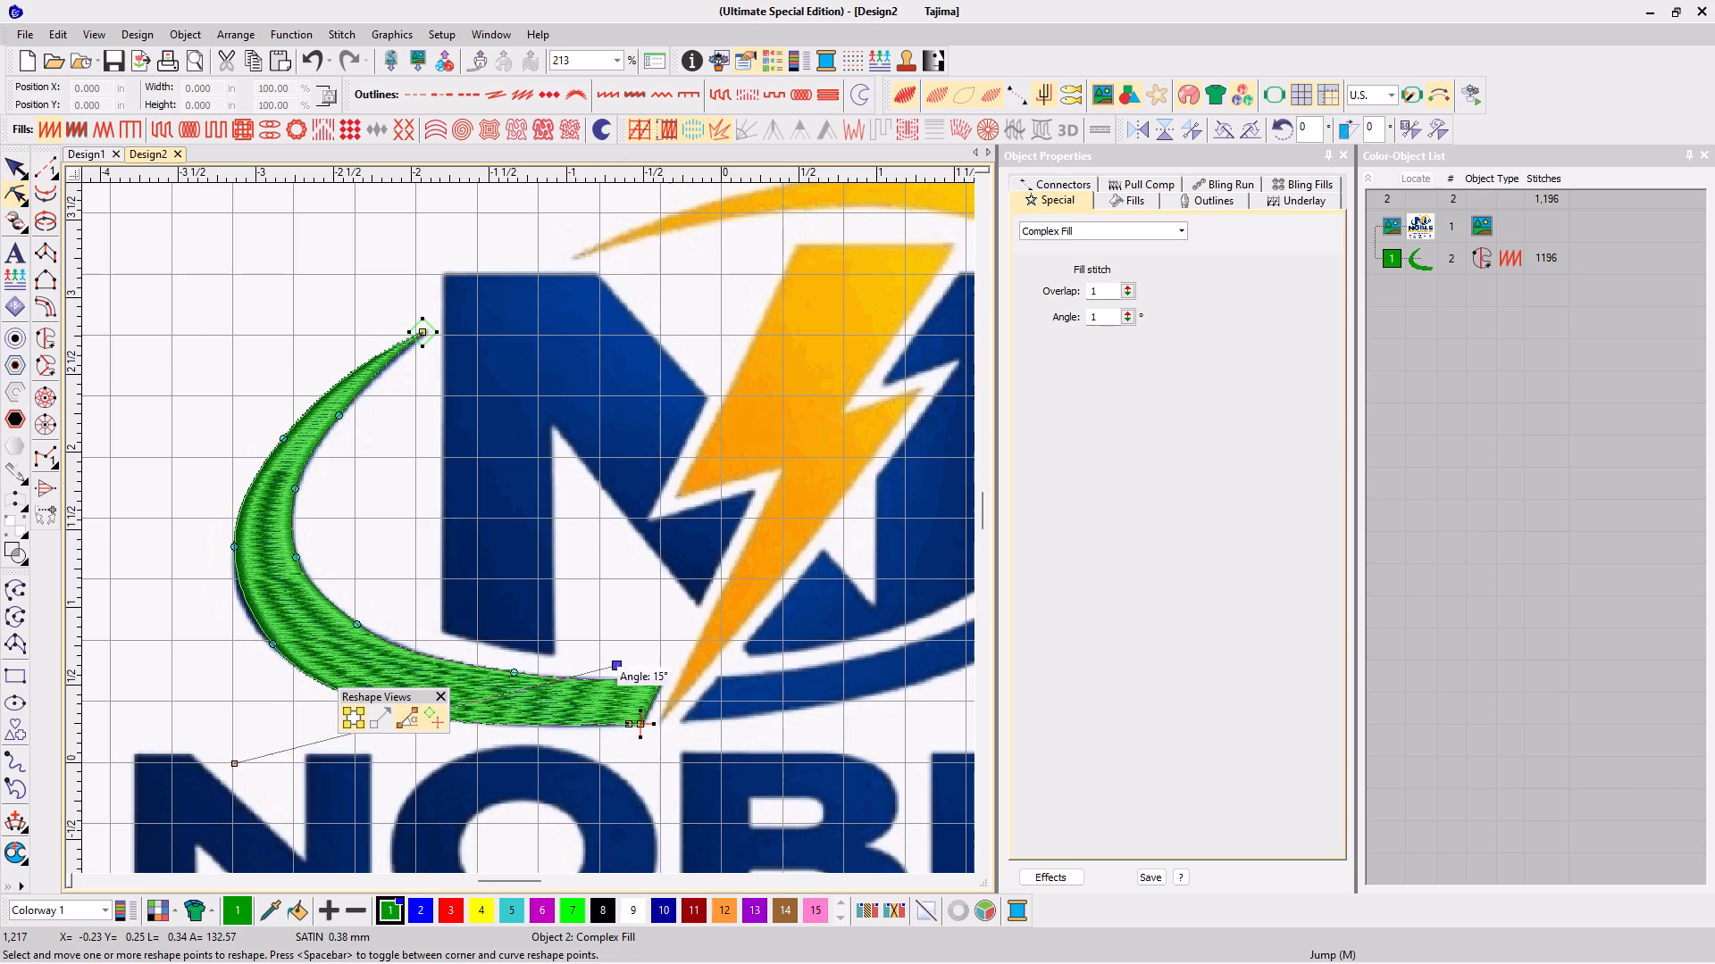
pyautogui.moveTo(611, 653); pyautogui.dragTo(425, 446)
pyautogui.moveTo(425, 446); pyautogui.dragTo(422, 427)
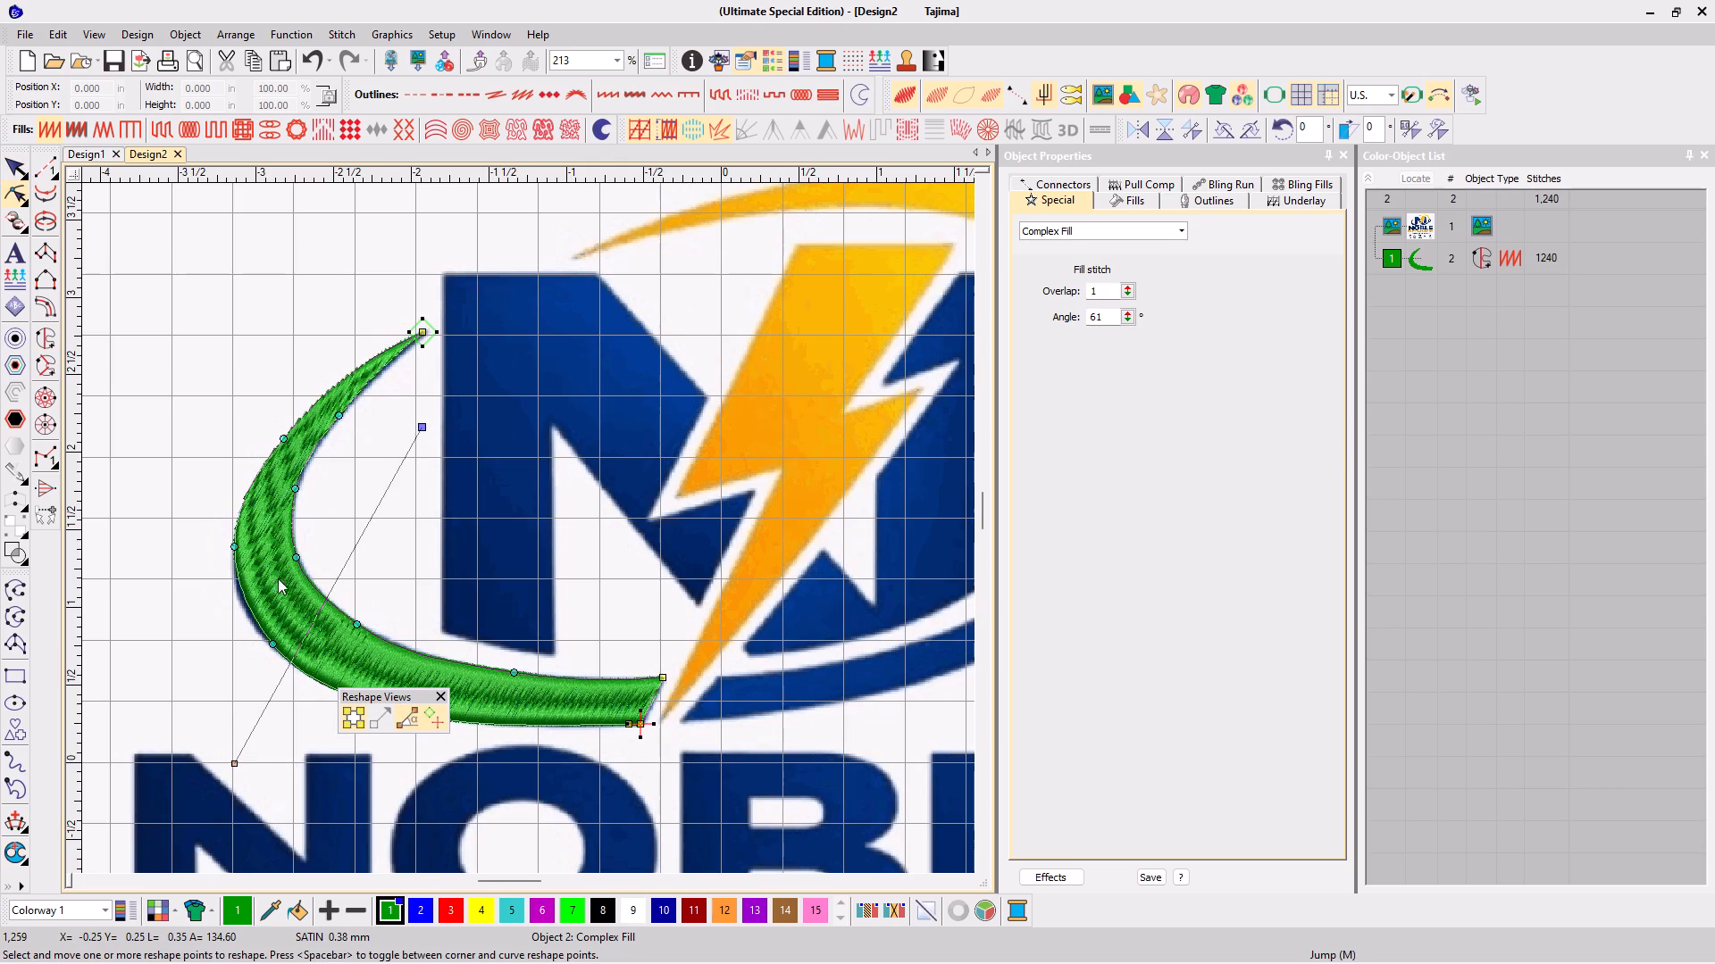
# Adjust the curve points on the swoosh fill's inner edge to follow the logo artwork, and leave reshaping.
pyautogui.click(302, 558)
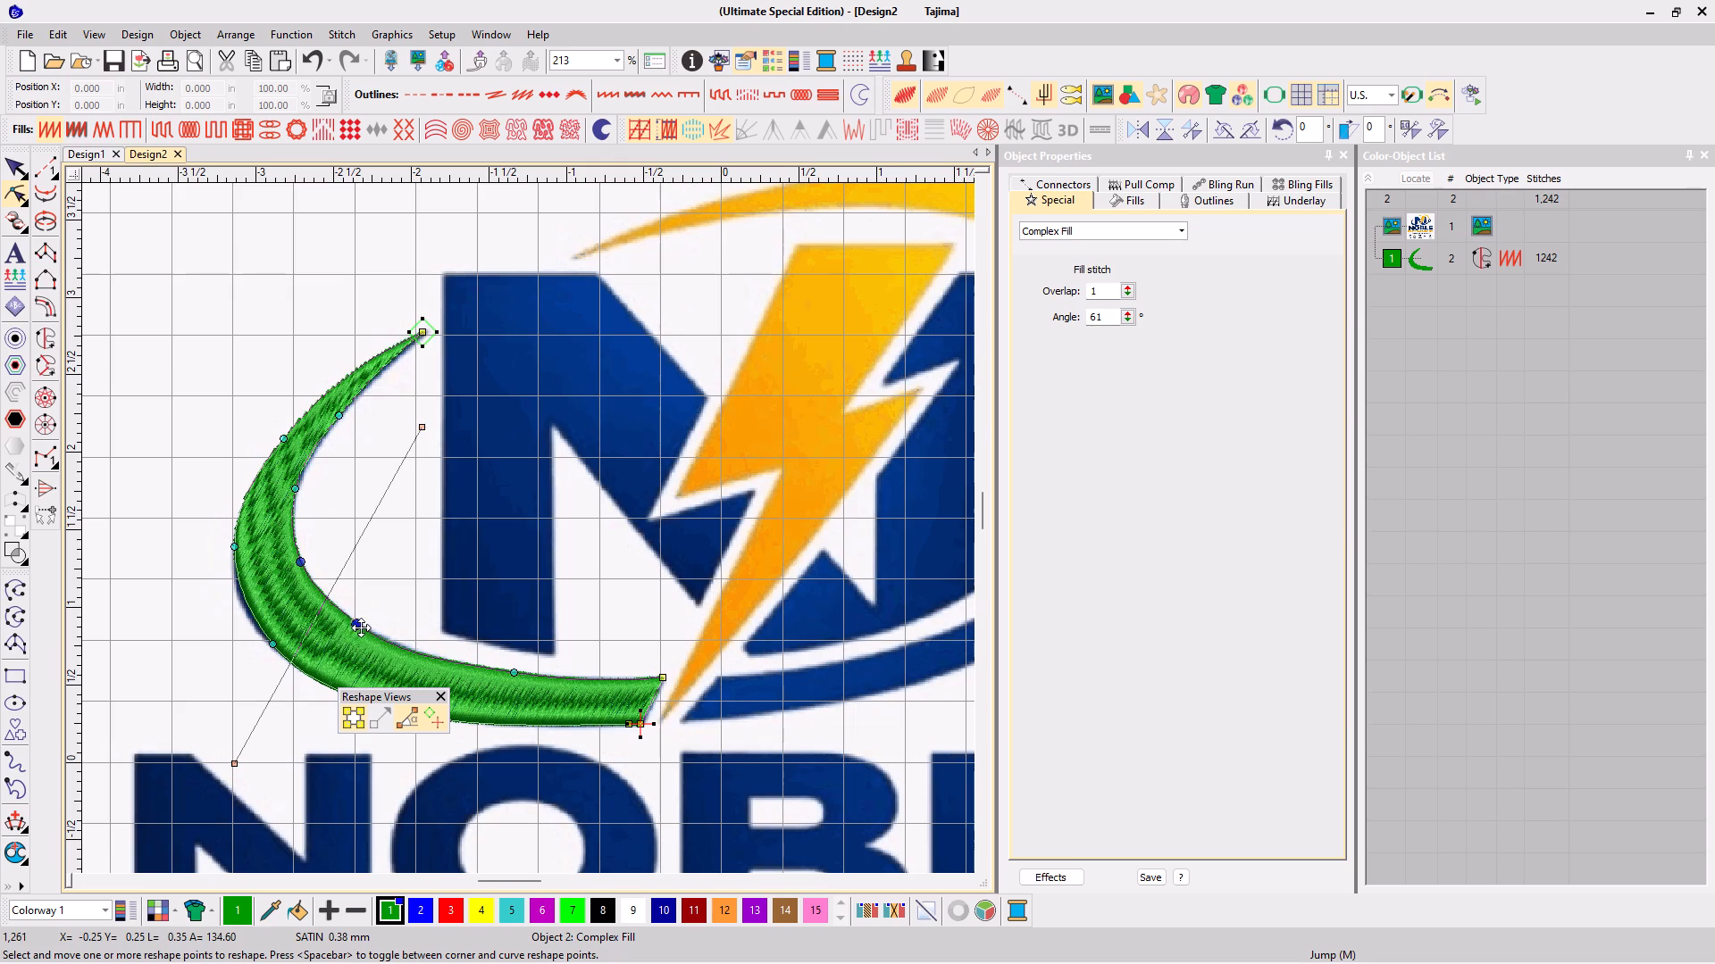
pyautogui.moveTo(362, 622); pyautogui.dragTo(348, 622)
pyautogui.click(346, 621)
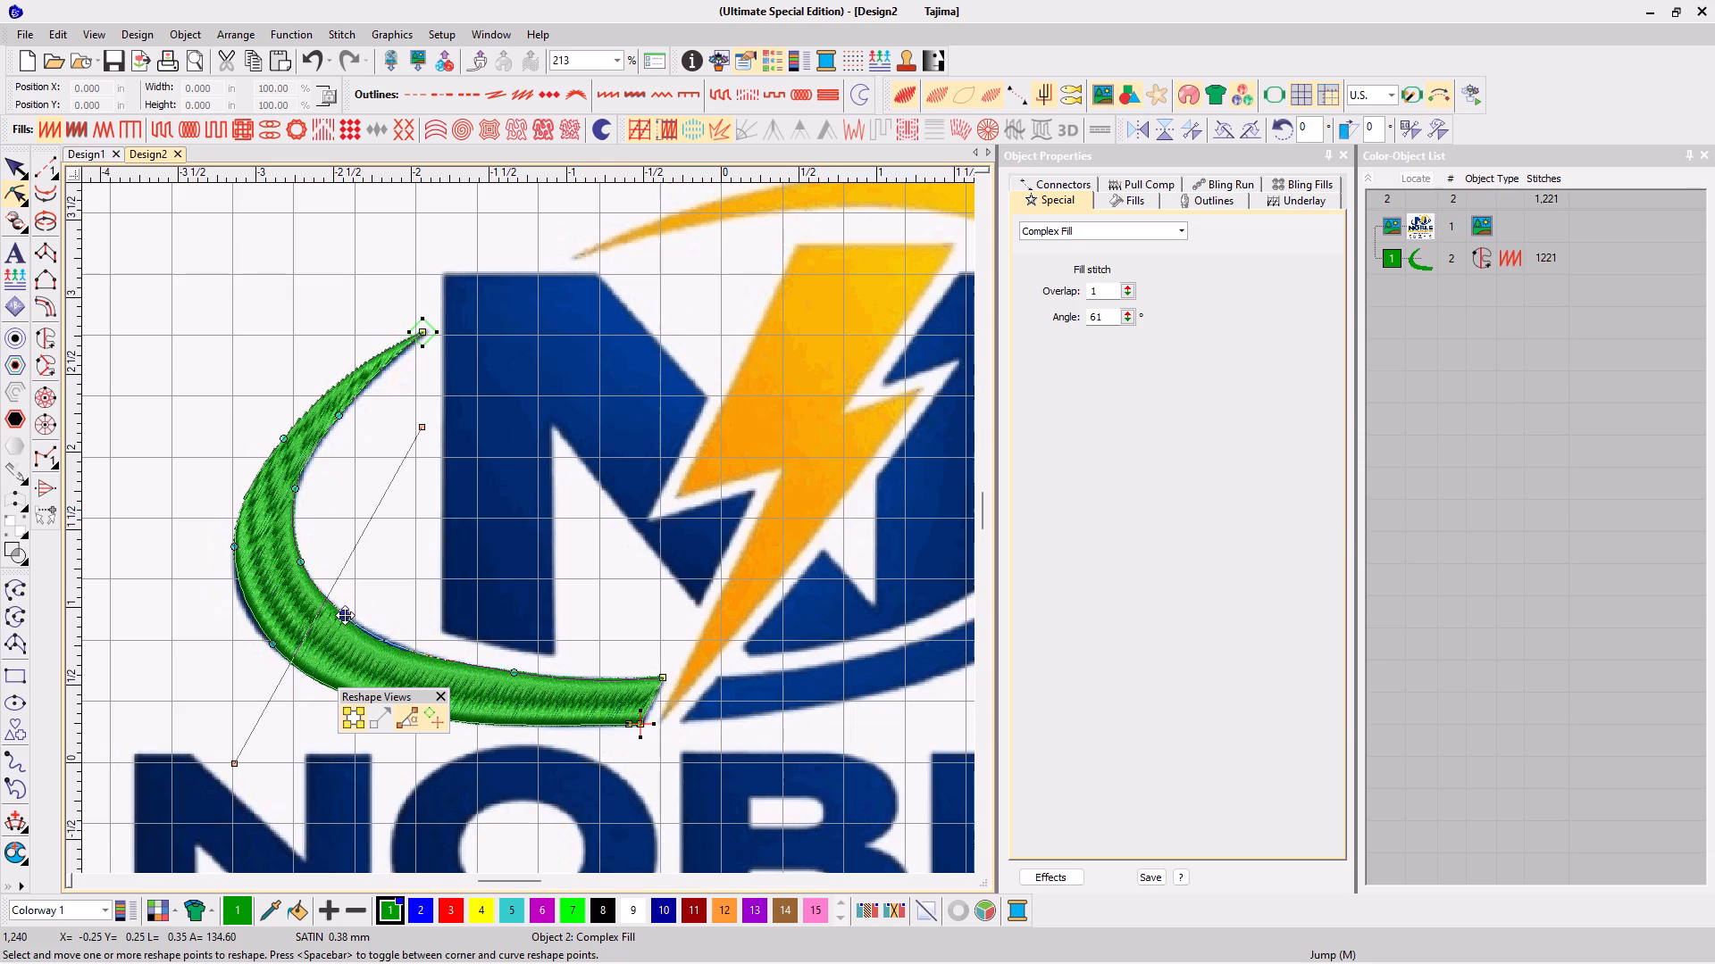
pyautogui.click(301, 564)
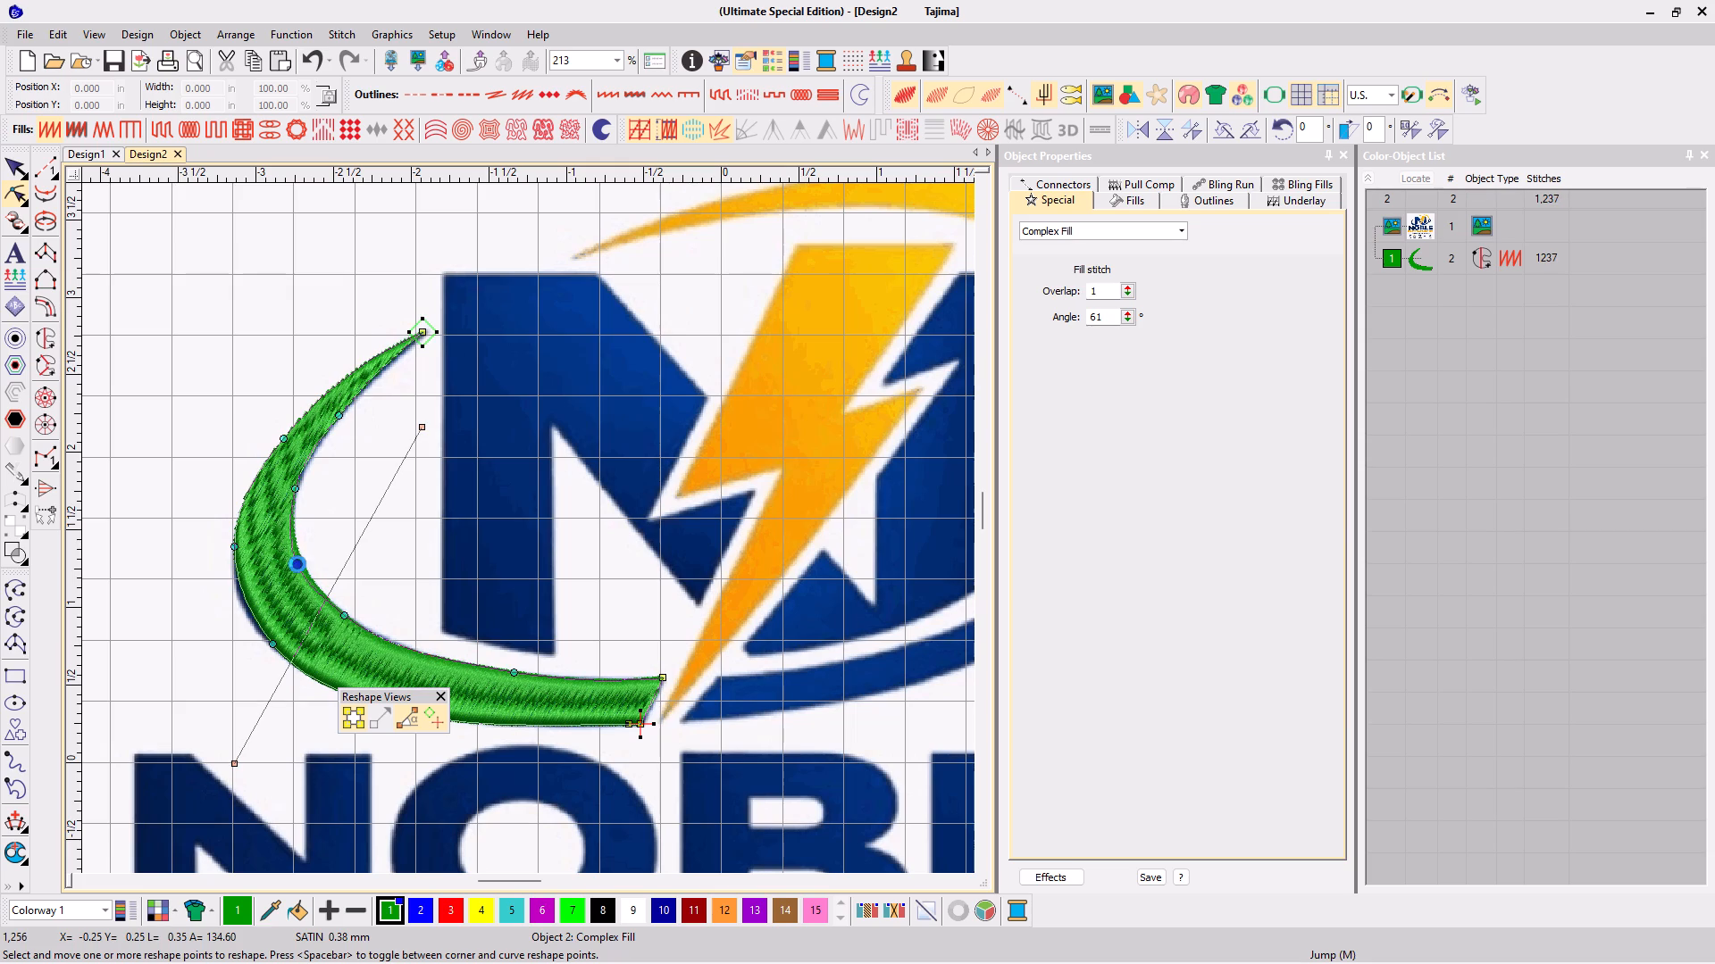
pyautogui.click(297, 564)
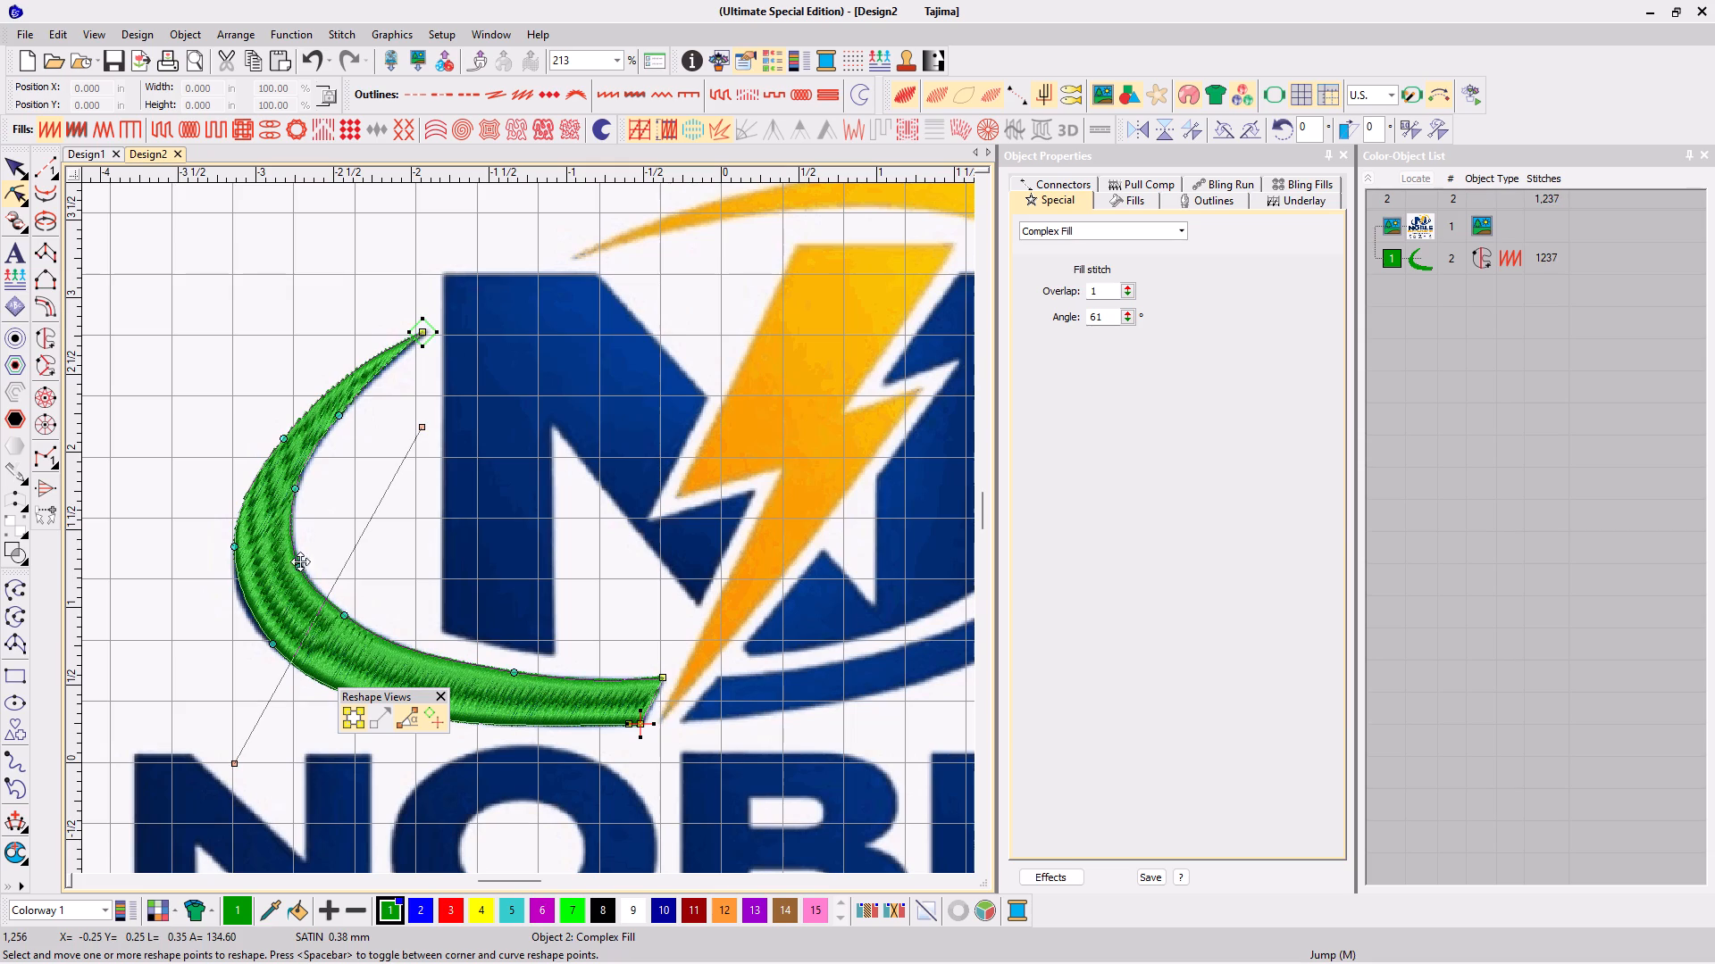
pyautogui.click(13, 177)
# Start a Complex Fill on the yellow arc, tracing its outer edge with curve points from the tip above the M to the tip near the plug.
pyautogui.scroll(-5, 339, 531)
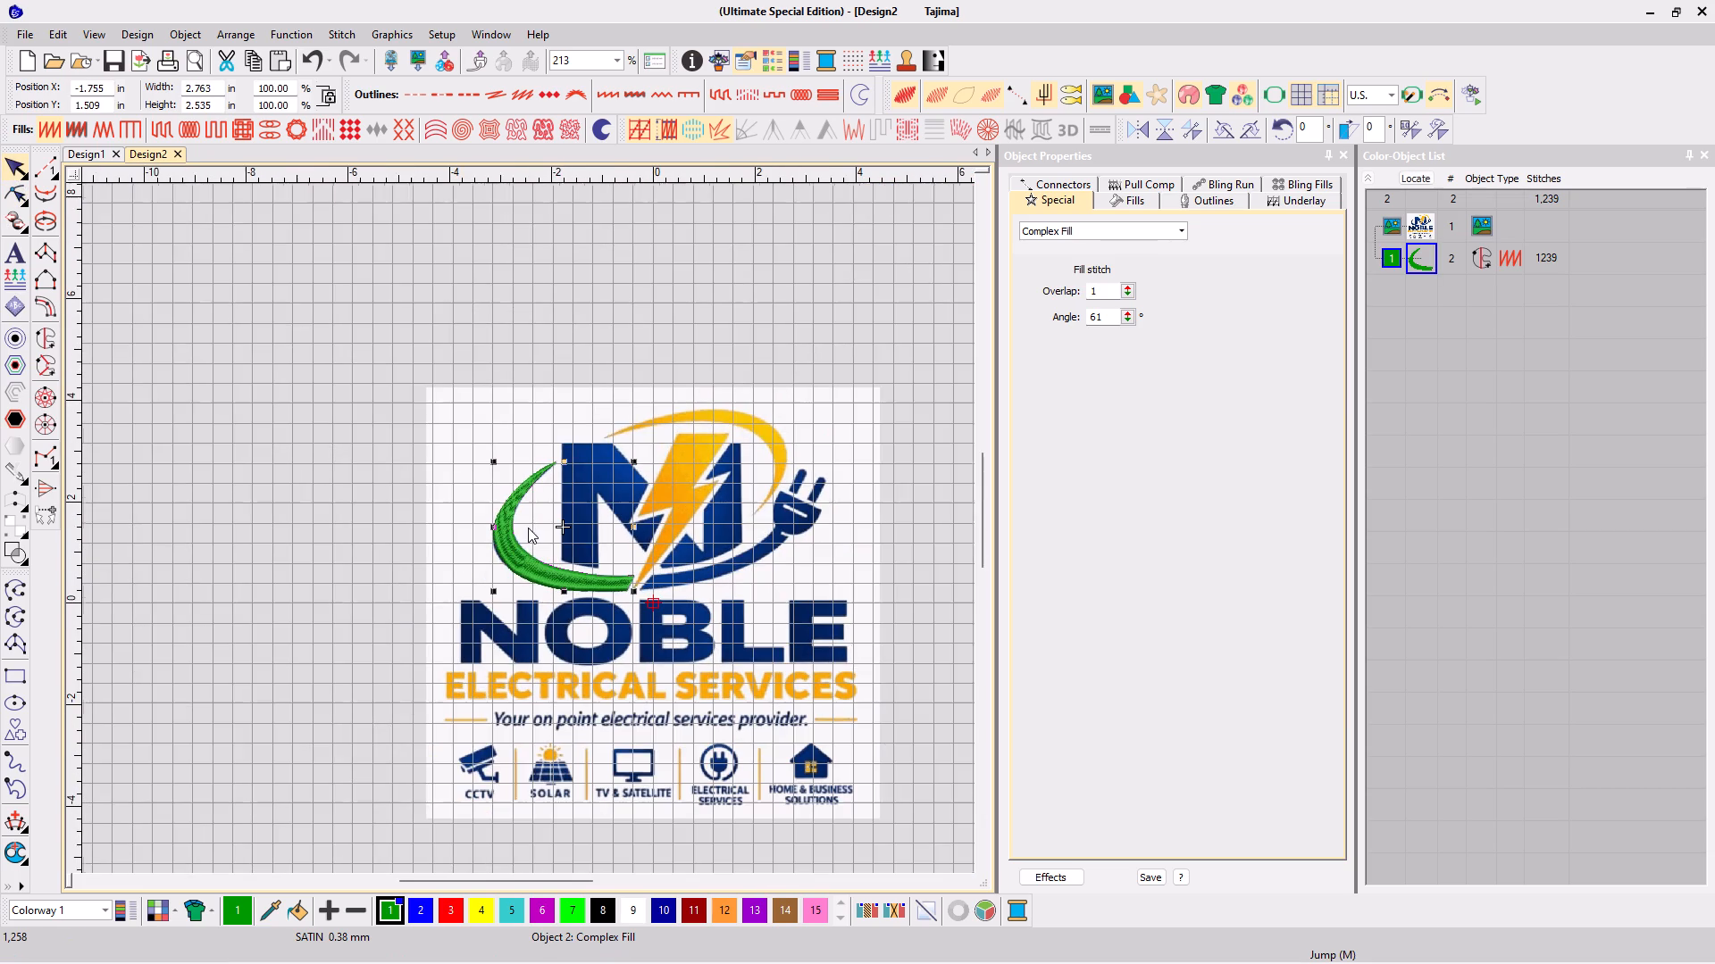
pyautogui.click(325, 453)
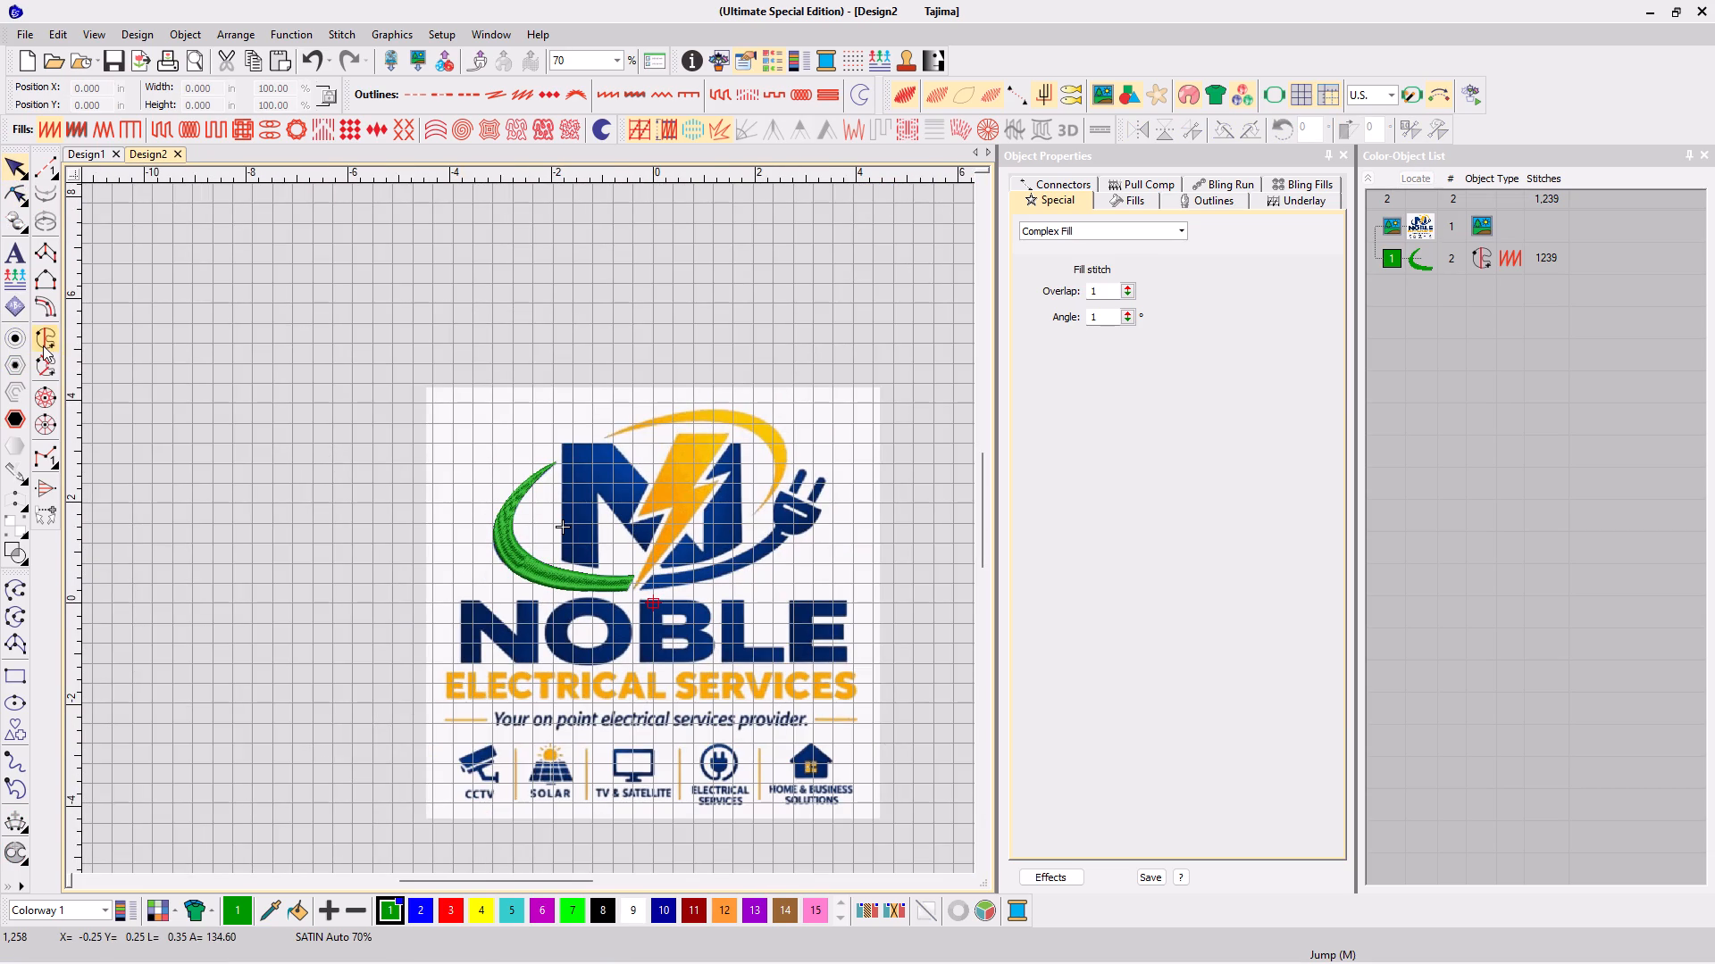
pyautogui.click(43, 345)
pyautogui.click(603, 437)
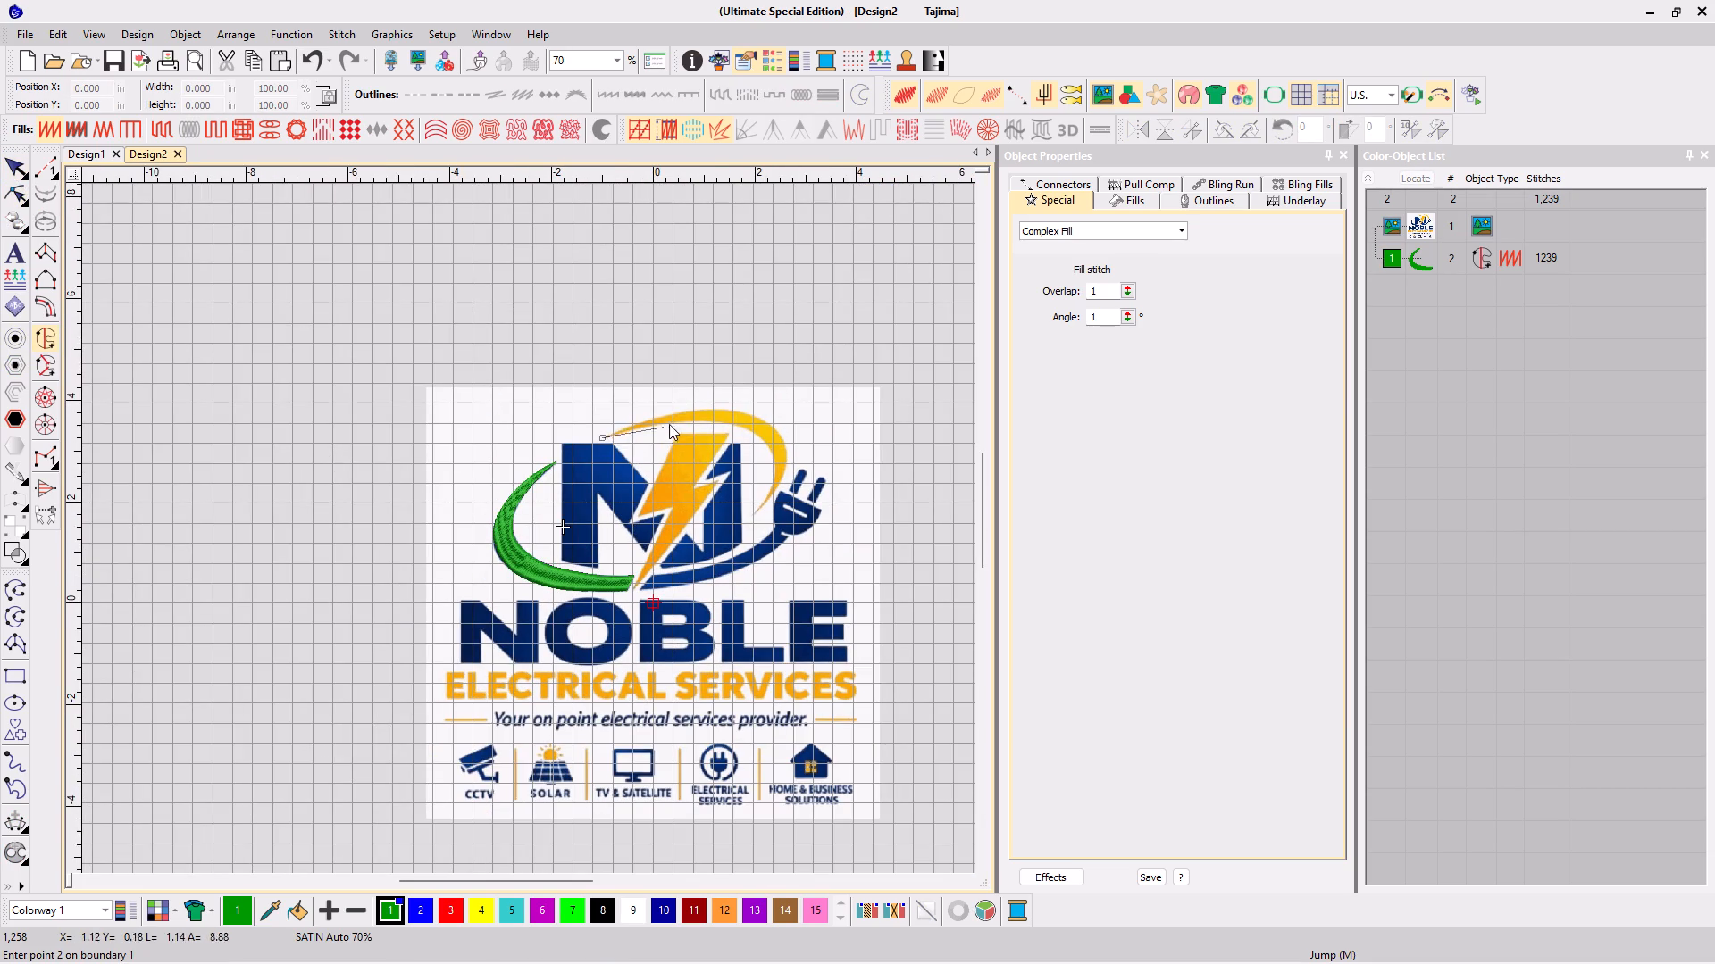
pyautogui.scroll(7, 654, 419)
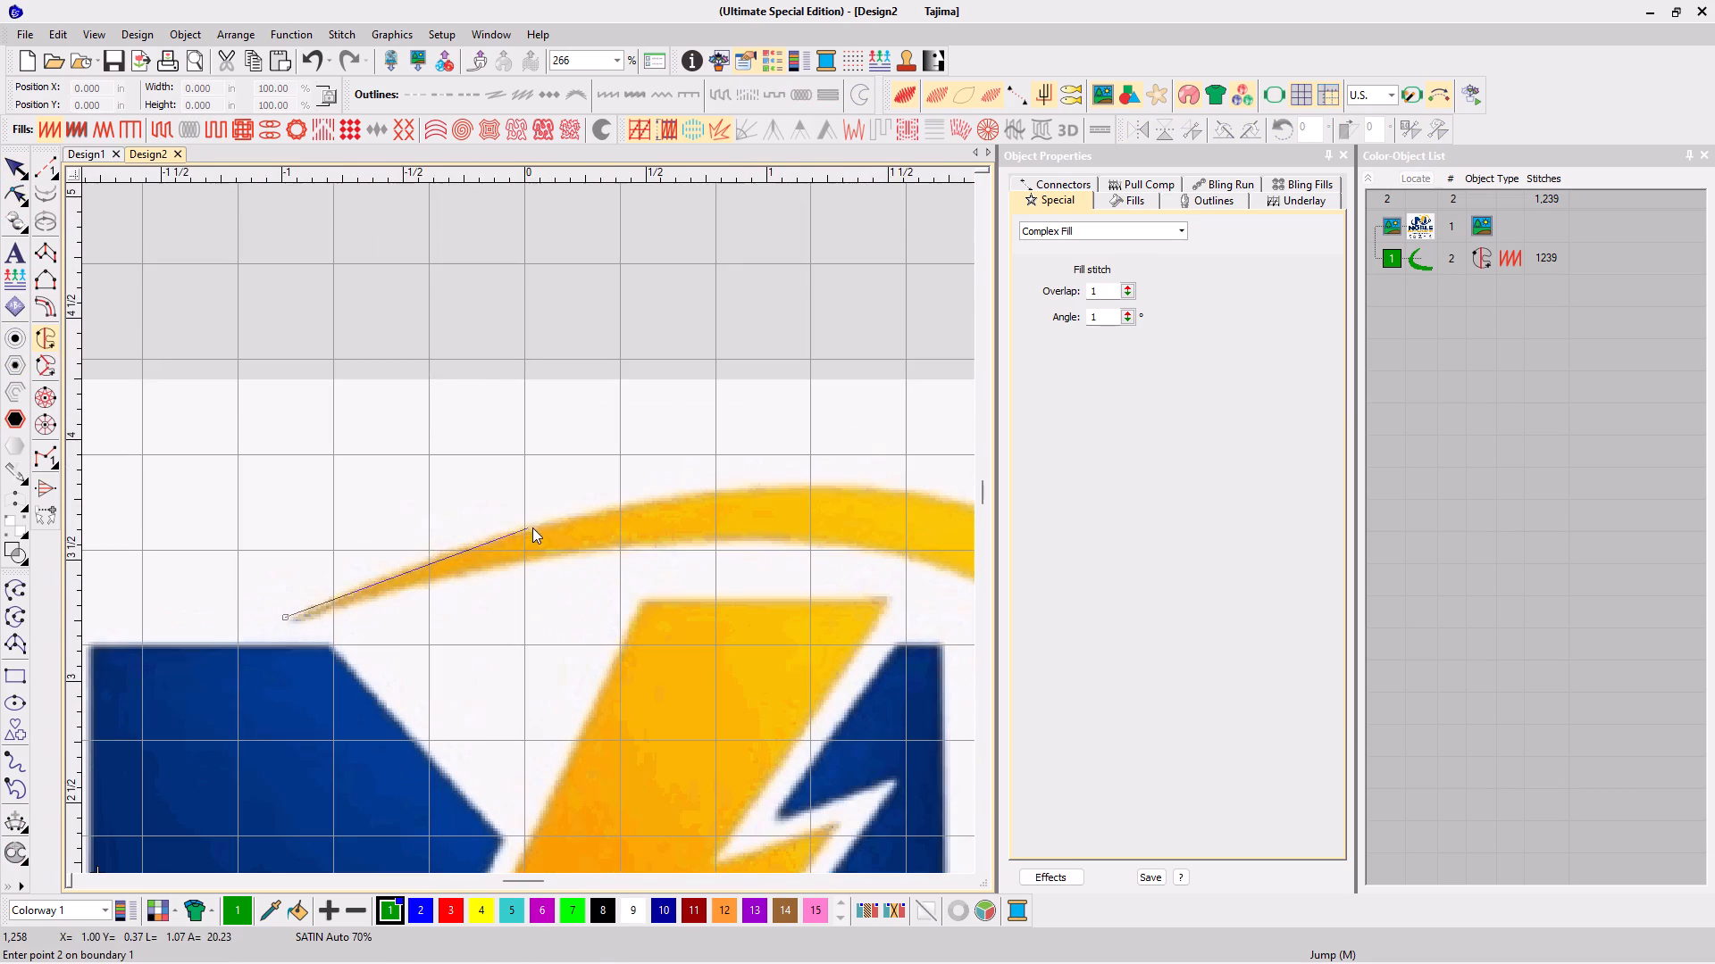
pyautogui.rightClick(546, 521)
pyautogui.rightClick(850, 486)
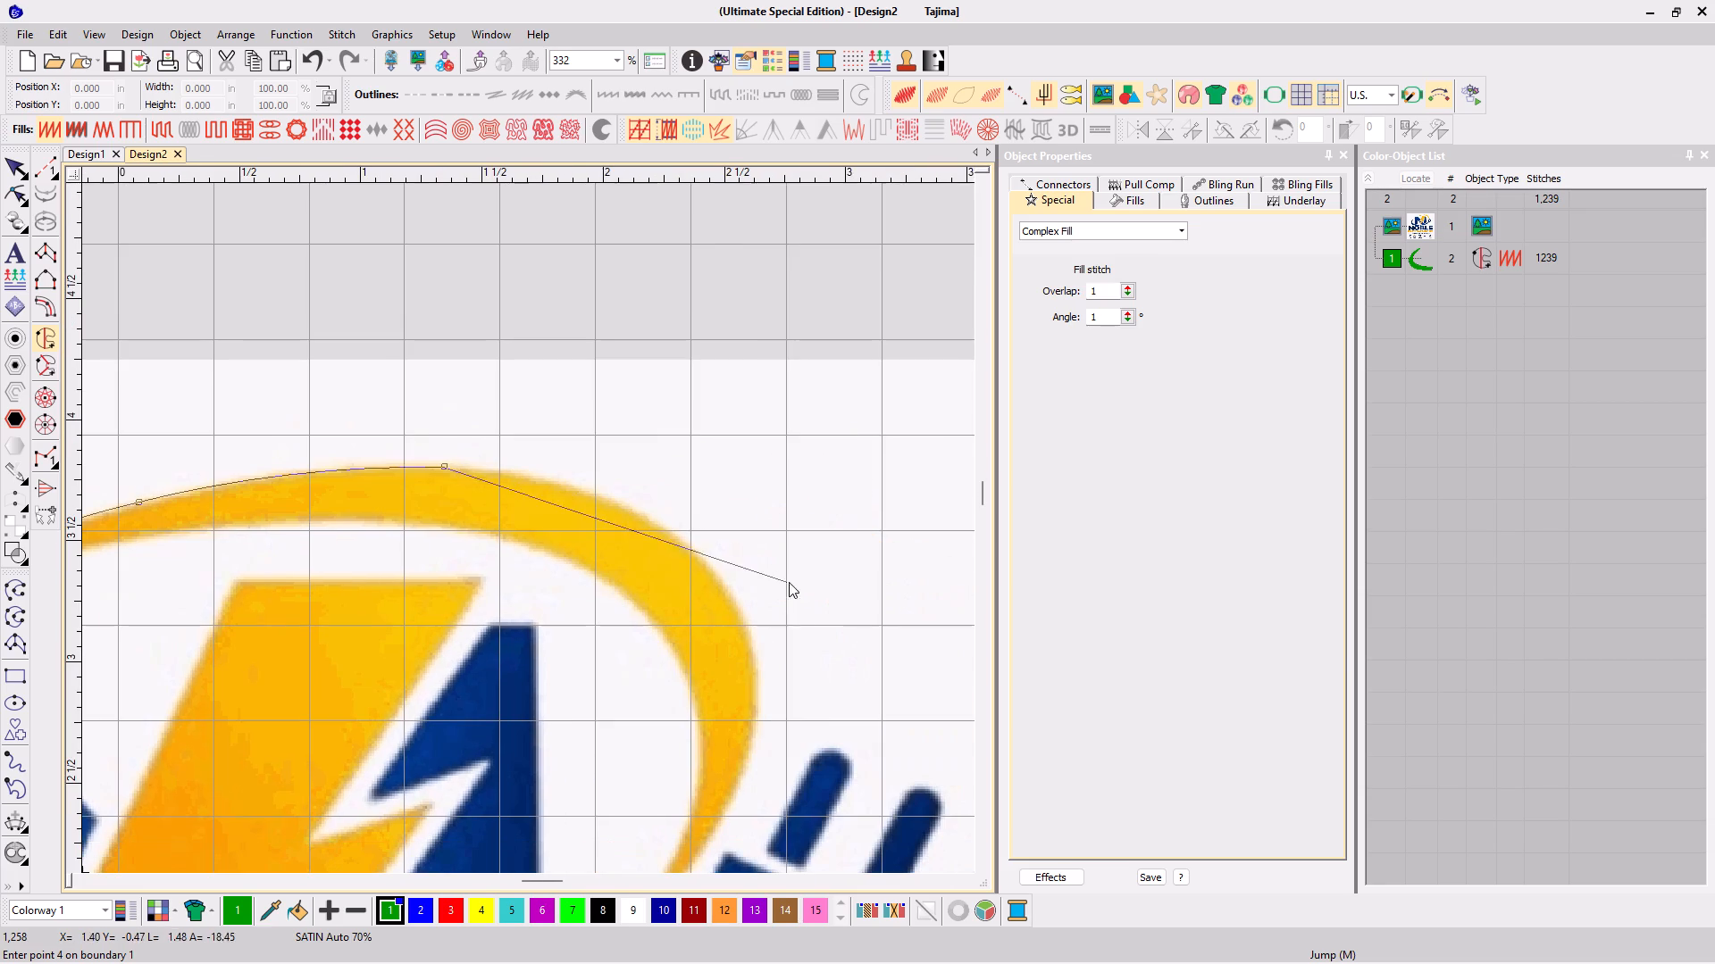
pyautogui.rightClick(617, 503)
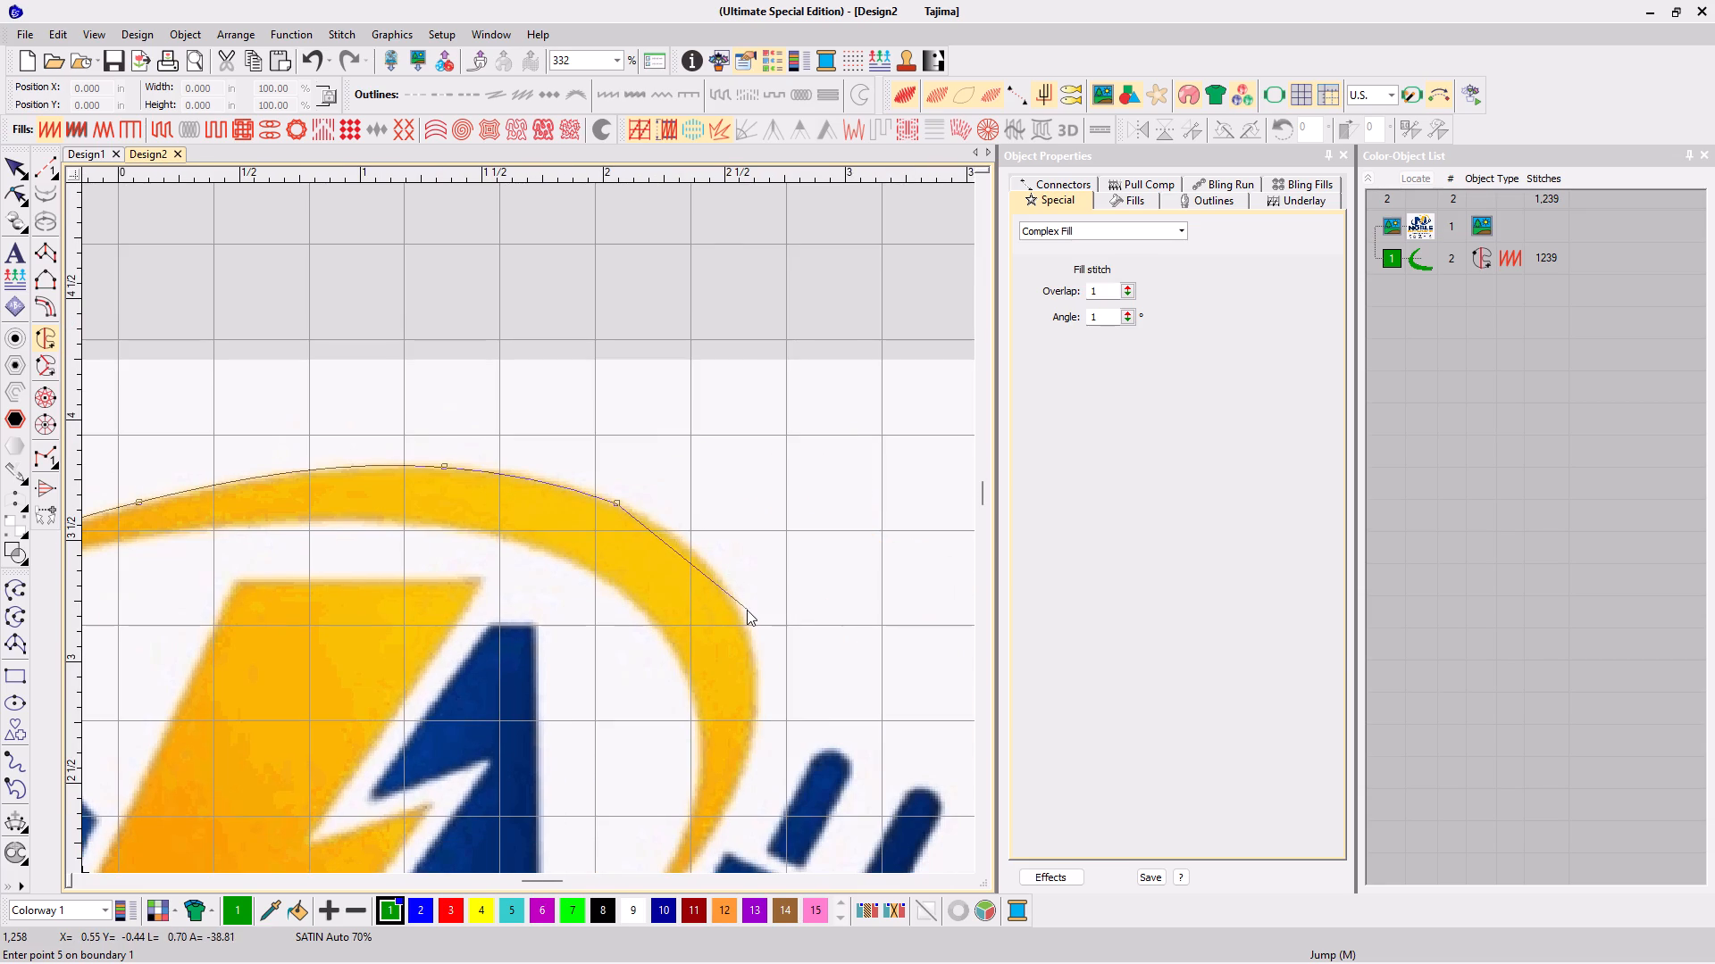
pyautogui.rightClick(741, 611)
pyautogui.rightClick(757, 728)
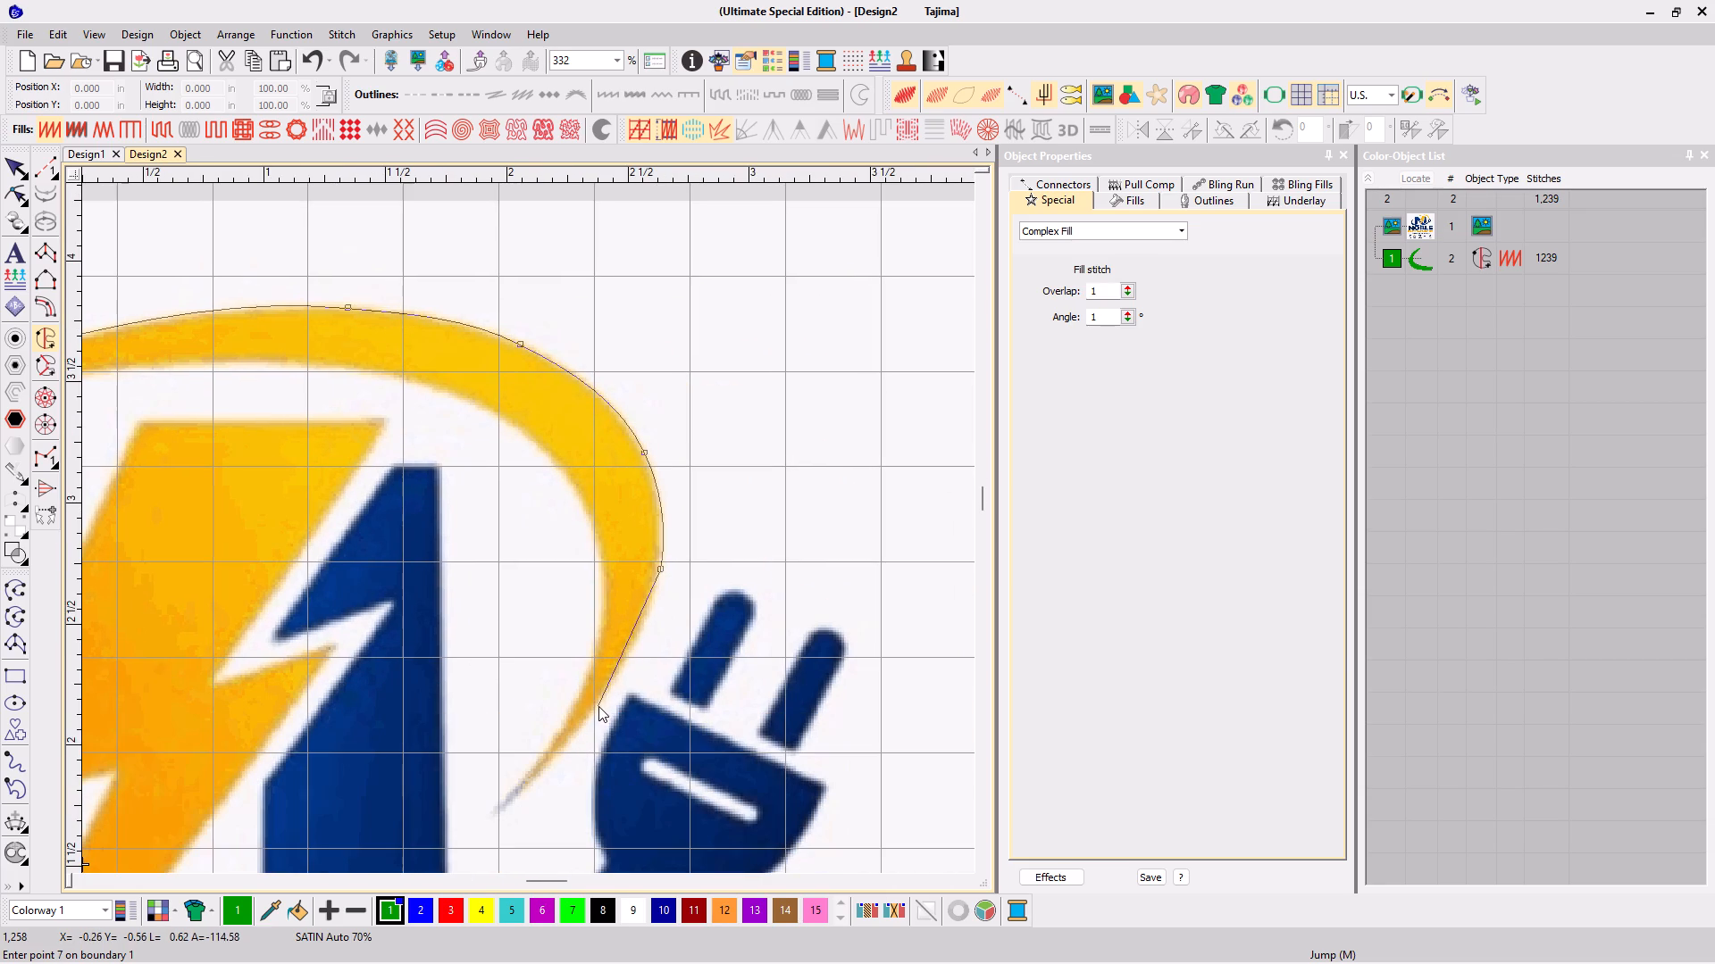
pyautogui.rightClick(598, 706)
pyautogui.click(496, 816)
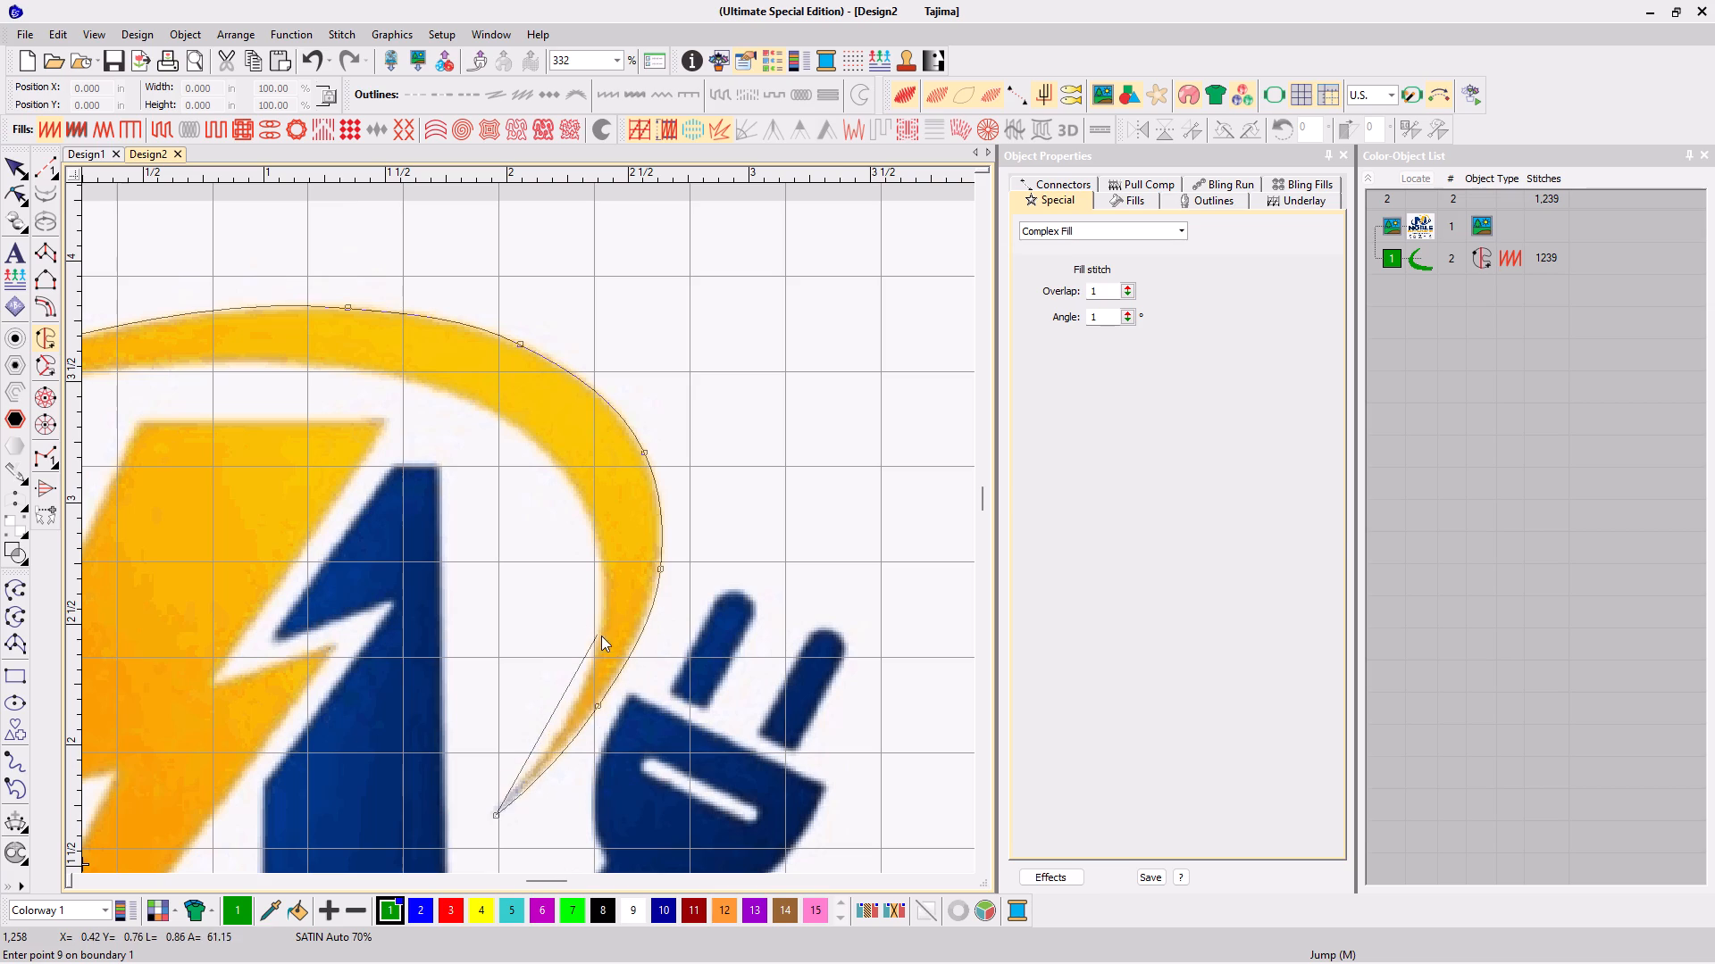
# Trace the yellow arc's inner edge with curve points back to the starting tip, and generate the Complex Fill in colour 1.
pyautogui.rightClick(578, 694)
pyautogui.moveTo(601, 560); pyautogui.dragTo(591, 544, button='right')
pyautogui.moveTo(534, 443); pyautogui.dragTo(514, 441, button='right')
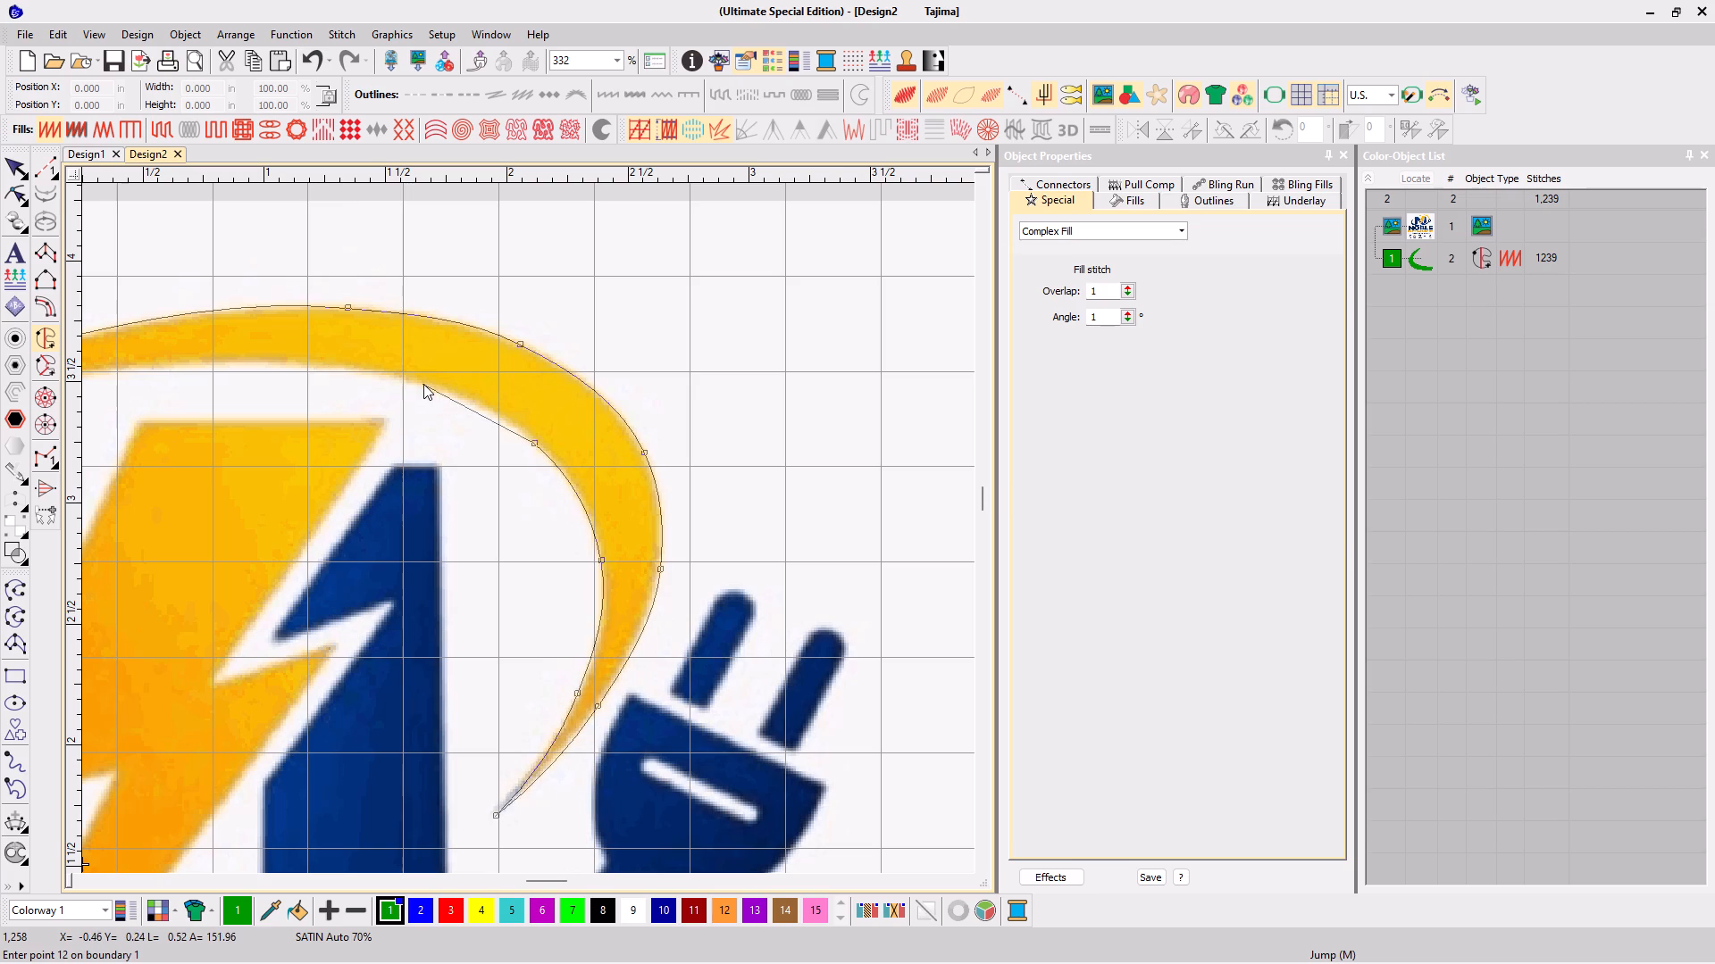
pyautogui.moveTo(423, 384); pyautogui.dragTo(386, 382, button='right')
pyautogui.moveTo(244, 363); pyautogui.dragTo(170, 364, button='right')
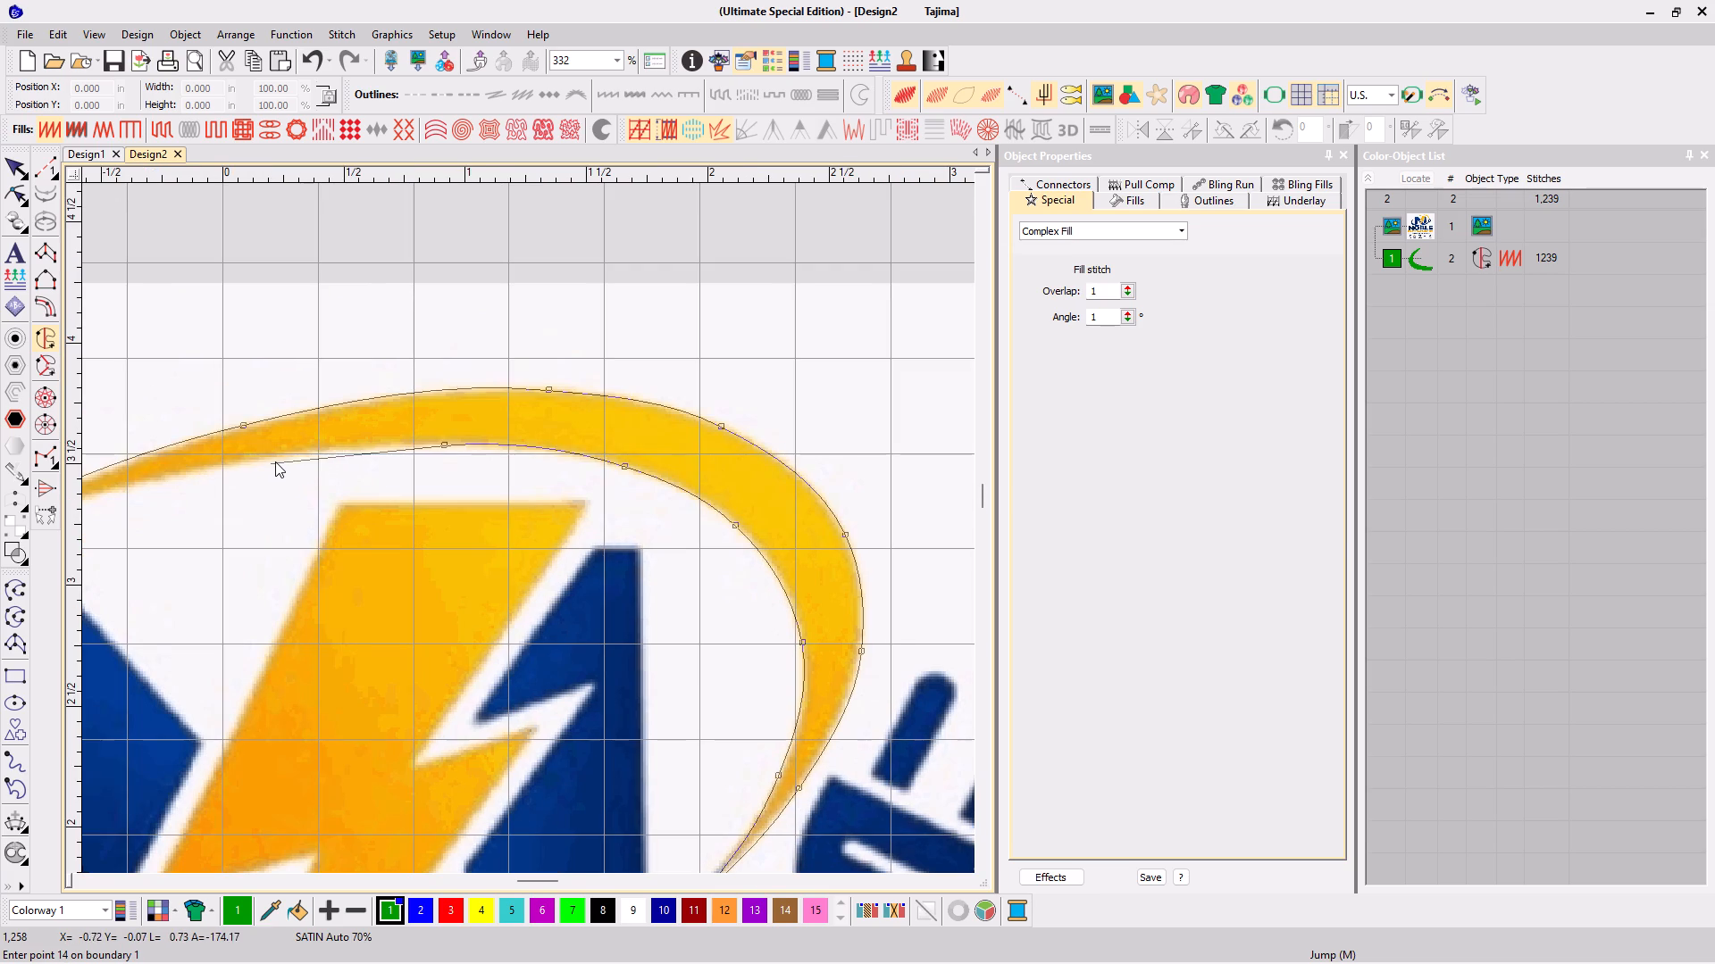
pyautogui.moveTo(277, 459); pyautogui.dragTo(231, 457, button='right')
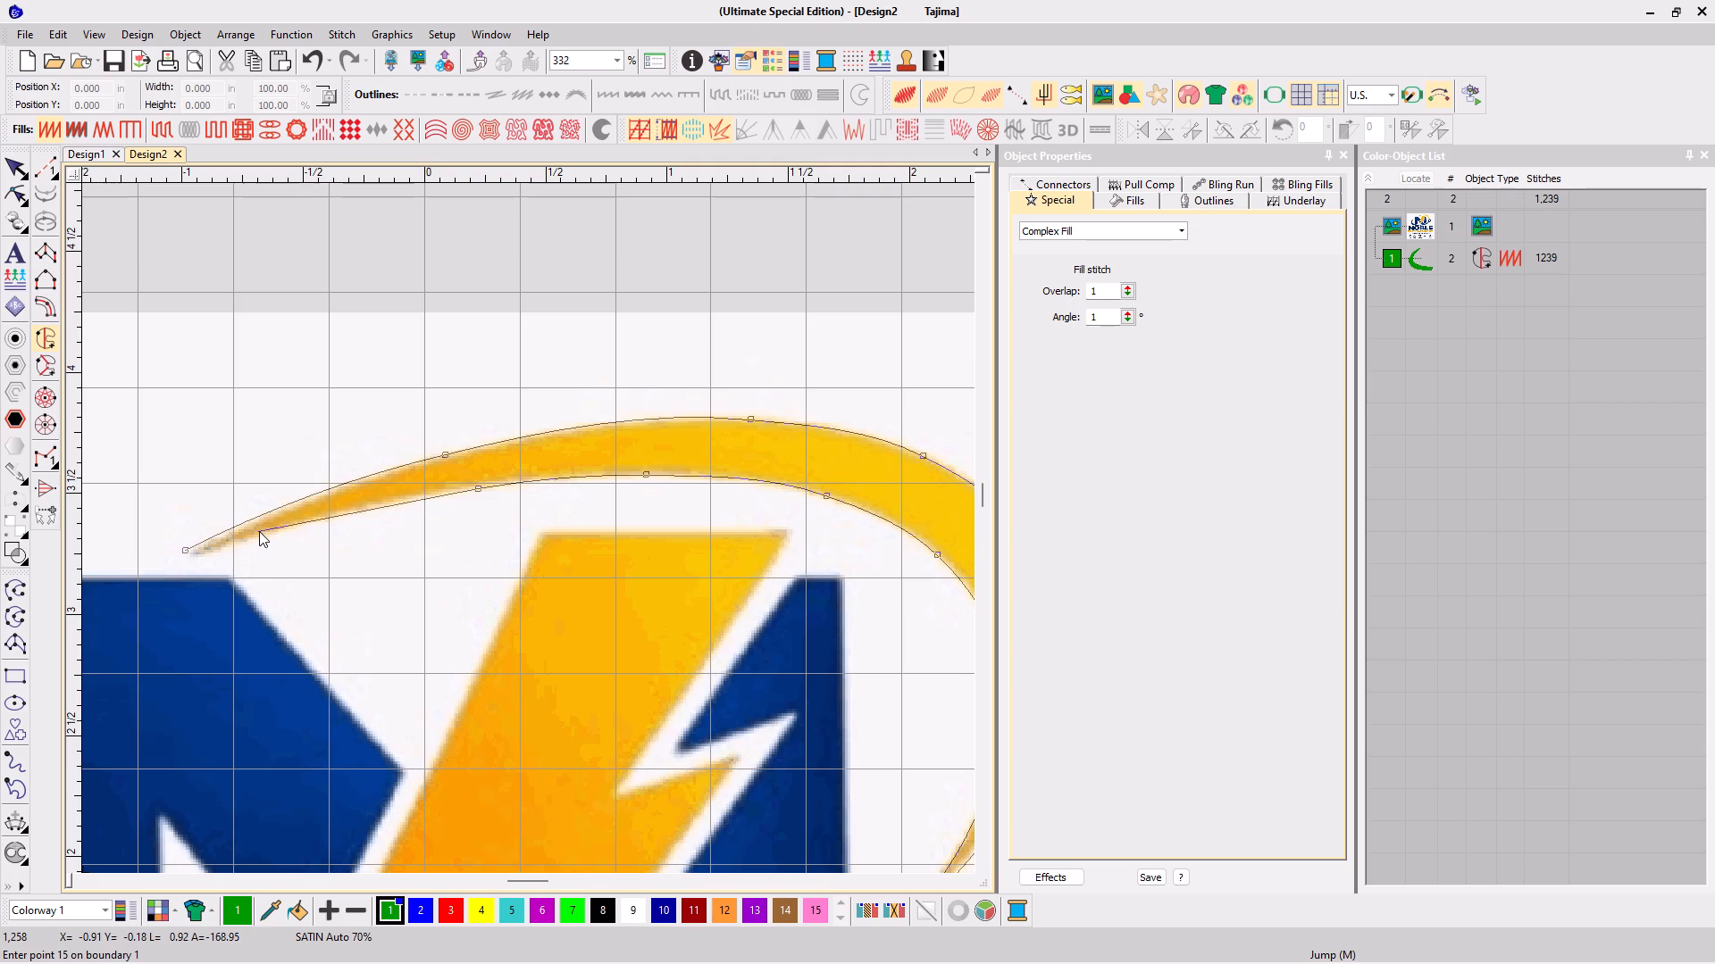
pyautogui.press('Return')
pyautogui.press('Return')
pyautogui.press('Return')
# Trace the yellow lightning bolt with seven corner points and generate its Complex Fill in colour 1 with the default stitch angle.
pyautogui.scroll(-5, 485, 569)
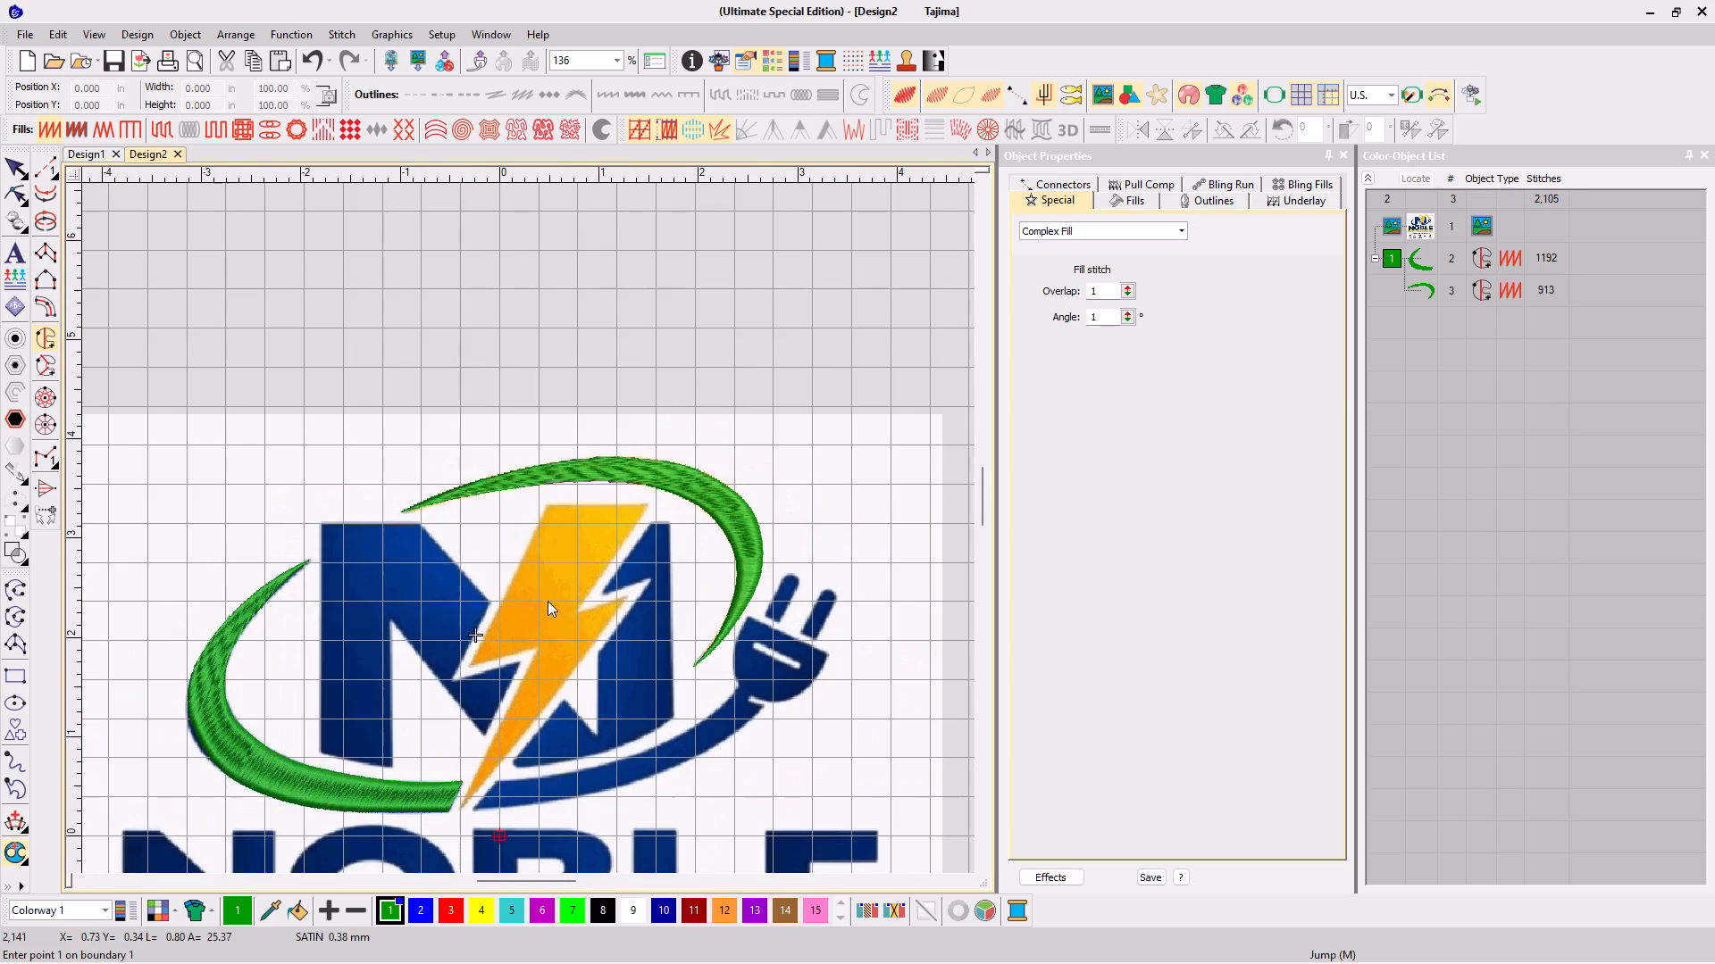
pyautogui.click(647, 504)
pyautogui.click(548, 503)
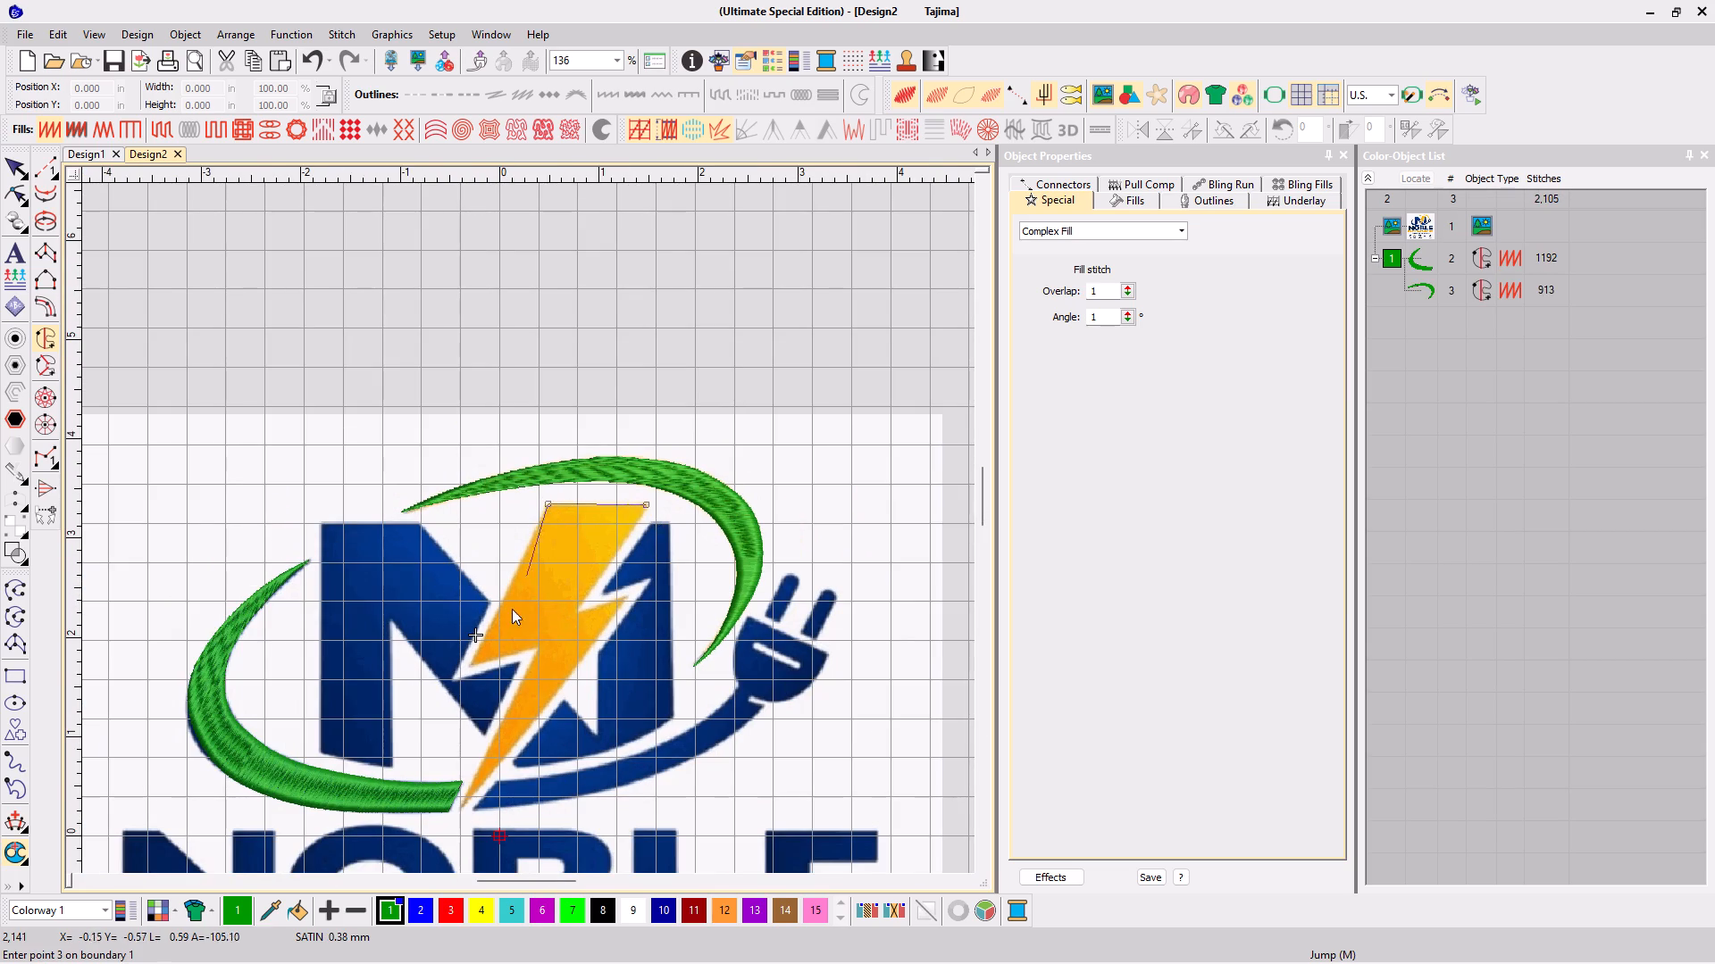
pyautogui.click(472, 665)
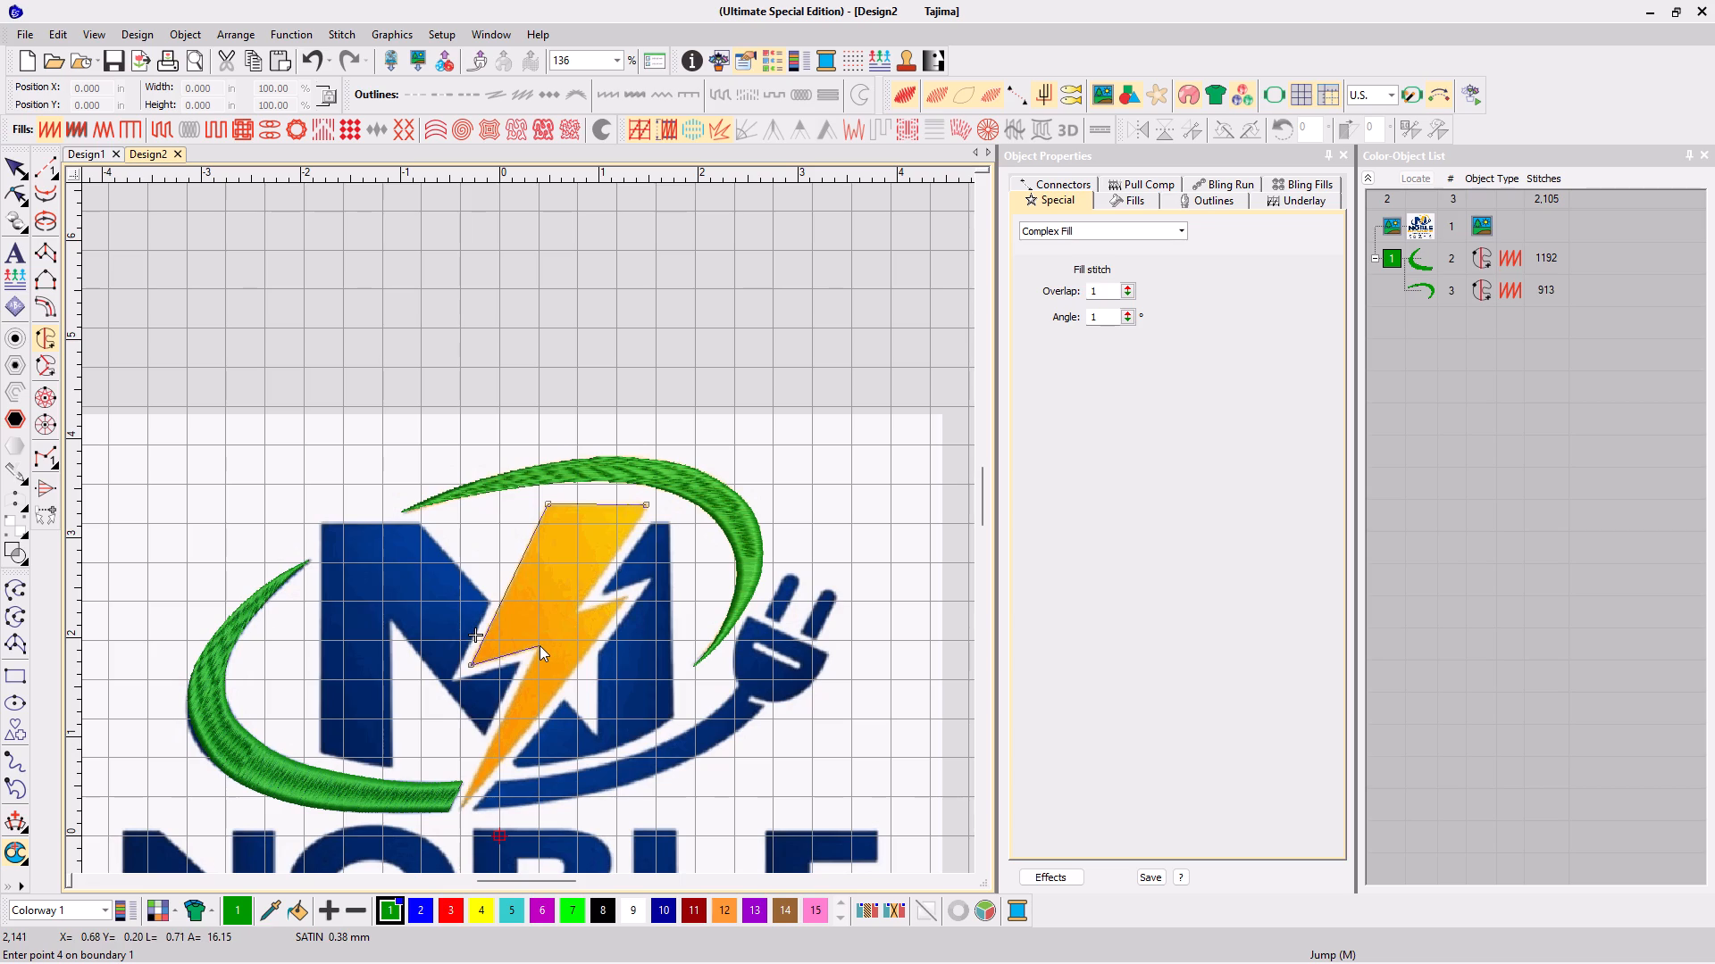
pyautogui.click(538, 645)
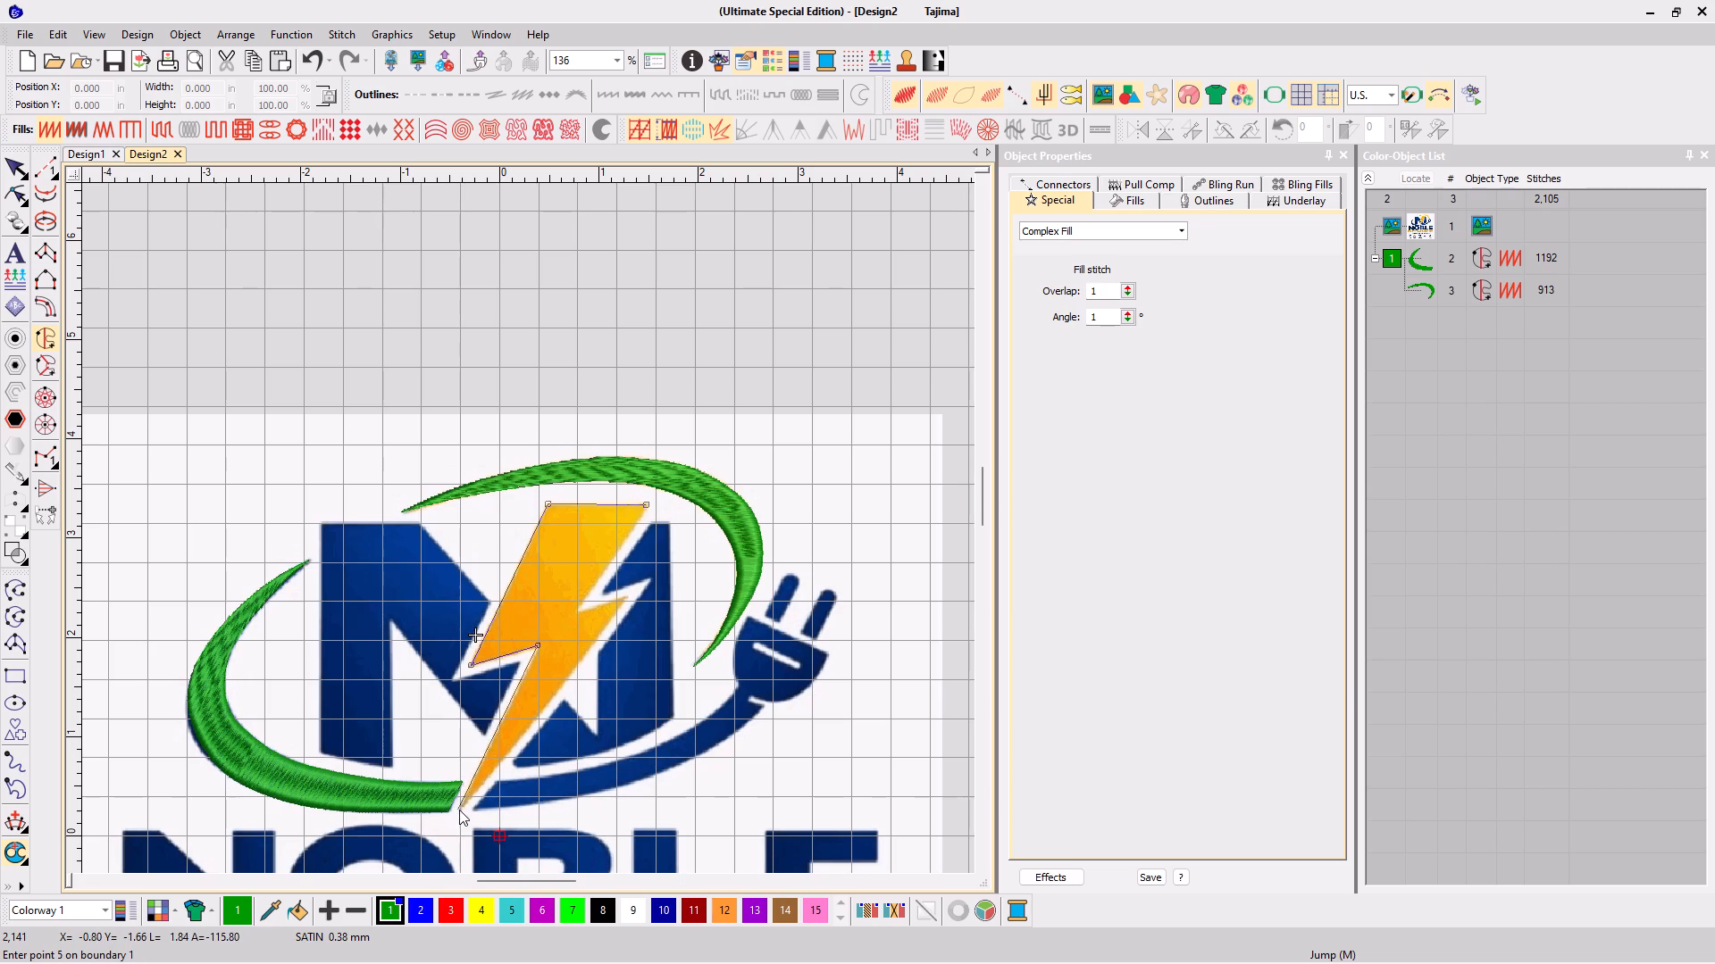
pyautogui.click(460, 810)
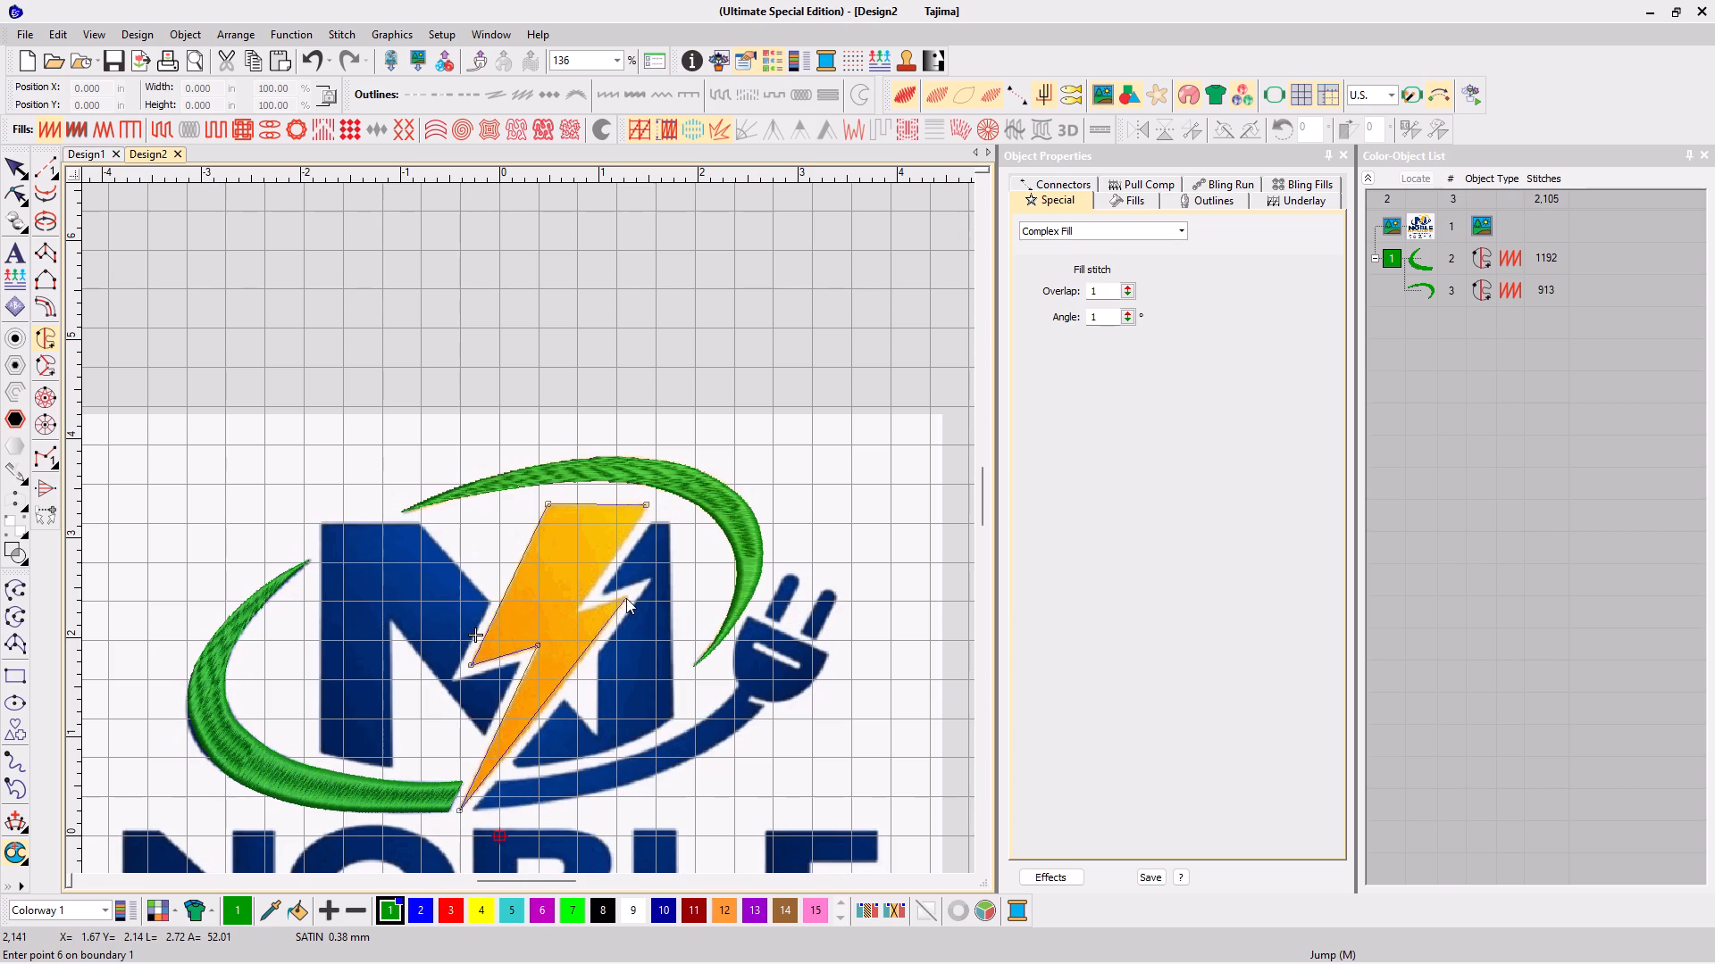
pyautogui.click(626, 598)
pyautogui.click(578, 611)
pyautogui.press('Return')
pyautogui.press('Return')
pyautogui.press('Return')
# Trace the blue M's section left of the lightning bolt with corner points and generate its Complex Fill in colour 1.
pyautogui.scroll(-1, 547, 700)
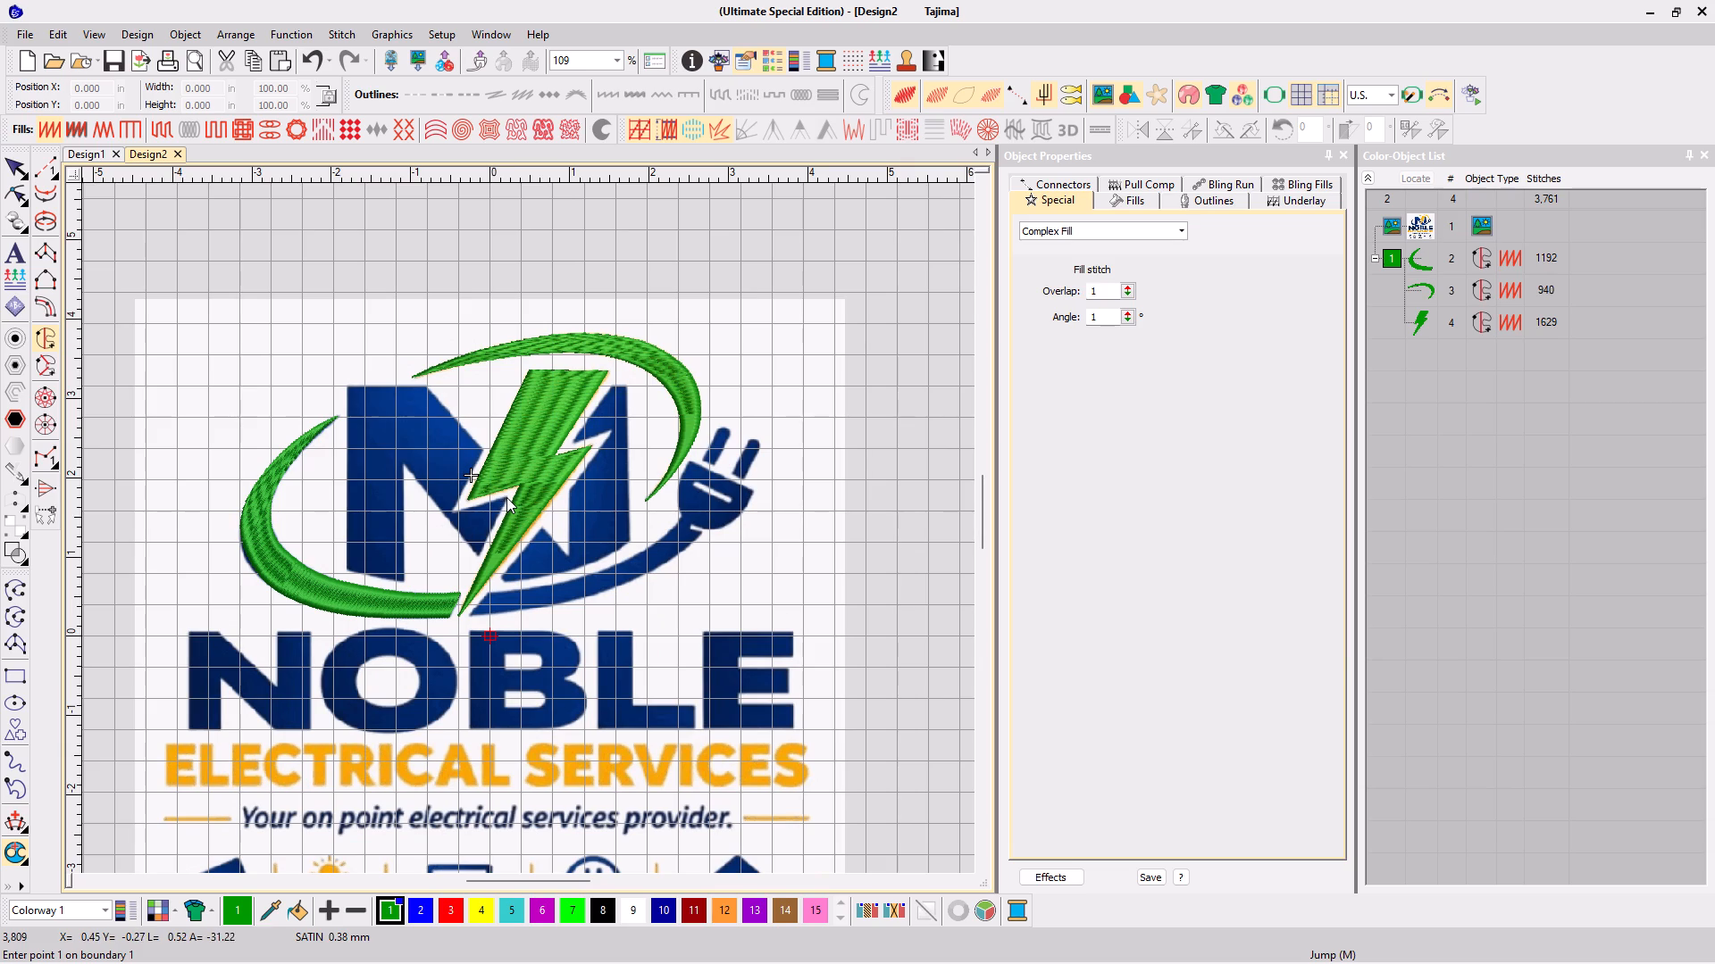
pyautogui.click(506, 497)
pyautogui.click(479, 556)
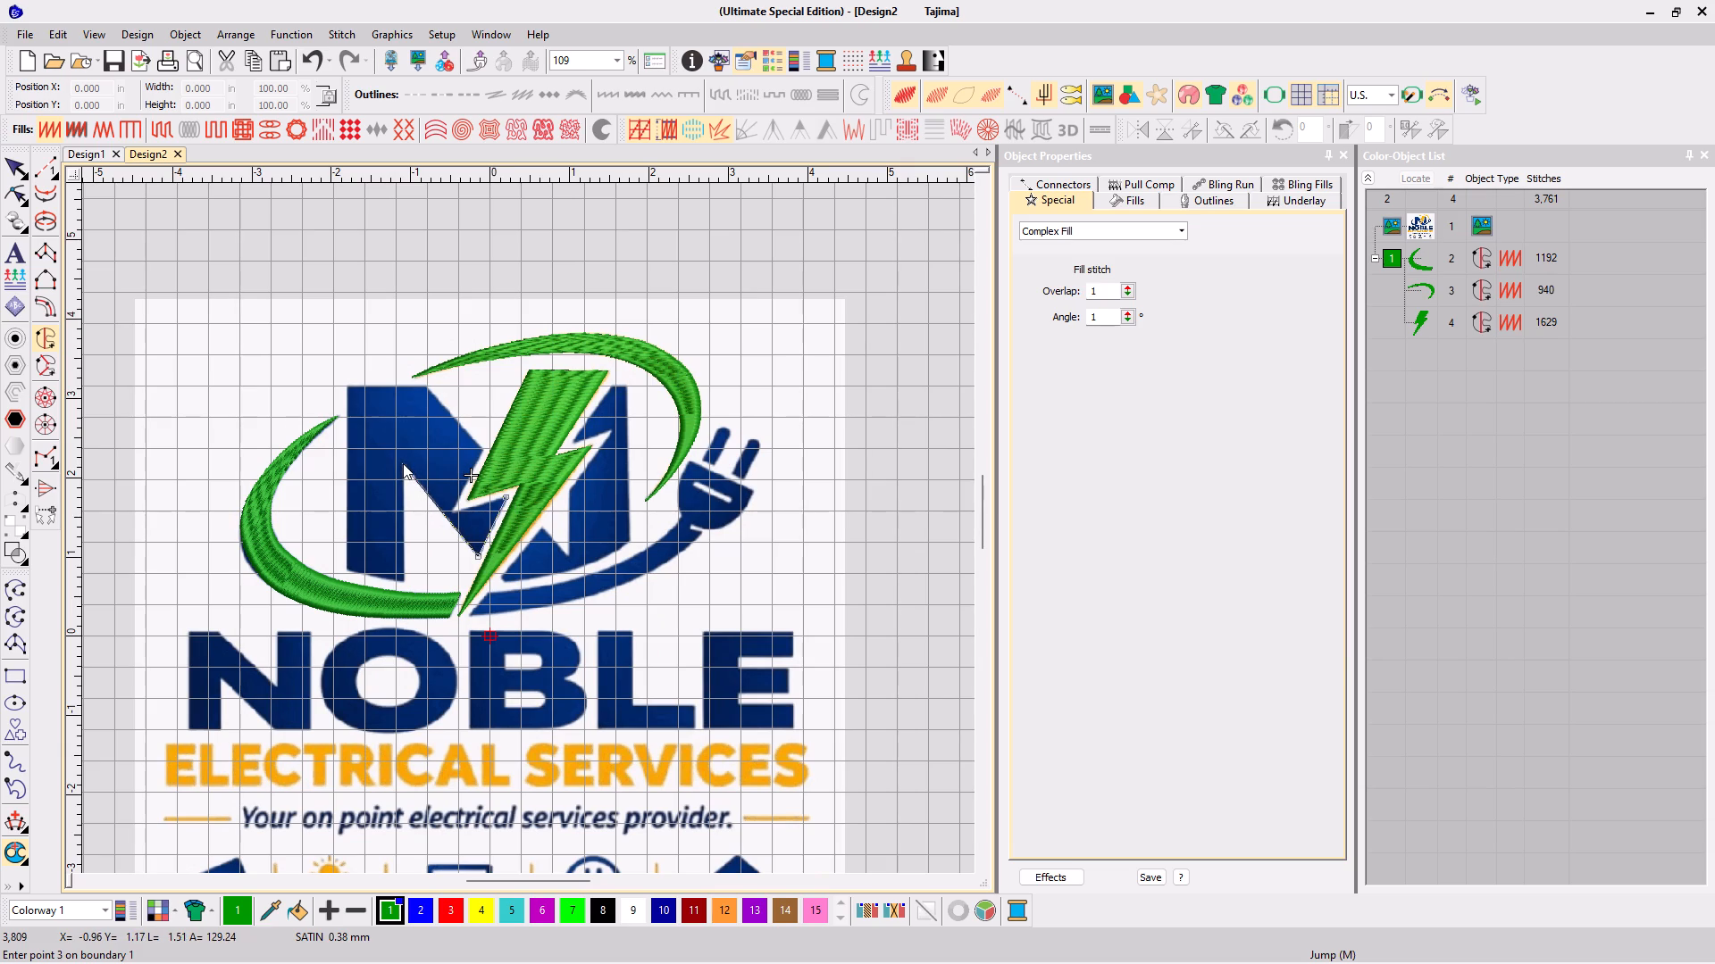
pyautogui.click(403, 463)
pyautogui.click(404, 579)
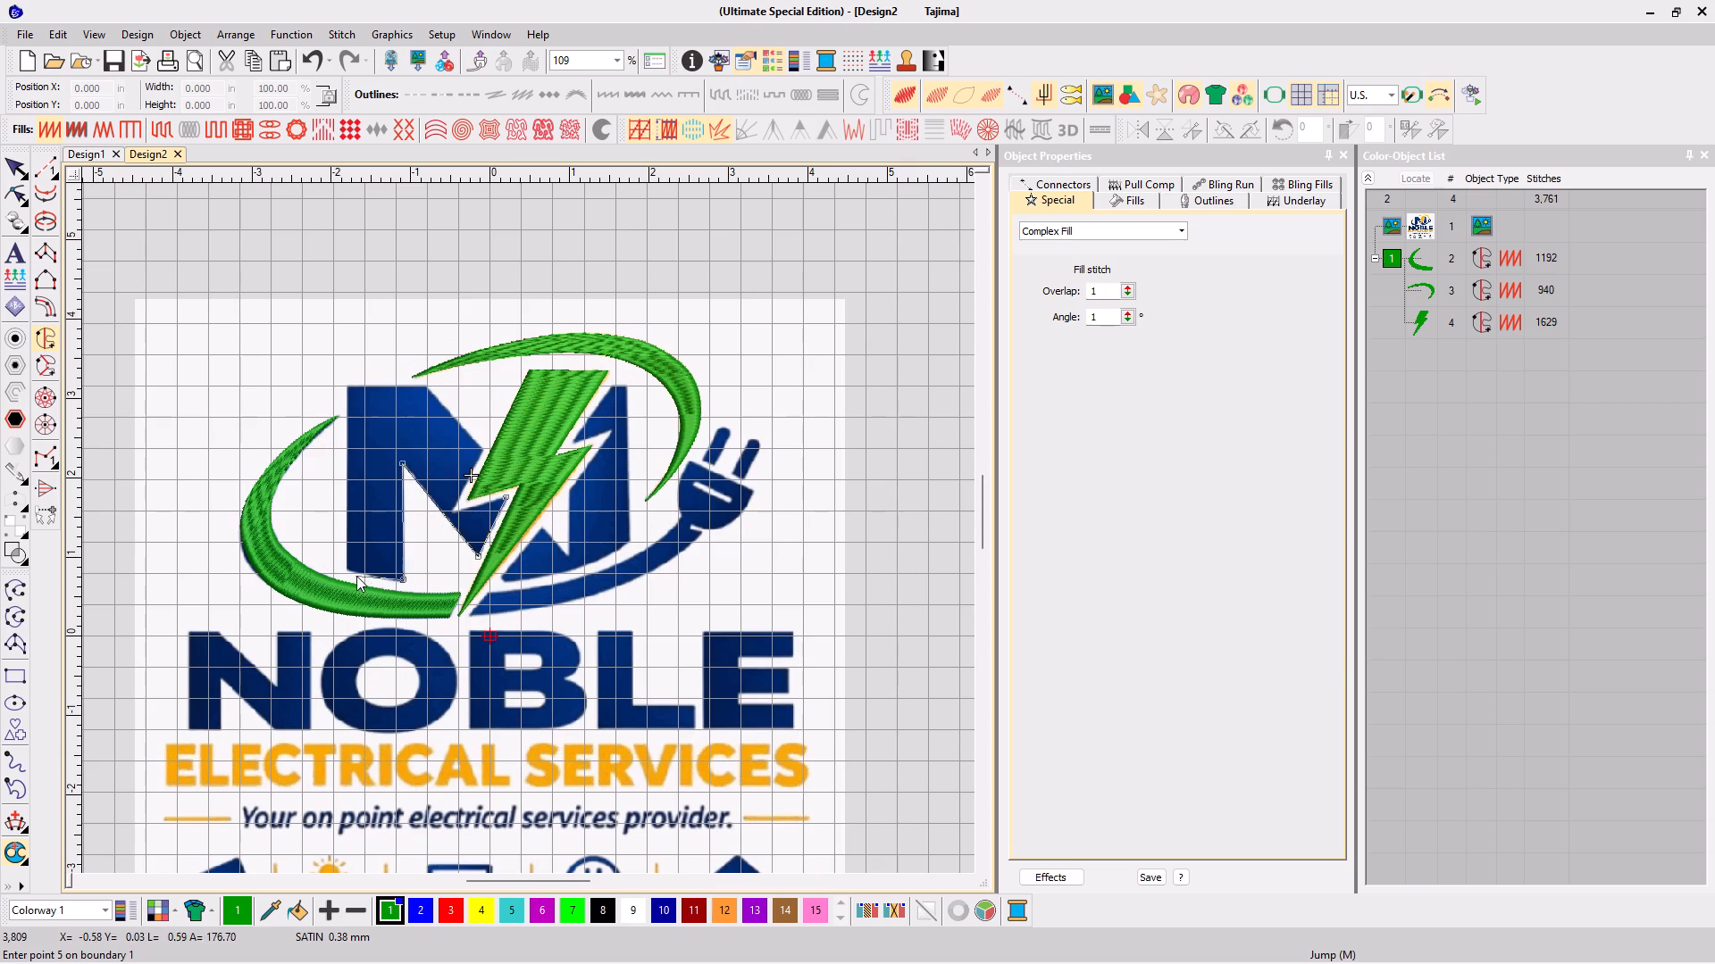
pyautogui.click(346, 569)
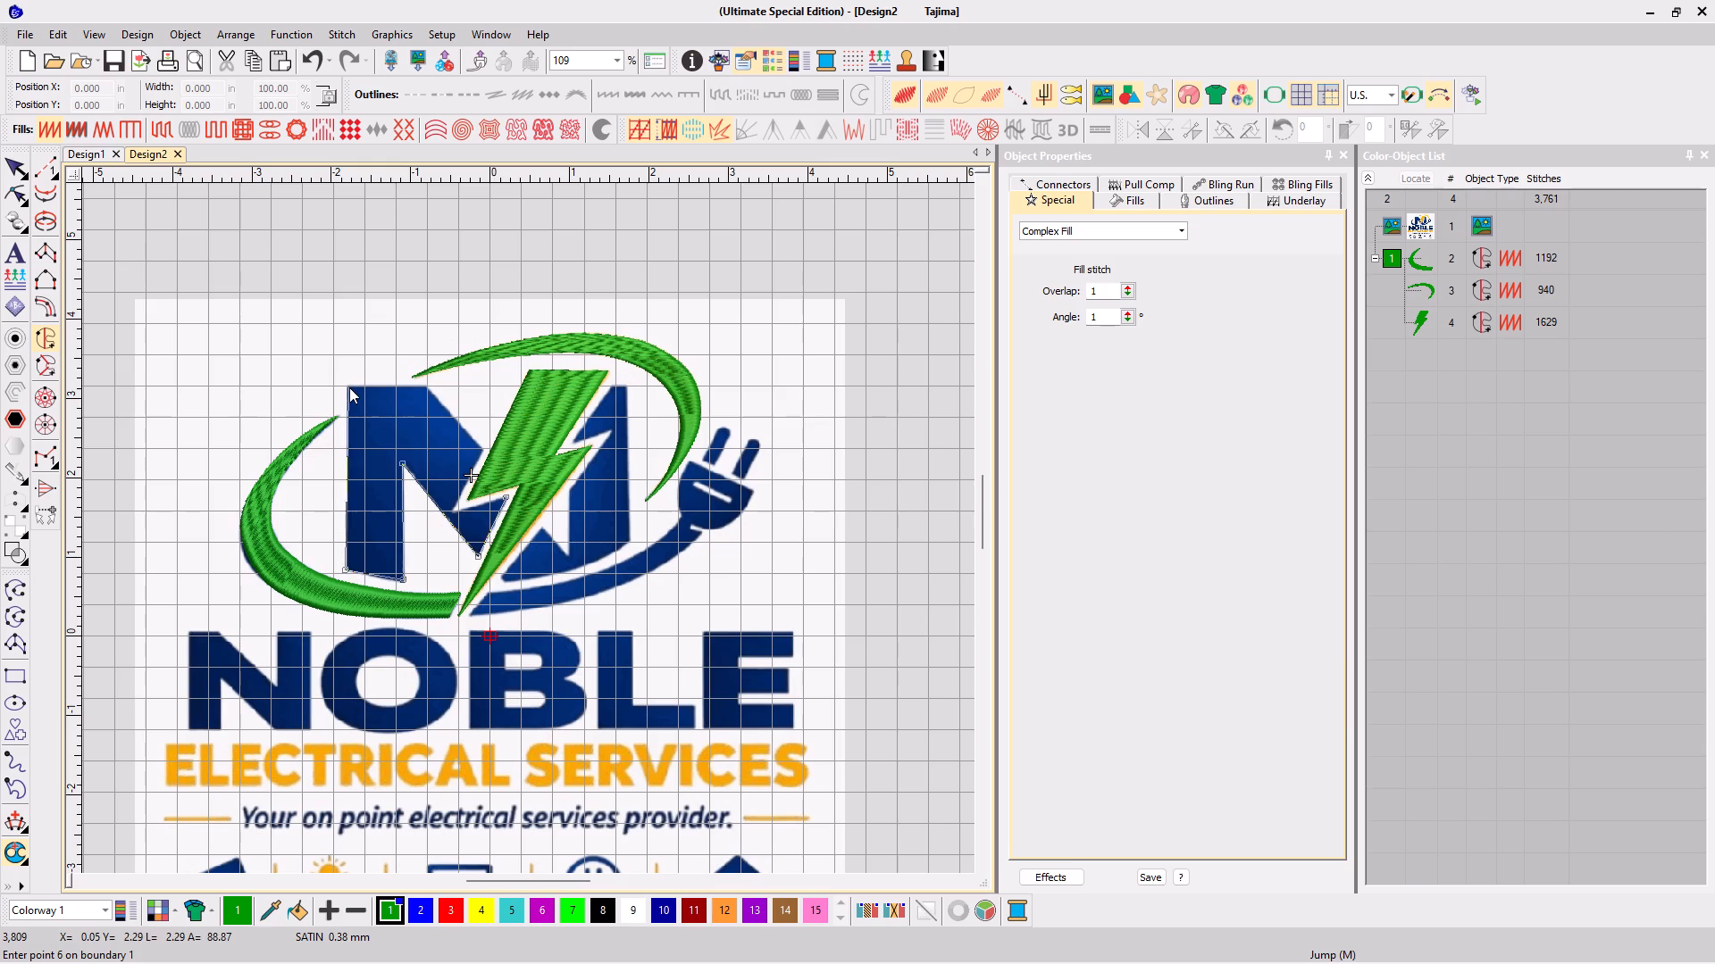
pyautogui.click(348, 385)
pyautogui.click(427, 386)
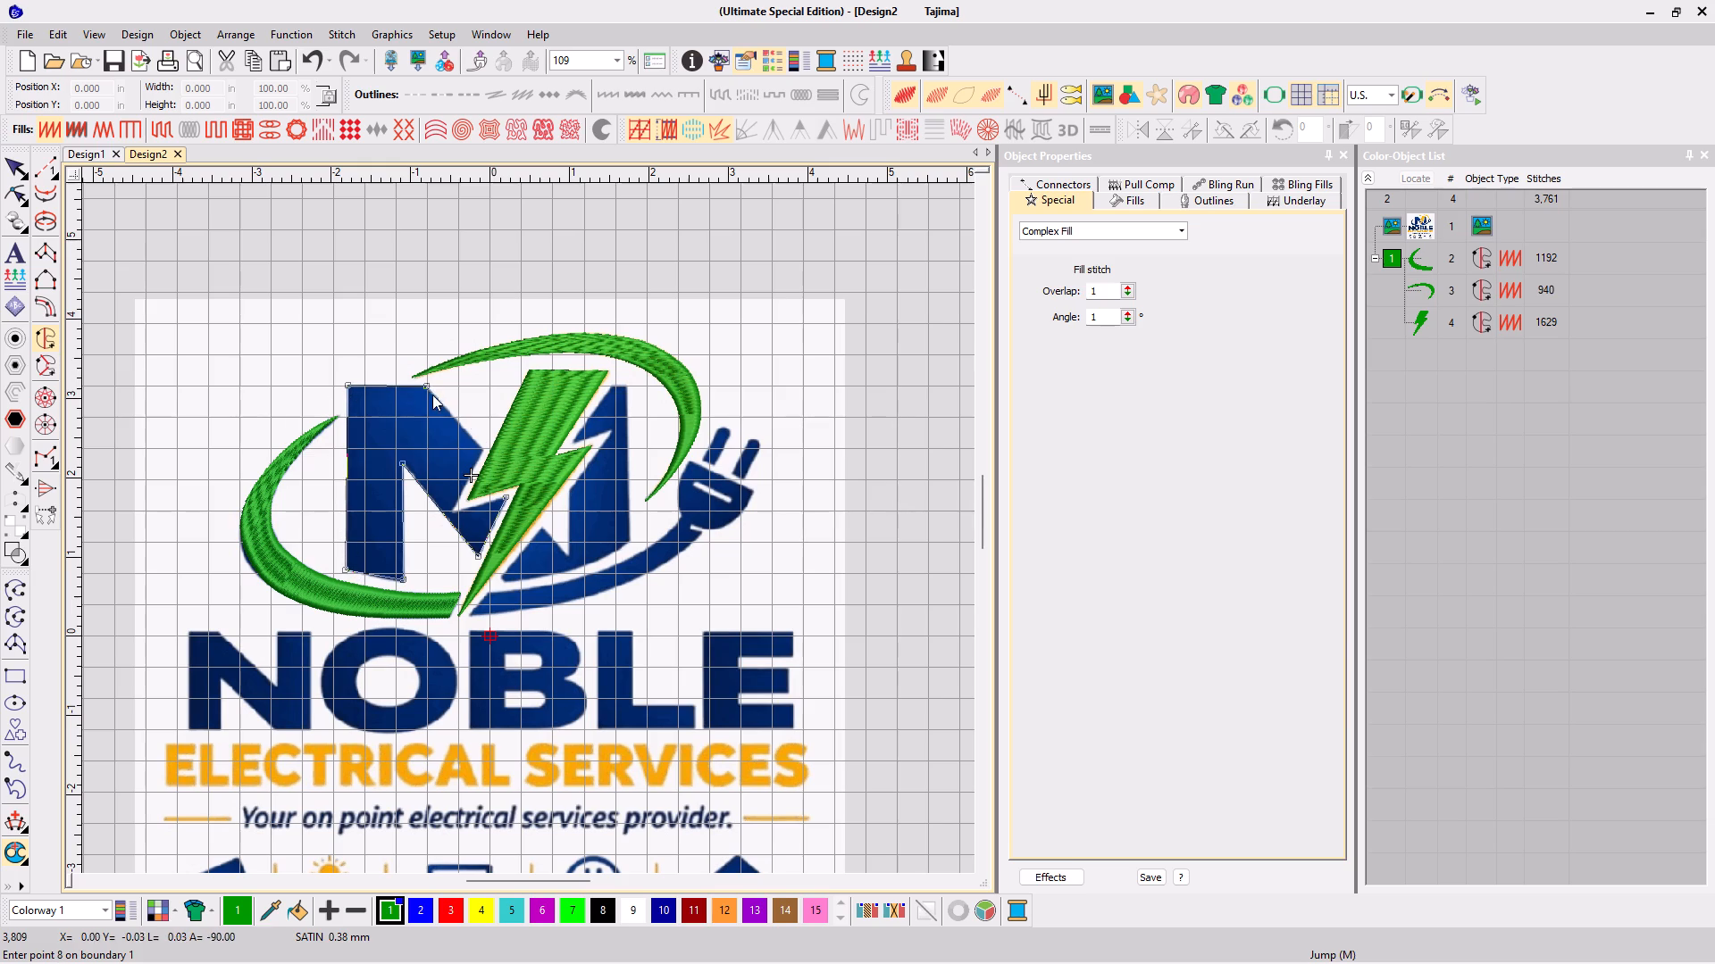
pyautogui.click(483, 451)
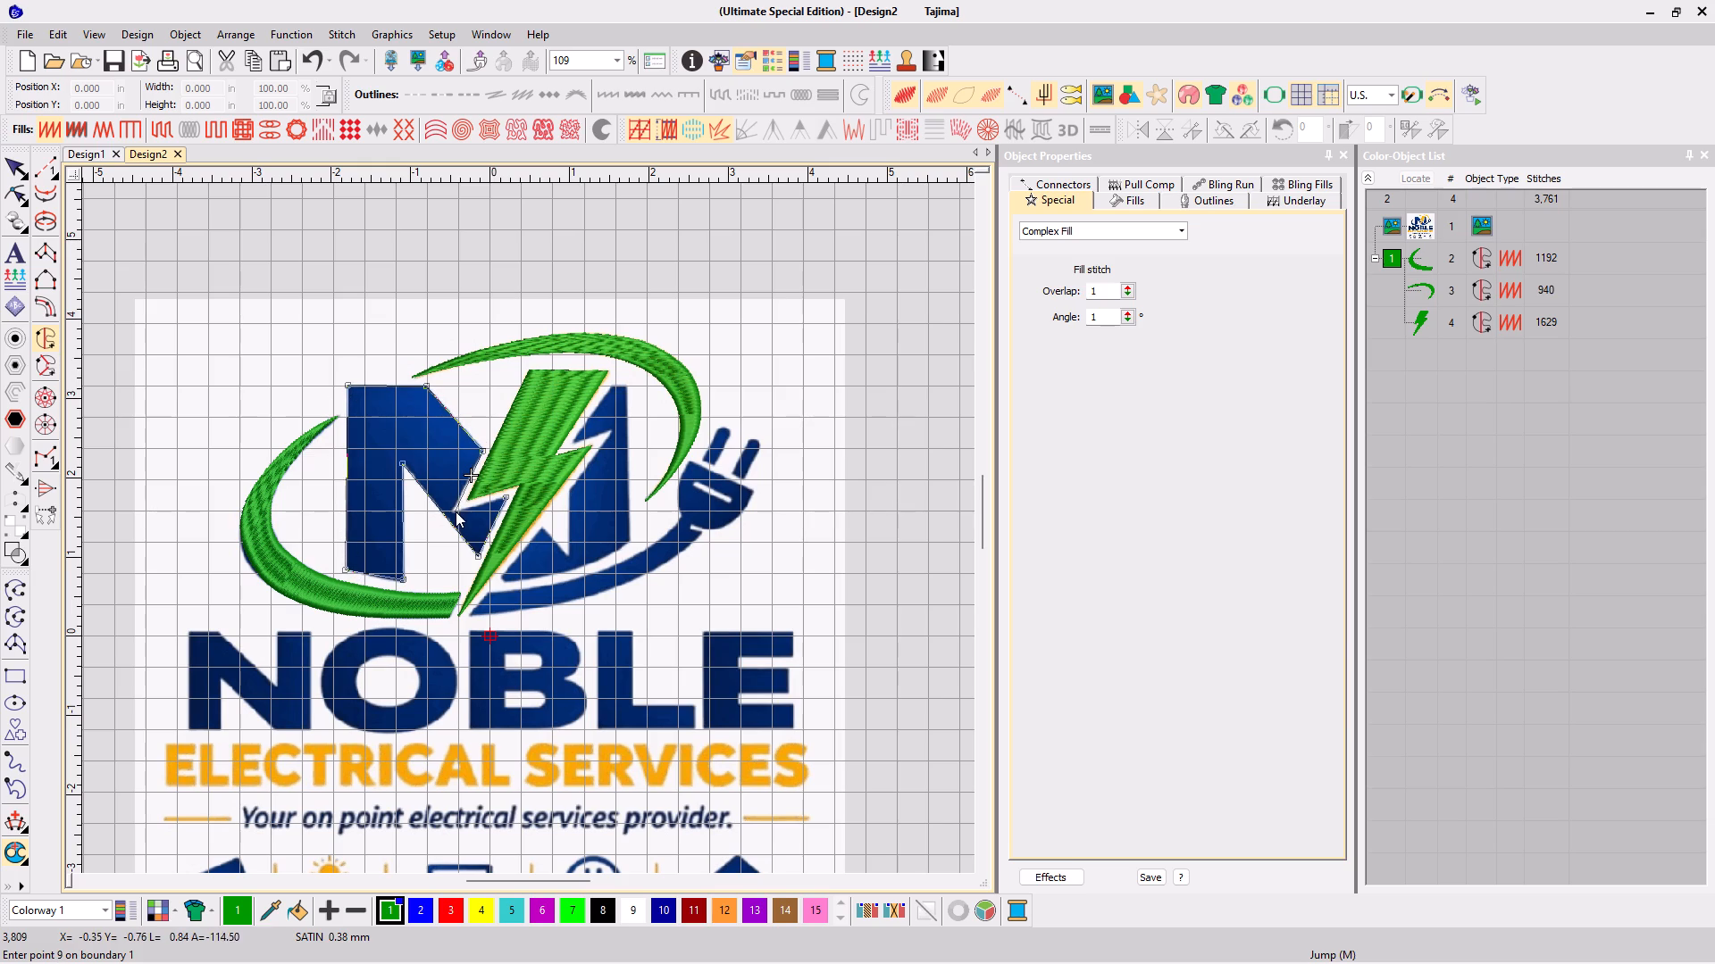
pyautogui.click(452, 511)
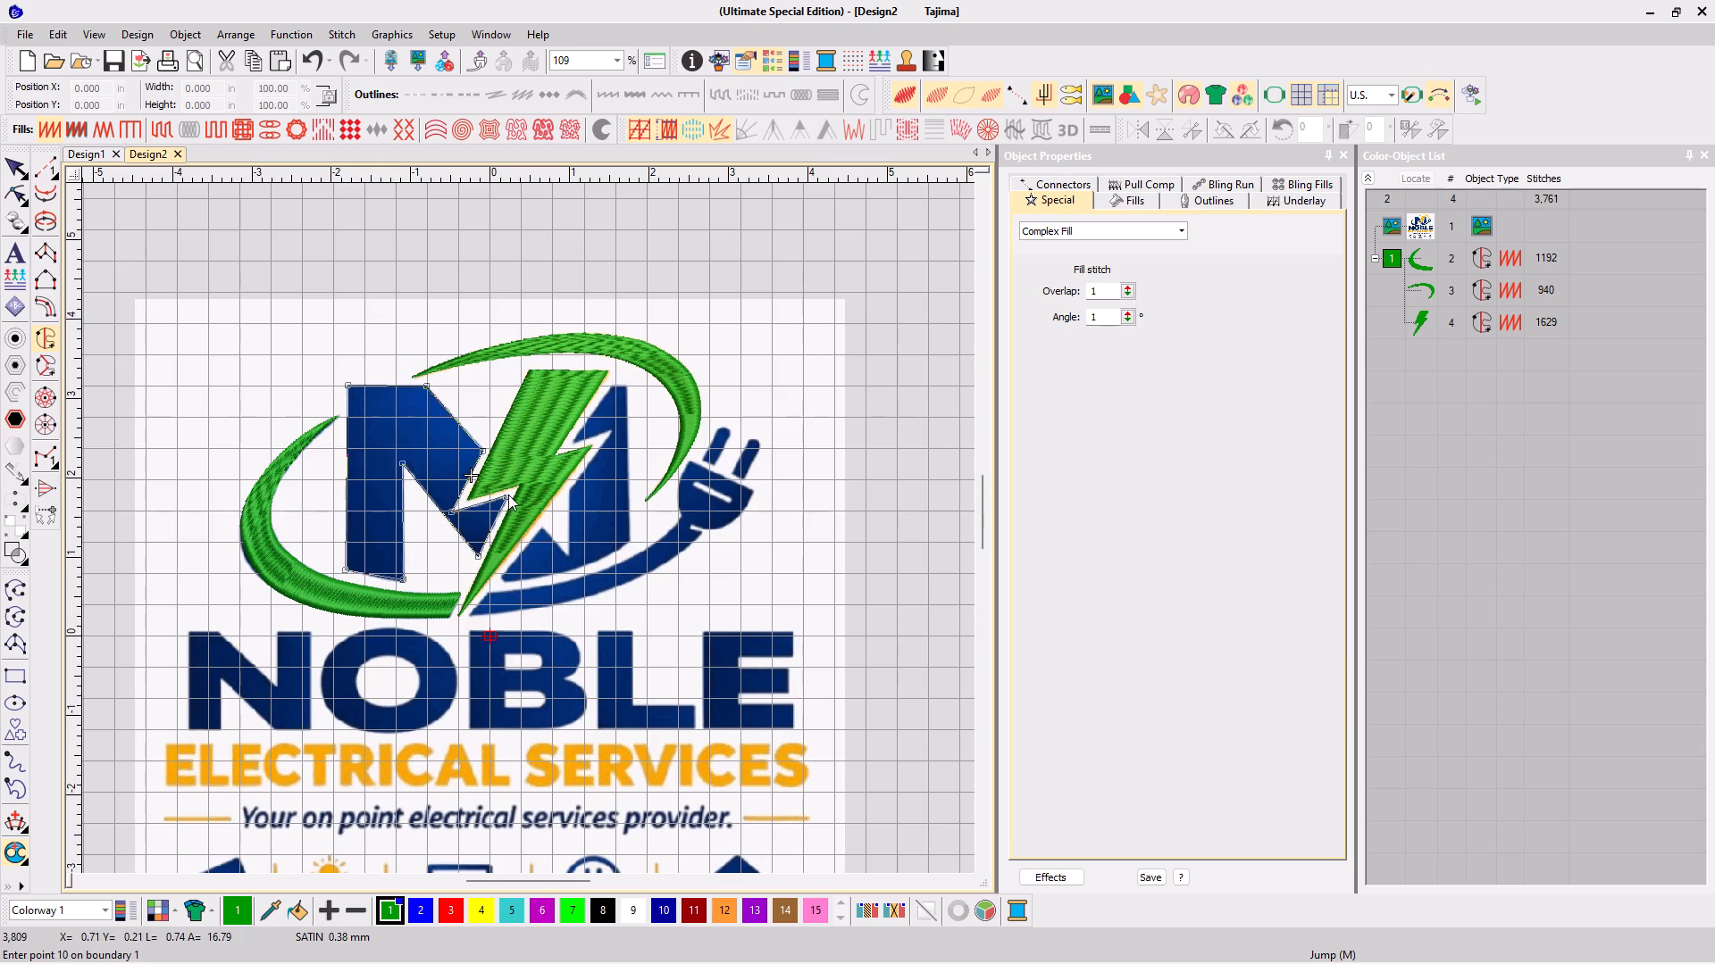
pyautogui.press('Return')
pyautogui.press('Return')
pyautogui.press('Return')
# Trace the blue M's section right of the lightning bolt, curving its bottom edge, and generate its Complex Fill in colour 1.
pyautogui.click(577, 440)
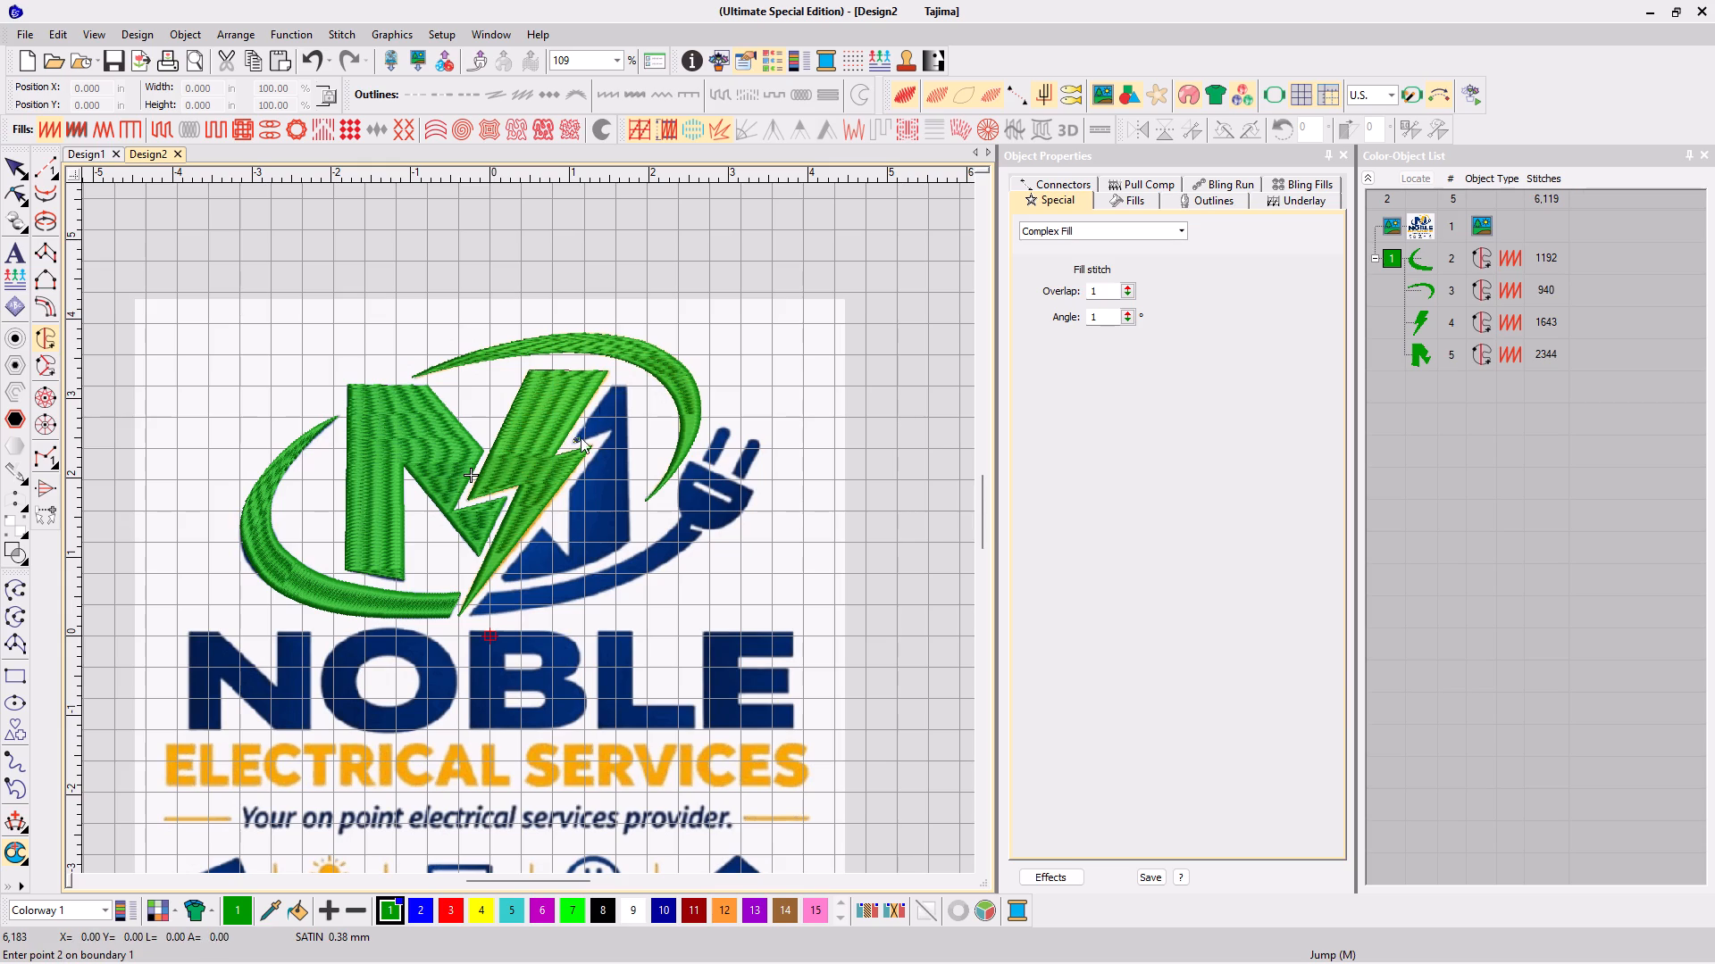
pyautogui.click(614, 386)
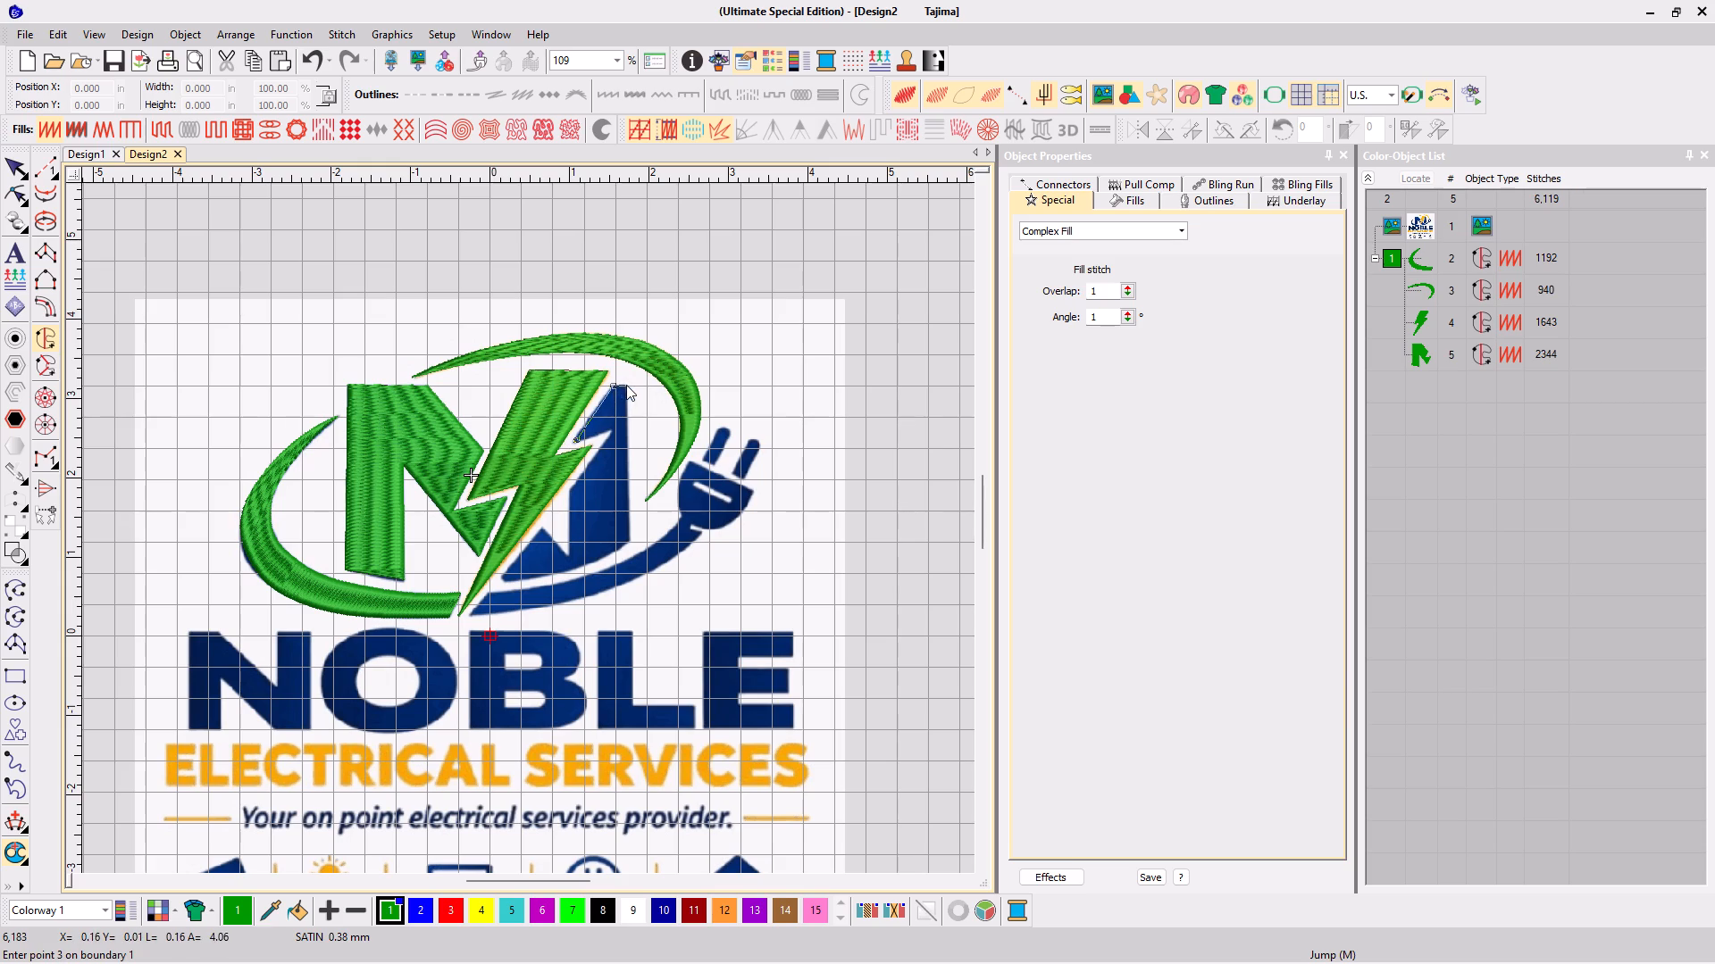
pyautogui.click(626, 385)
pyautogui.click(632, 539)
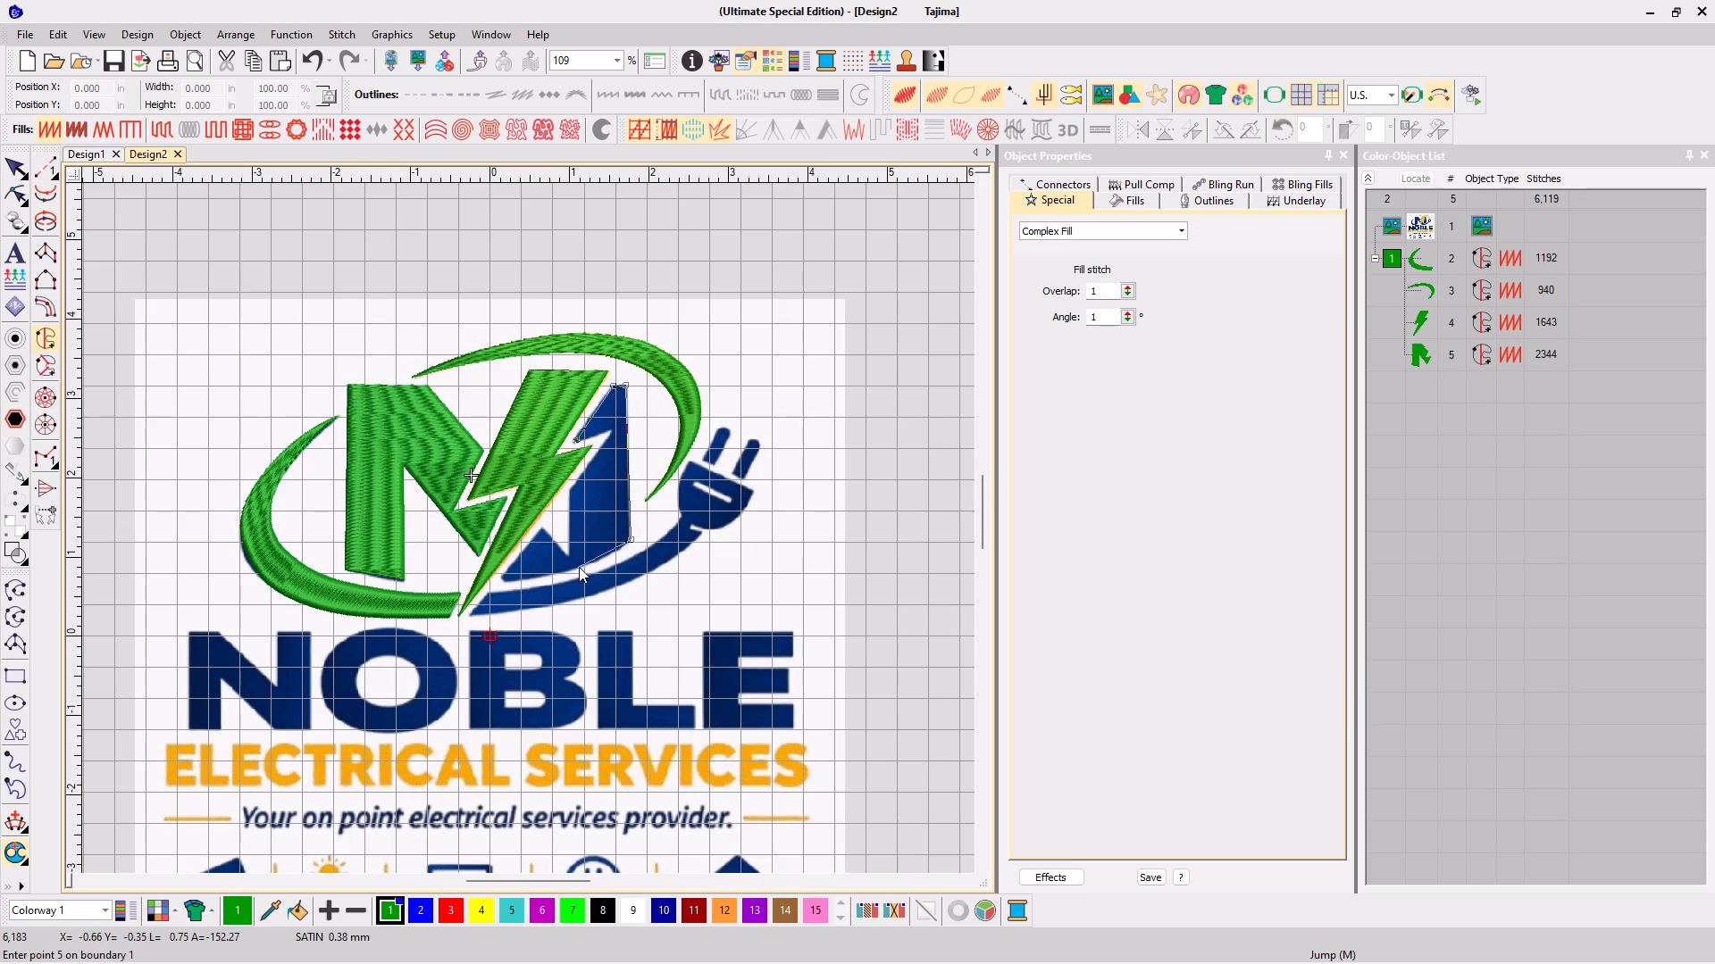
pyautogui.rightClick(579, 569)
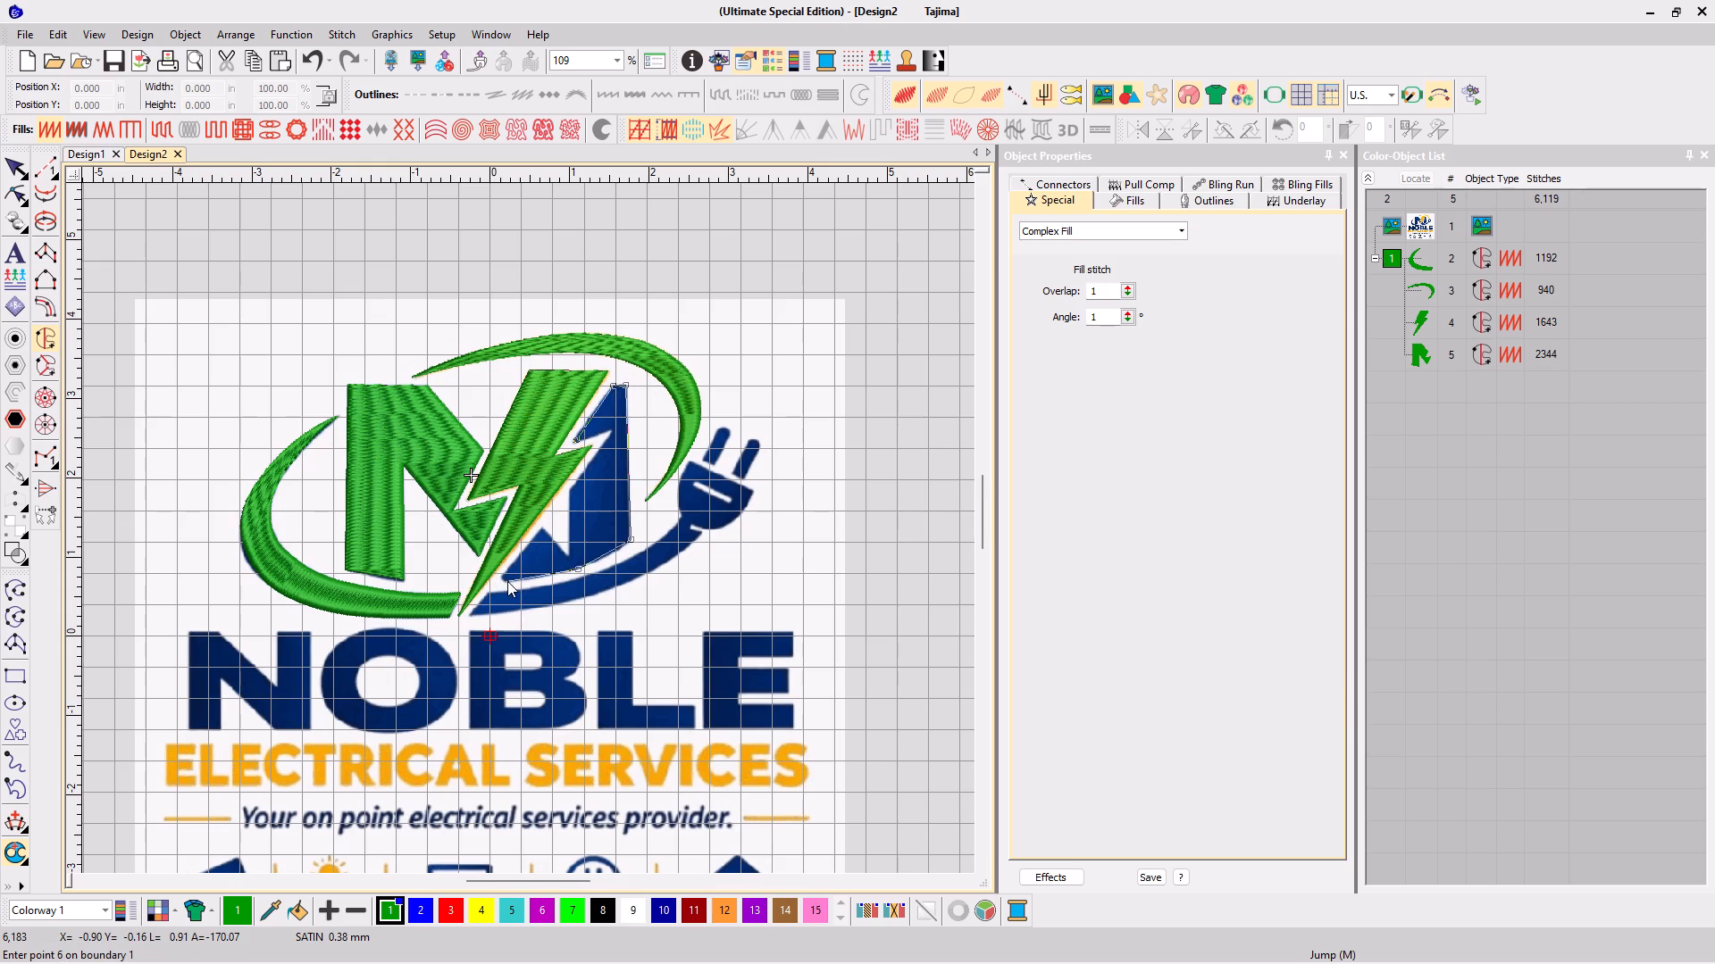
pyautogui.click(505, 580)
pyautogui.click(502, 576)
pyautogui.click(543, 528)
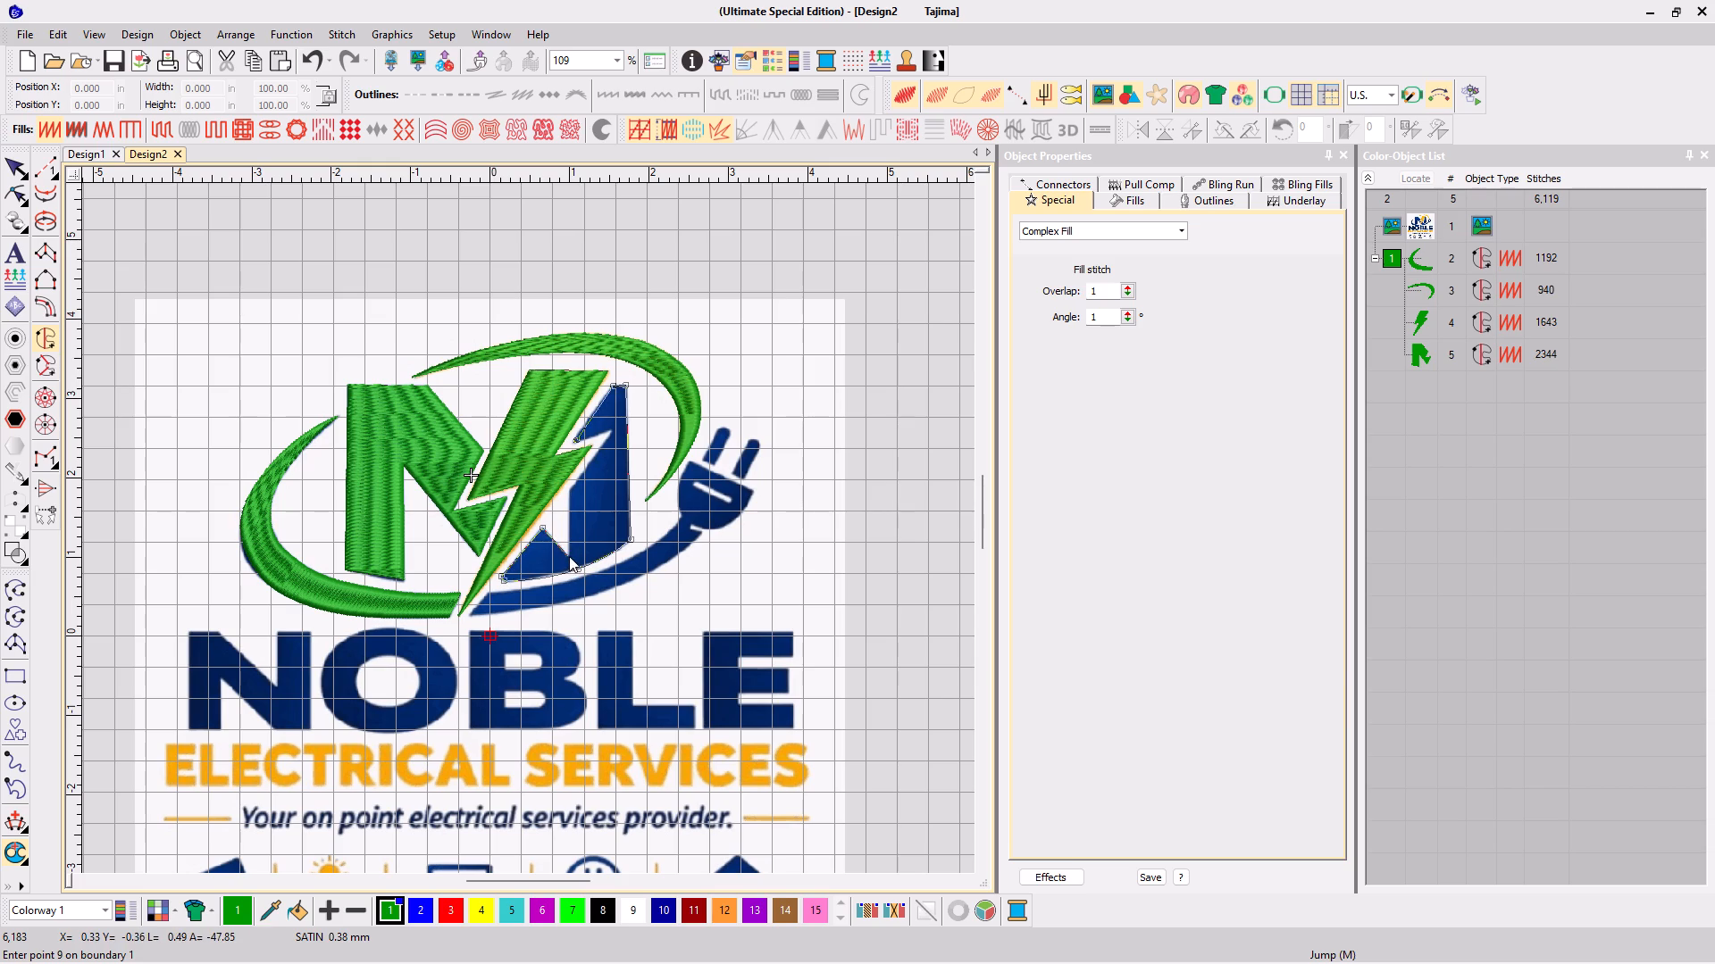
pyautogui.click(569, 556)
pyautogui.click(570, 491)
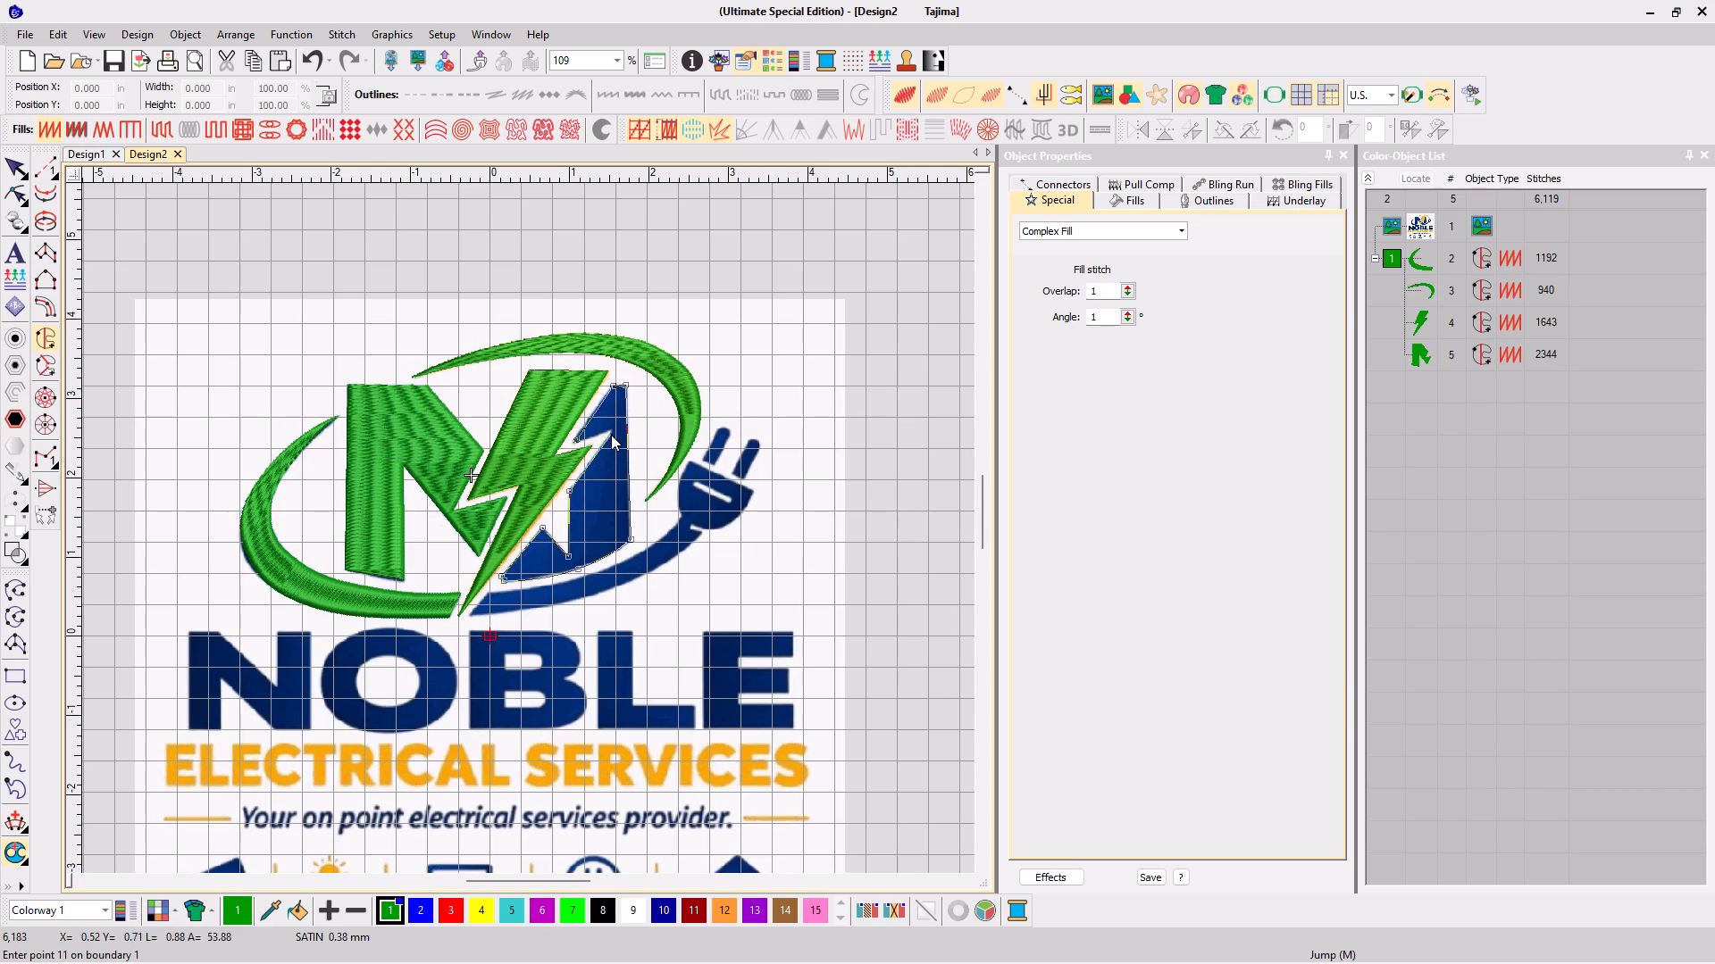
pyautogui.click(612, 431)
pyautogui.press('Return')
pyautogui.press('Return')
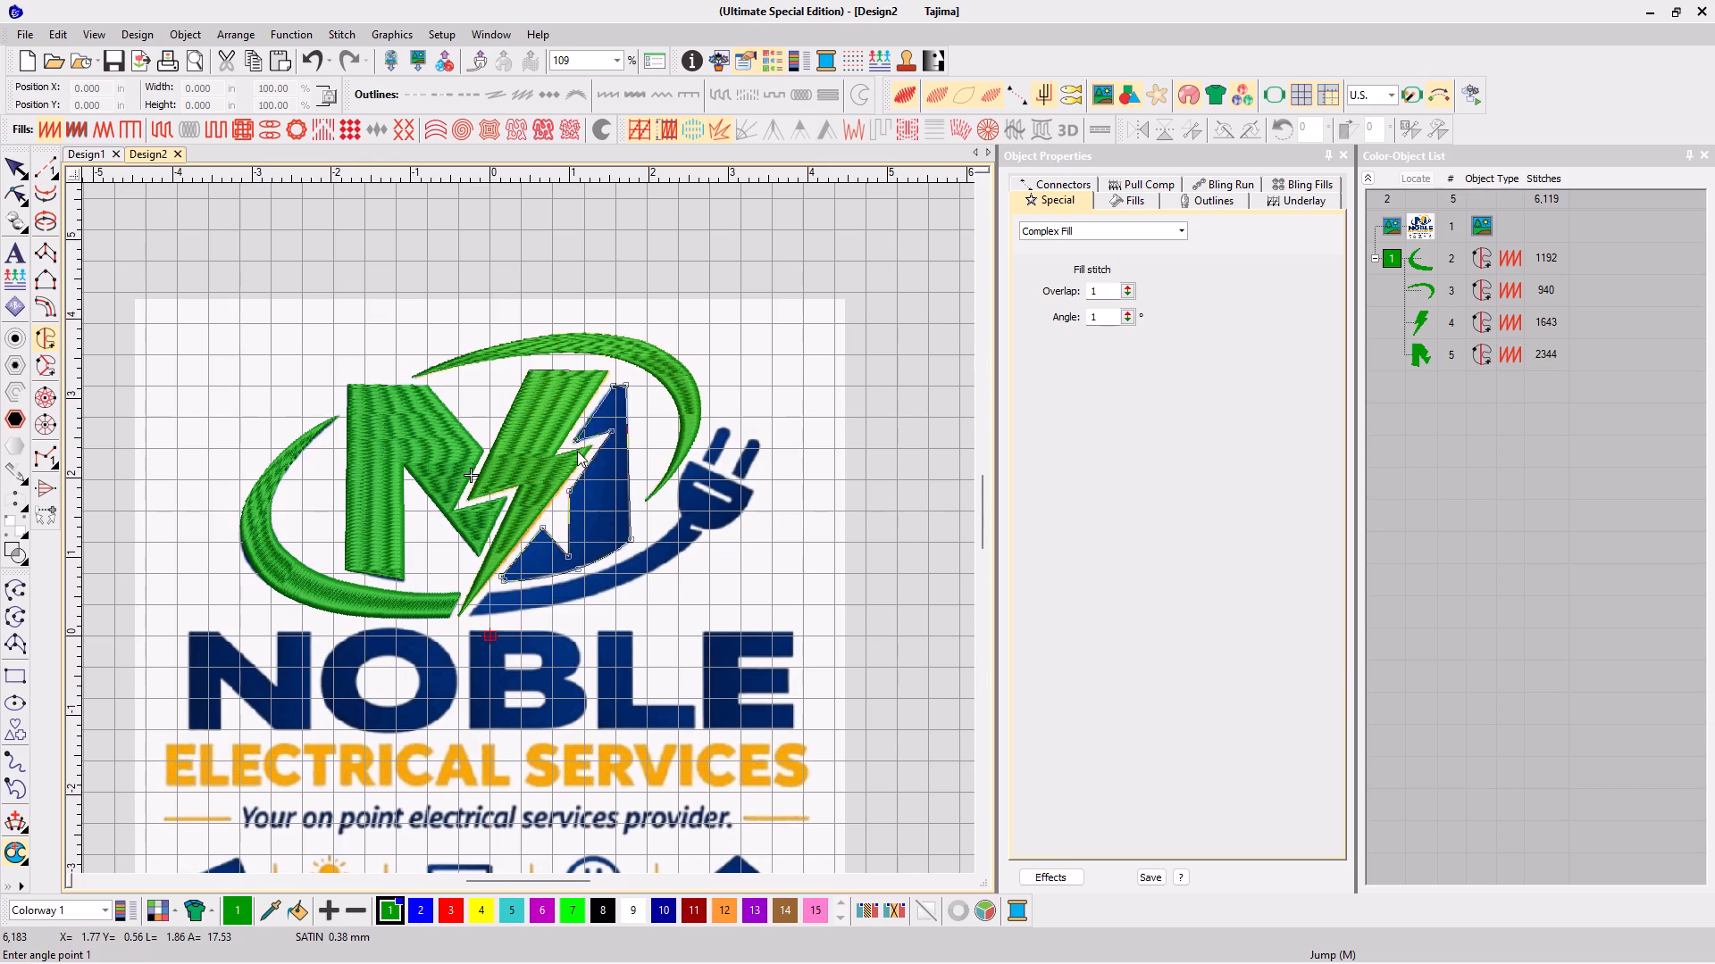
pyautogui.press('Return')
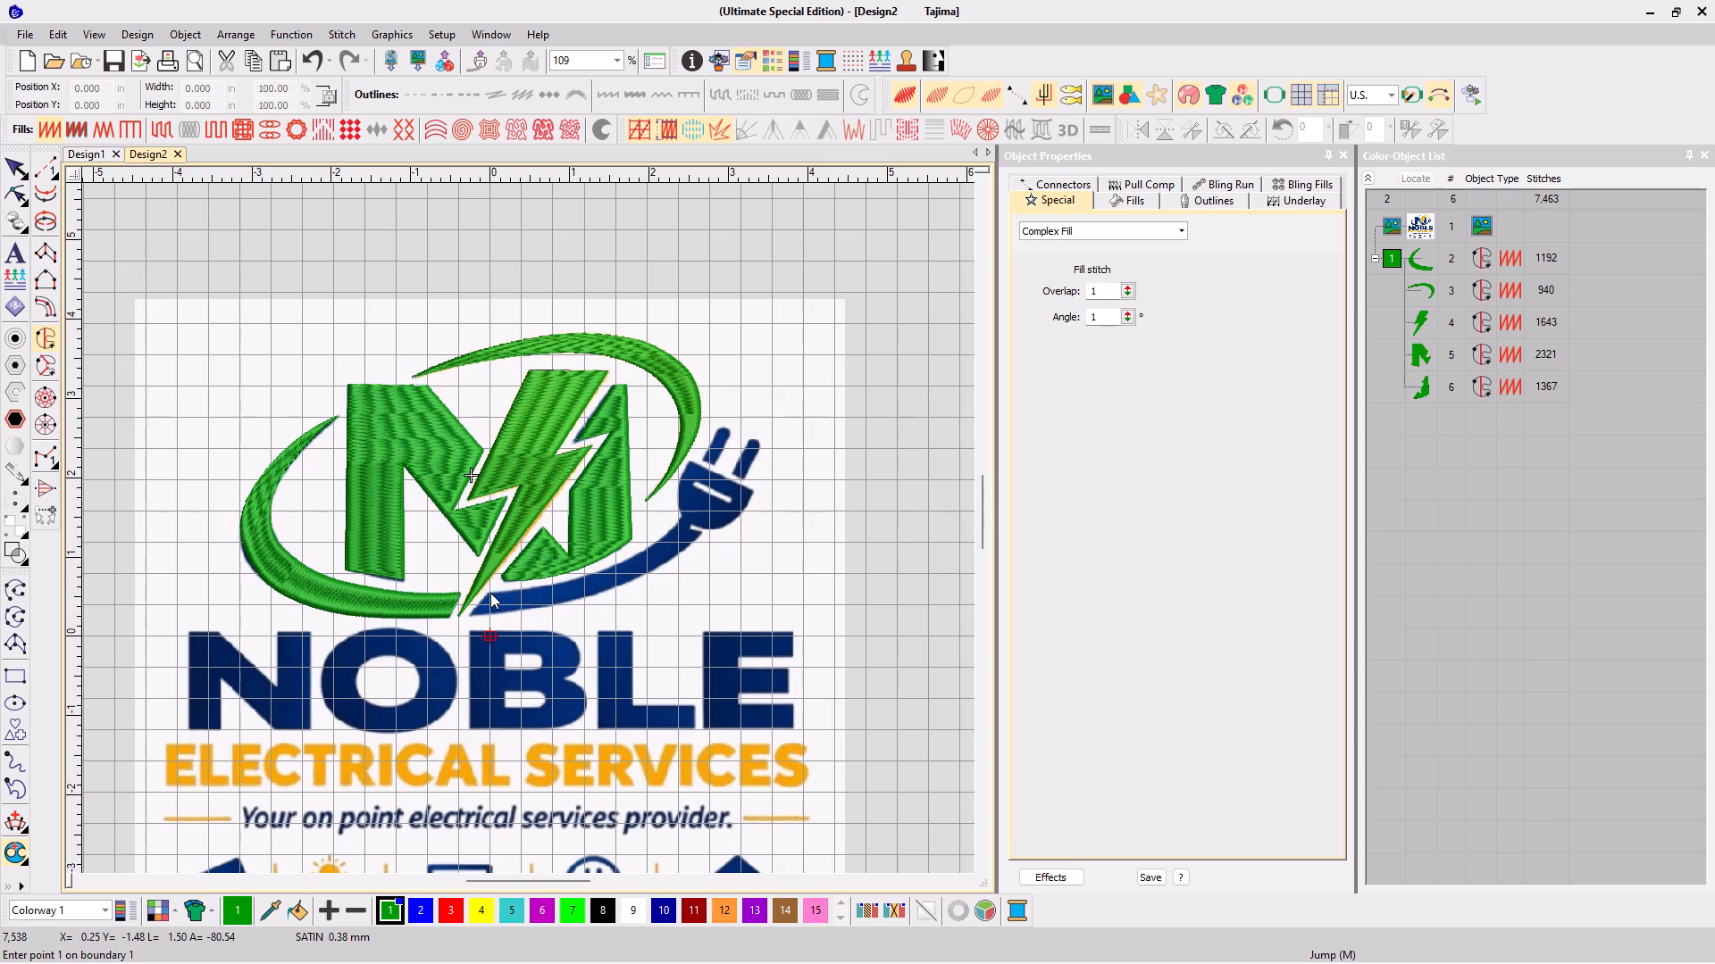
# Trace the blue cable's lower edge from its tip beside the lightning bolt, continuing around the outer side of the plug body.
pyautogui.click(488, 590)
pyautogui.click(469, 615)
pyautogui.rightClick(588, 598)
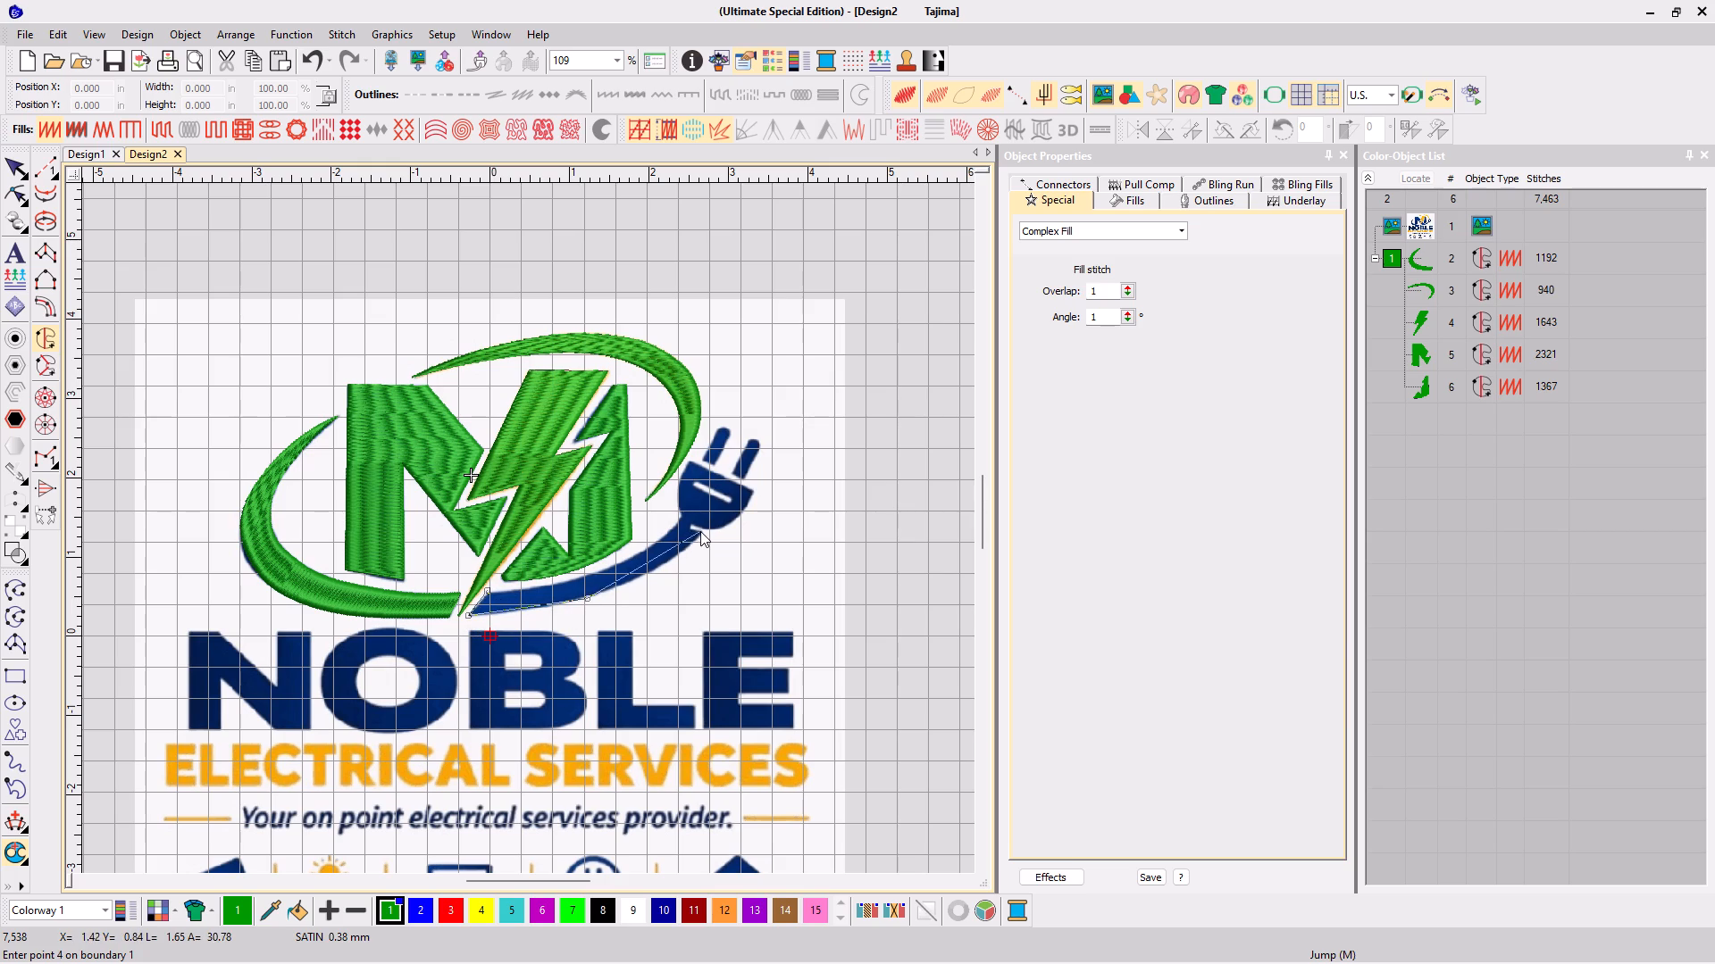
pyautogui.click(700, 531)
pyautogui.click(690, 529)
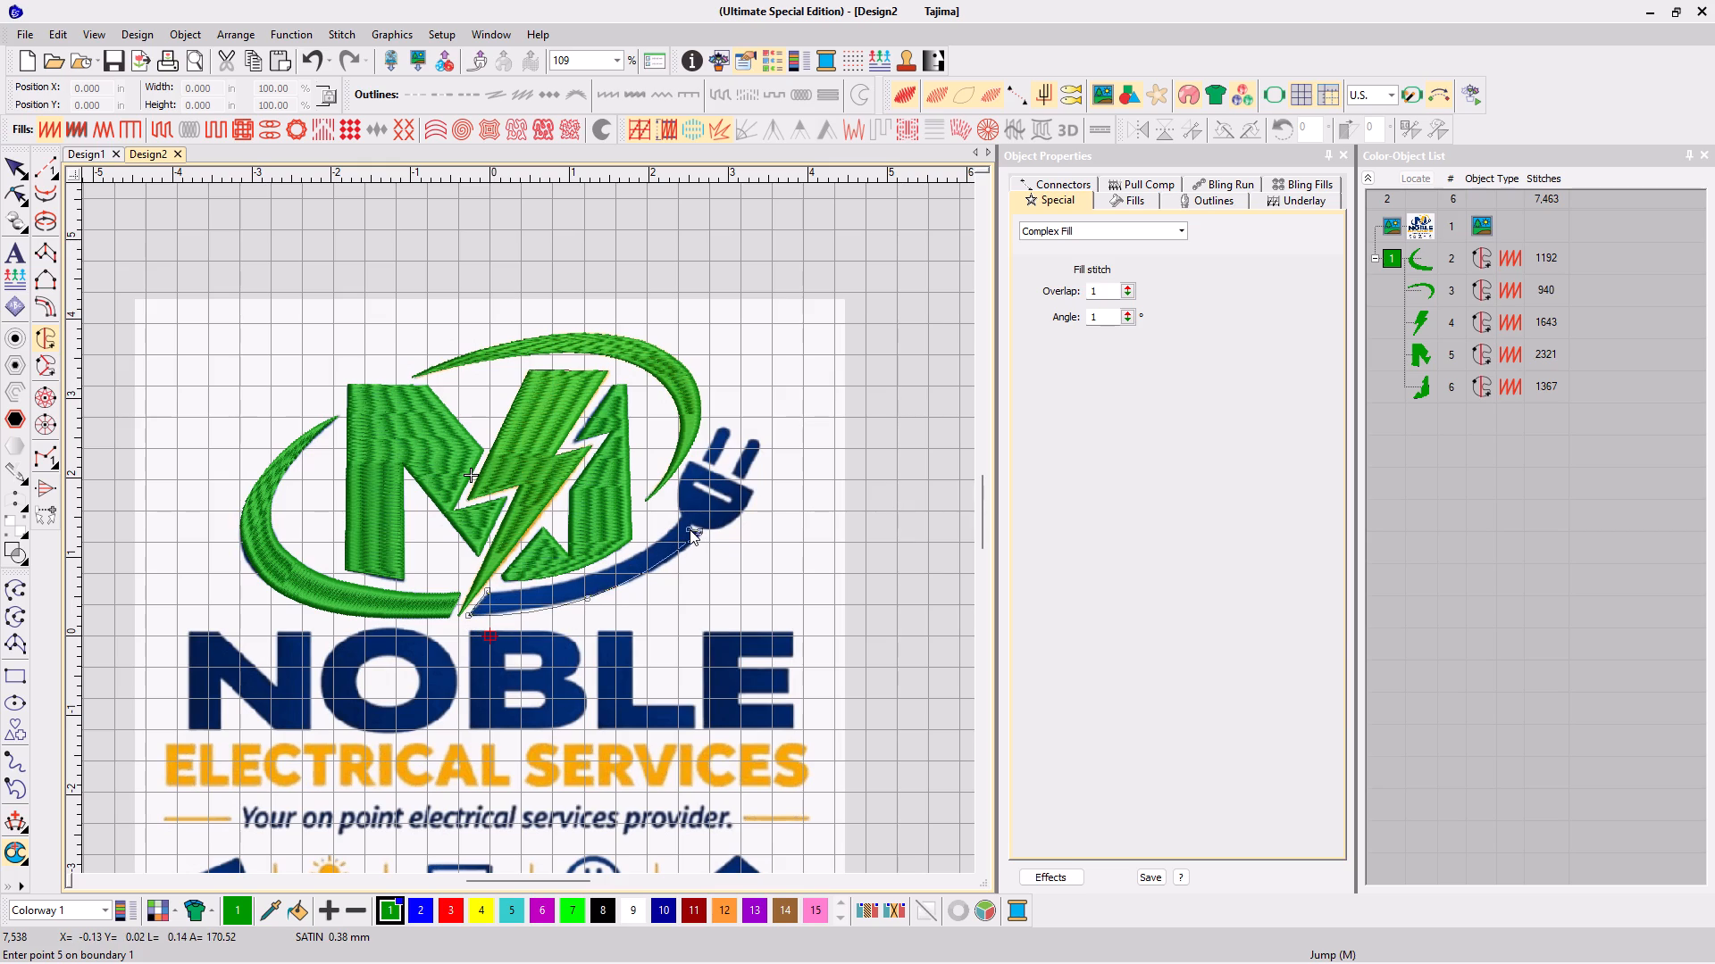
pyautogui.click(691, 524)
pyautogui.rightClick(704, 526)
pyautogui.rightClick(733, 519)
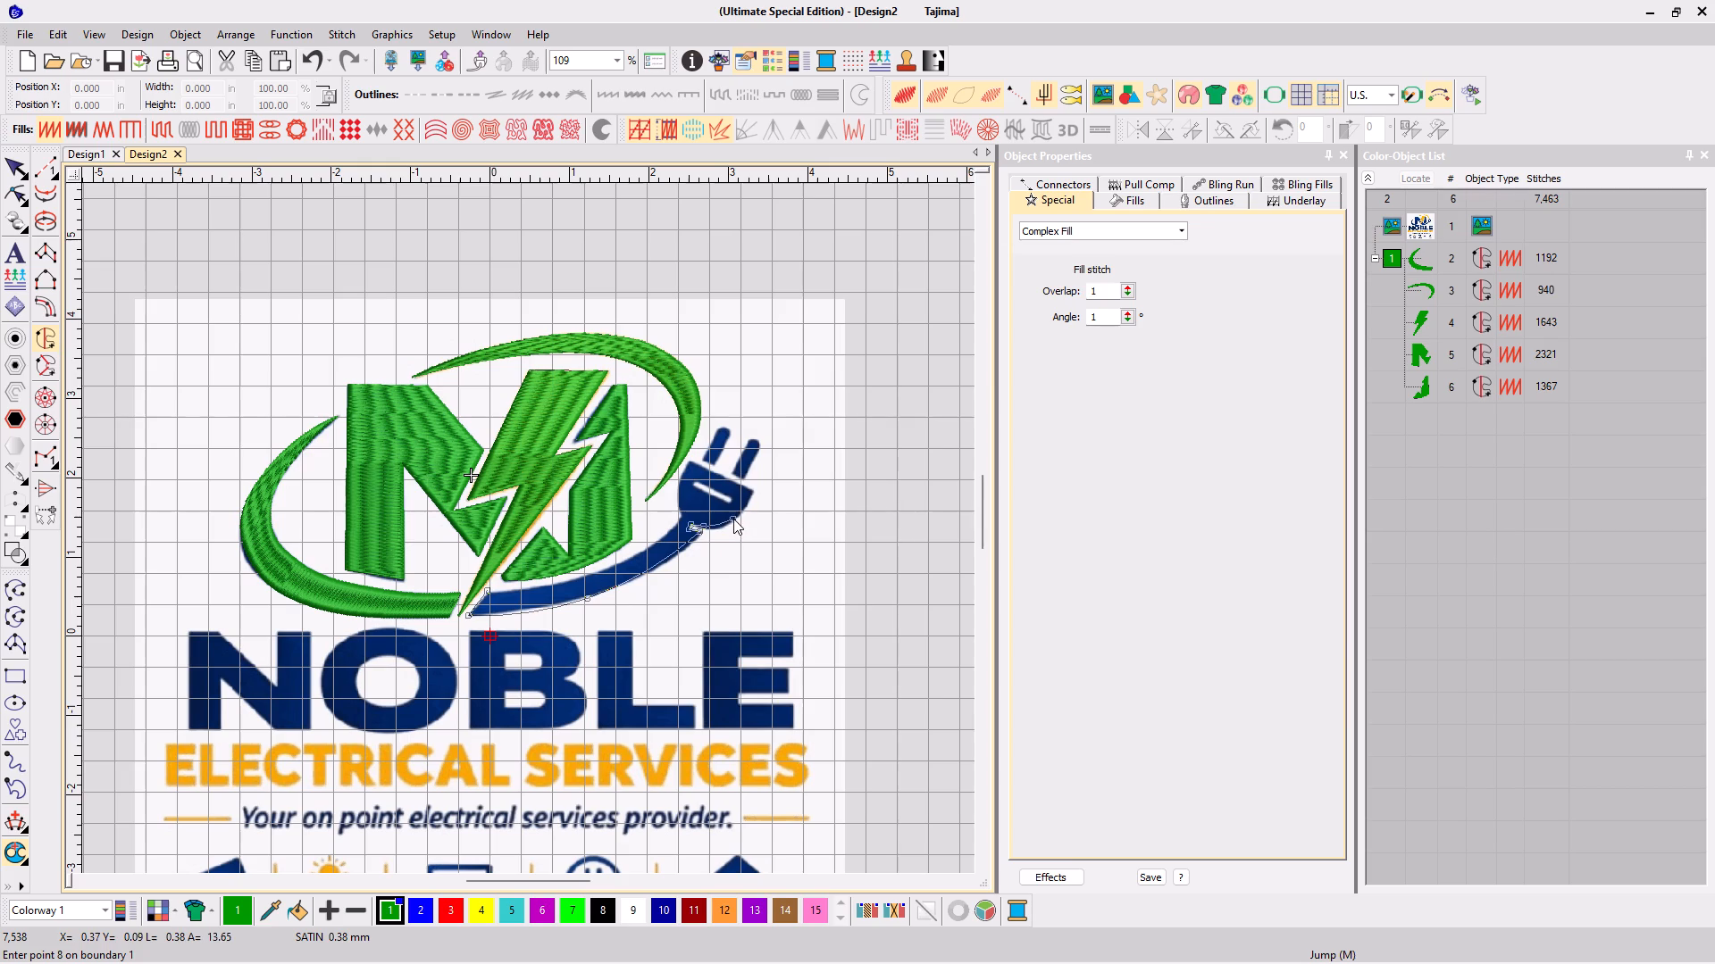
pyautogui.click(754, 494)
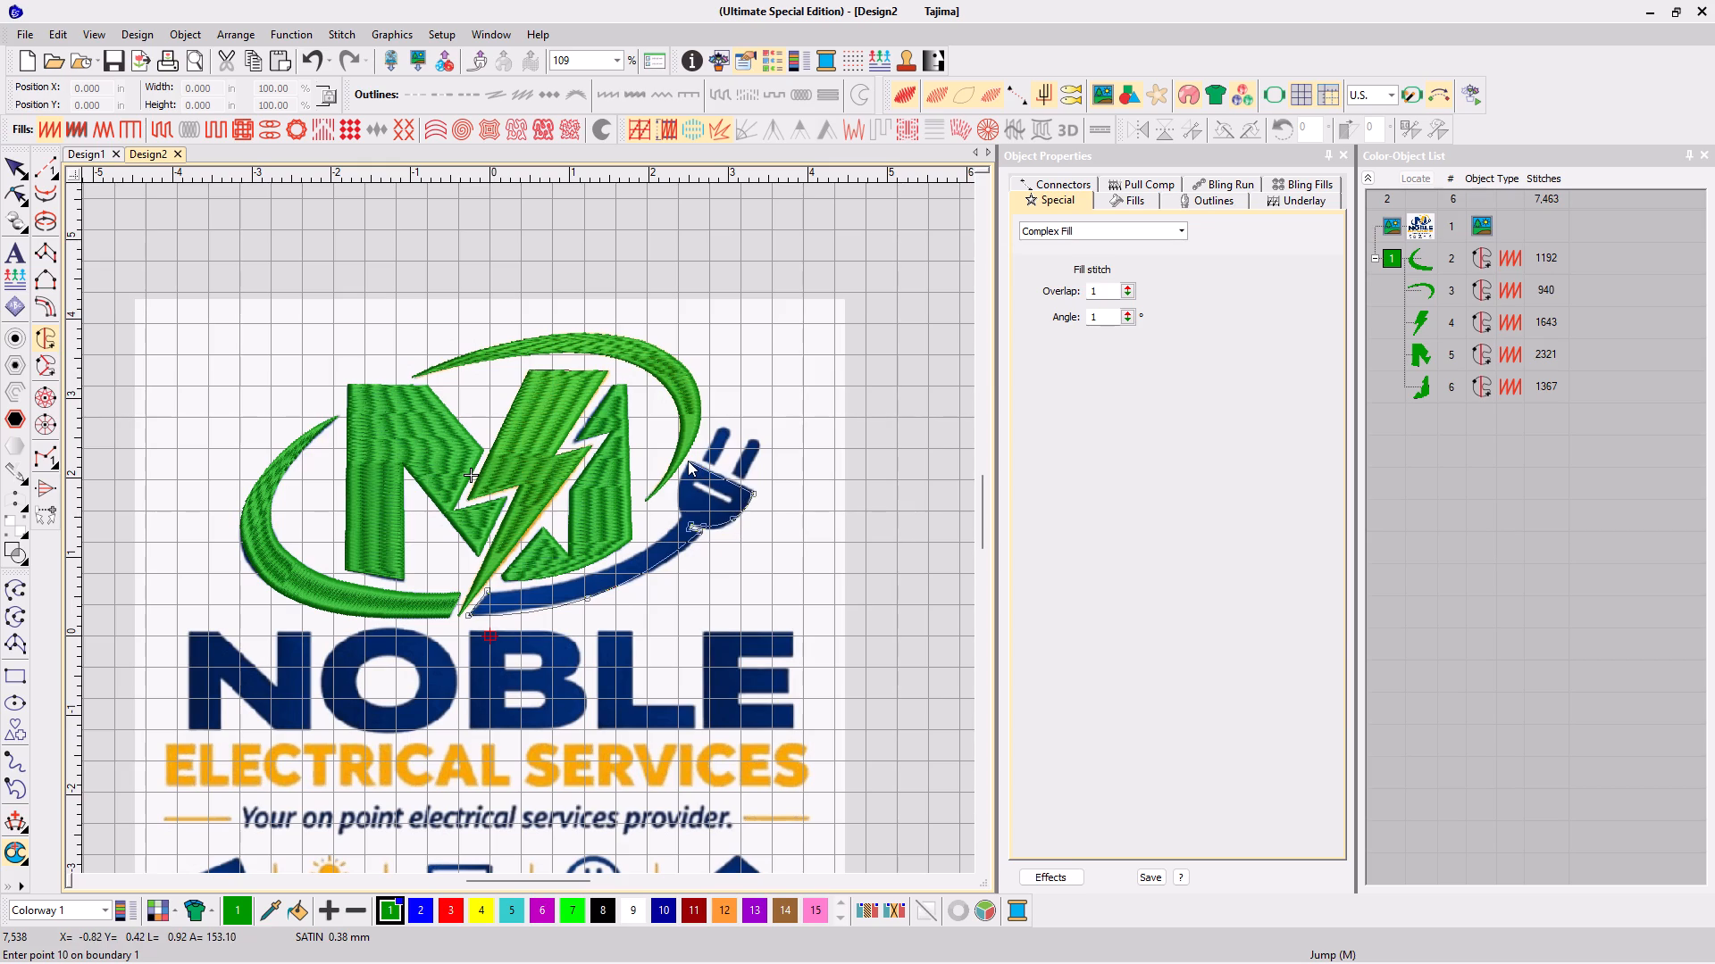
# Trace around the plug's two prongs, continuing the same boundary with corner points and curve points at the rounded ends.
pyautogui.click(741, 485)
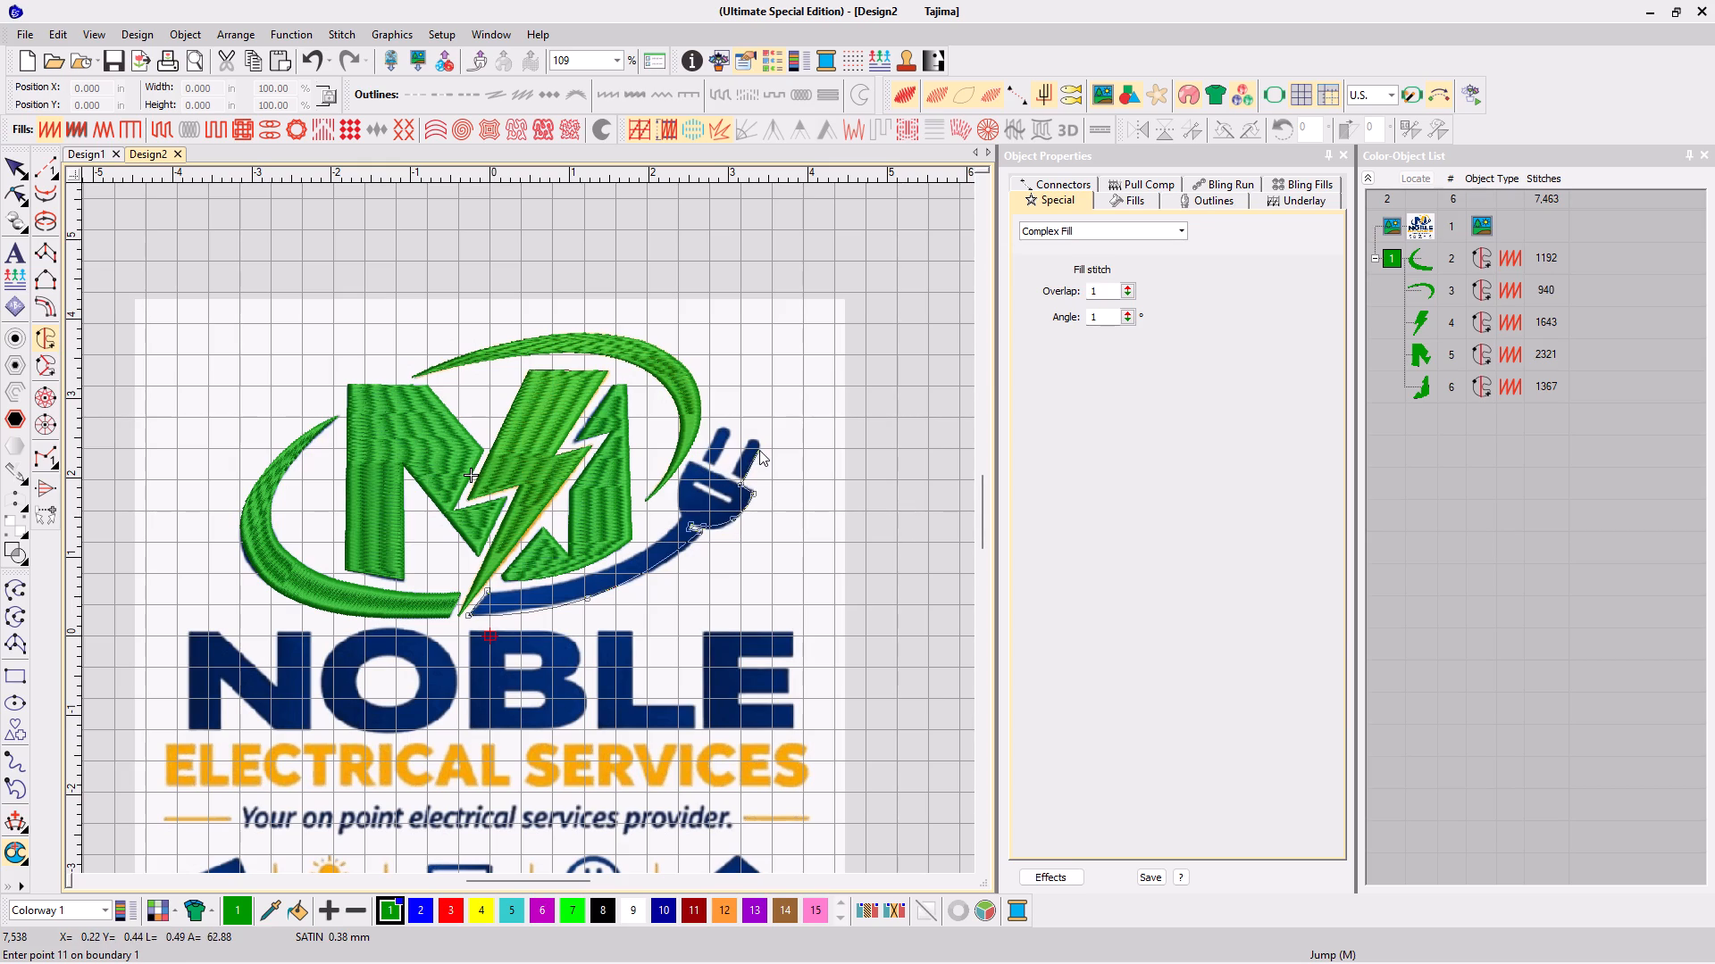
pyautogui.click(759, 450)
pyautogui.rightClick(758, 442)
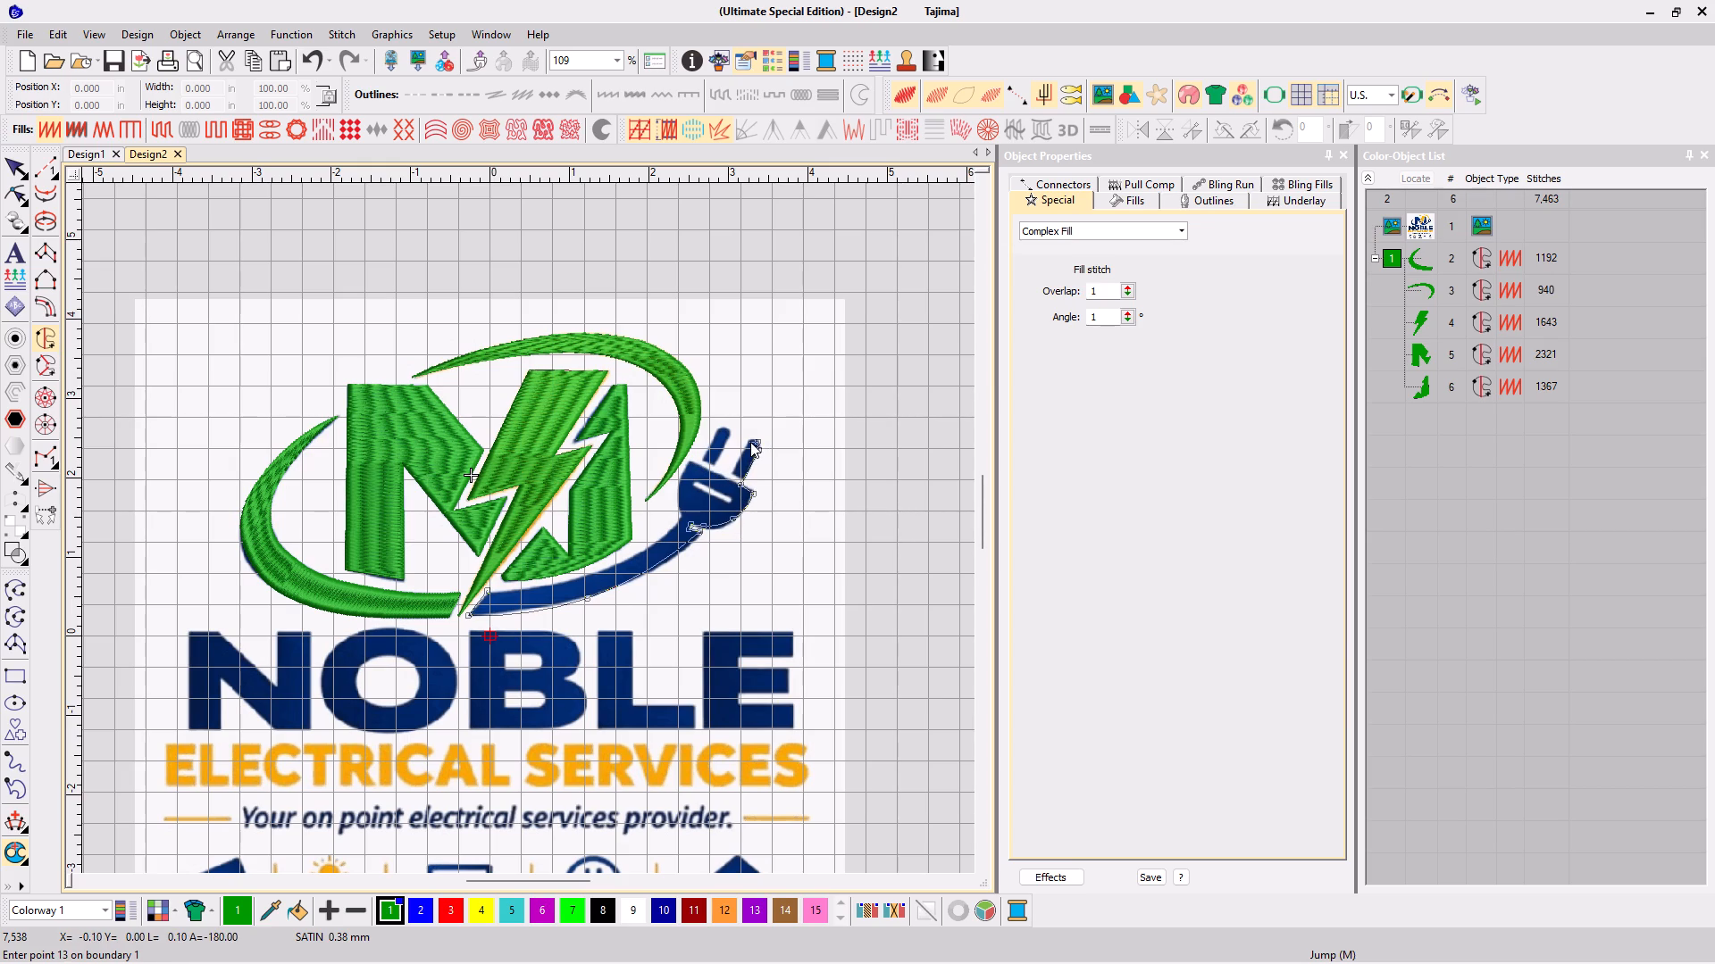
pyautogui.click(748, 442)
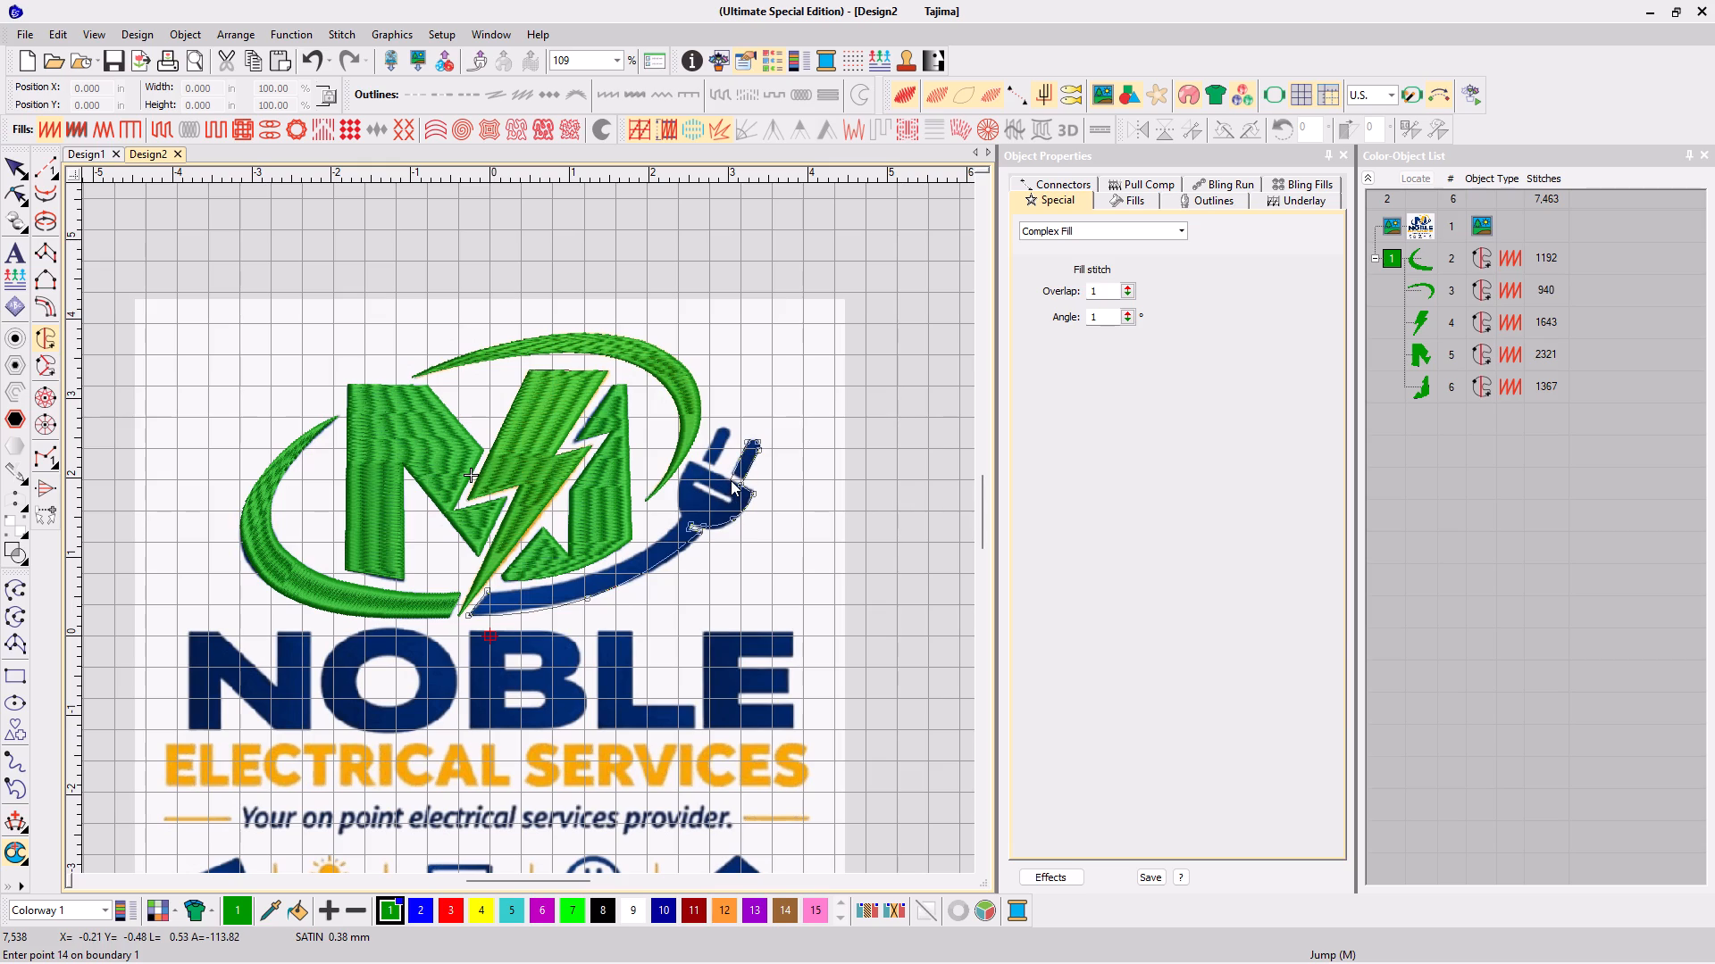
pyautogui.click(731, 479)
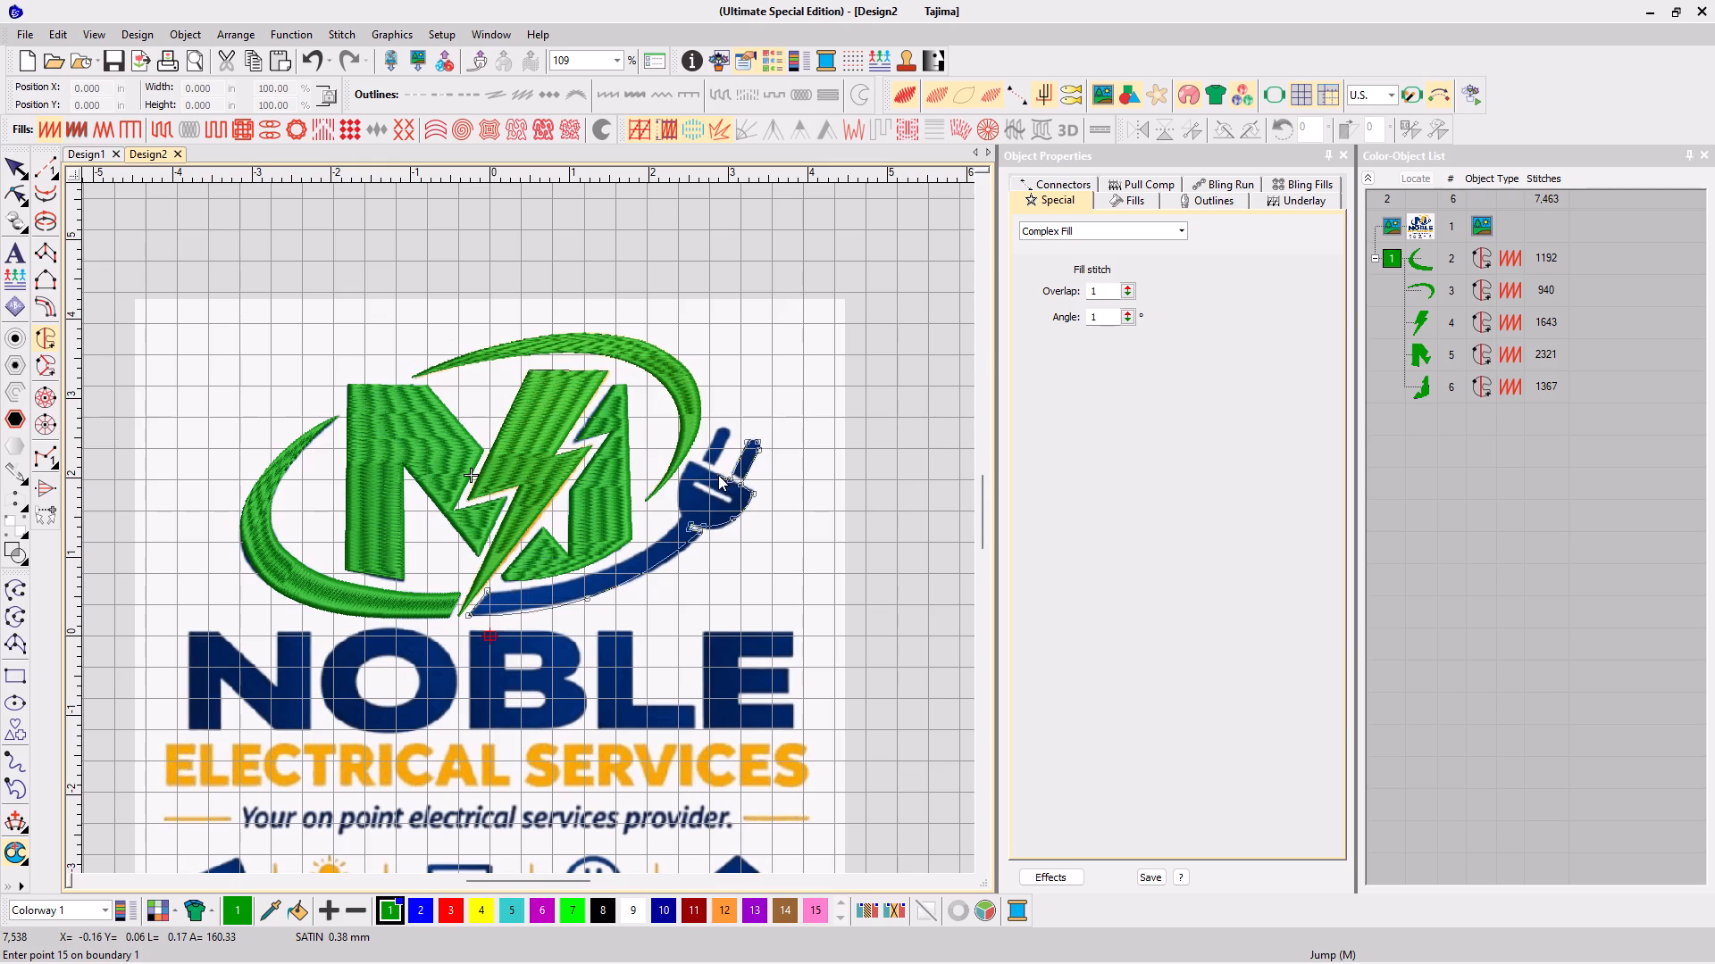
pyautogui.click(712, 471)
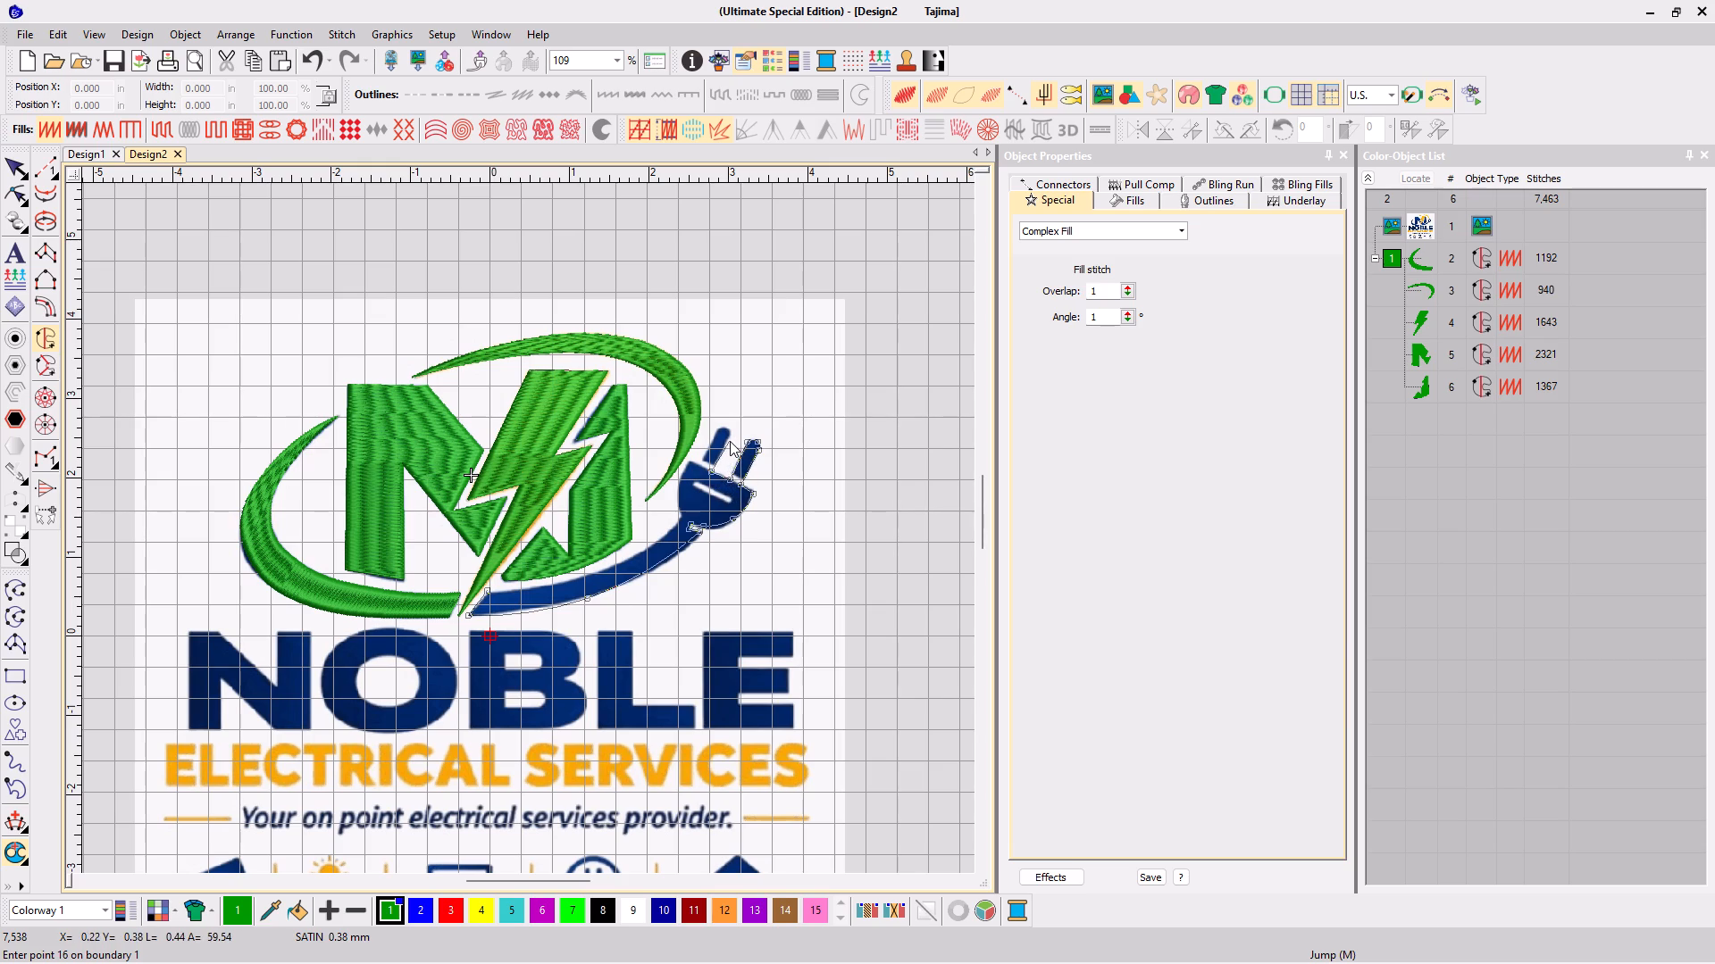
pyautogui.click(730, 436)
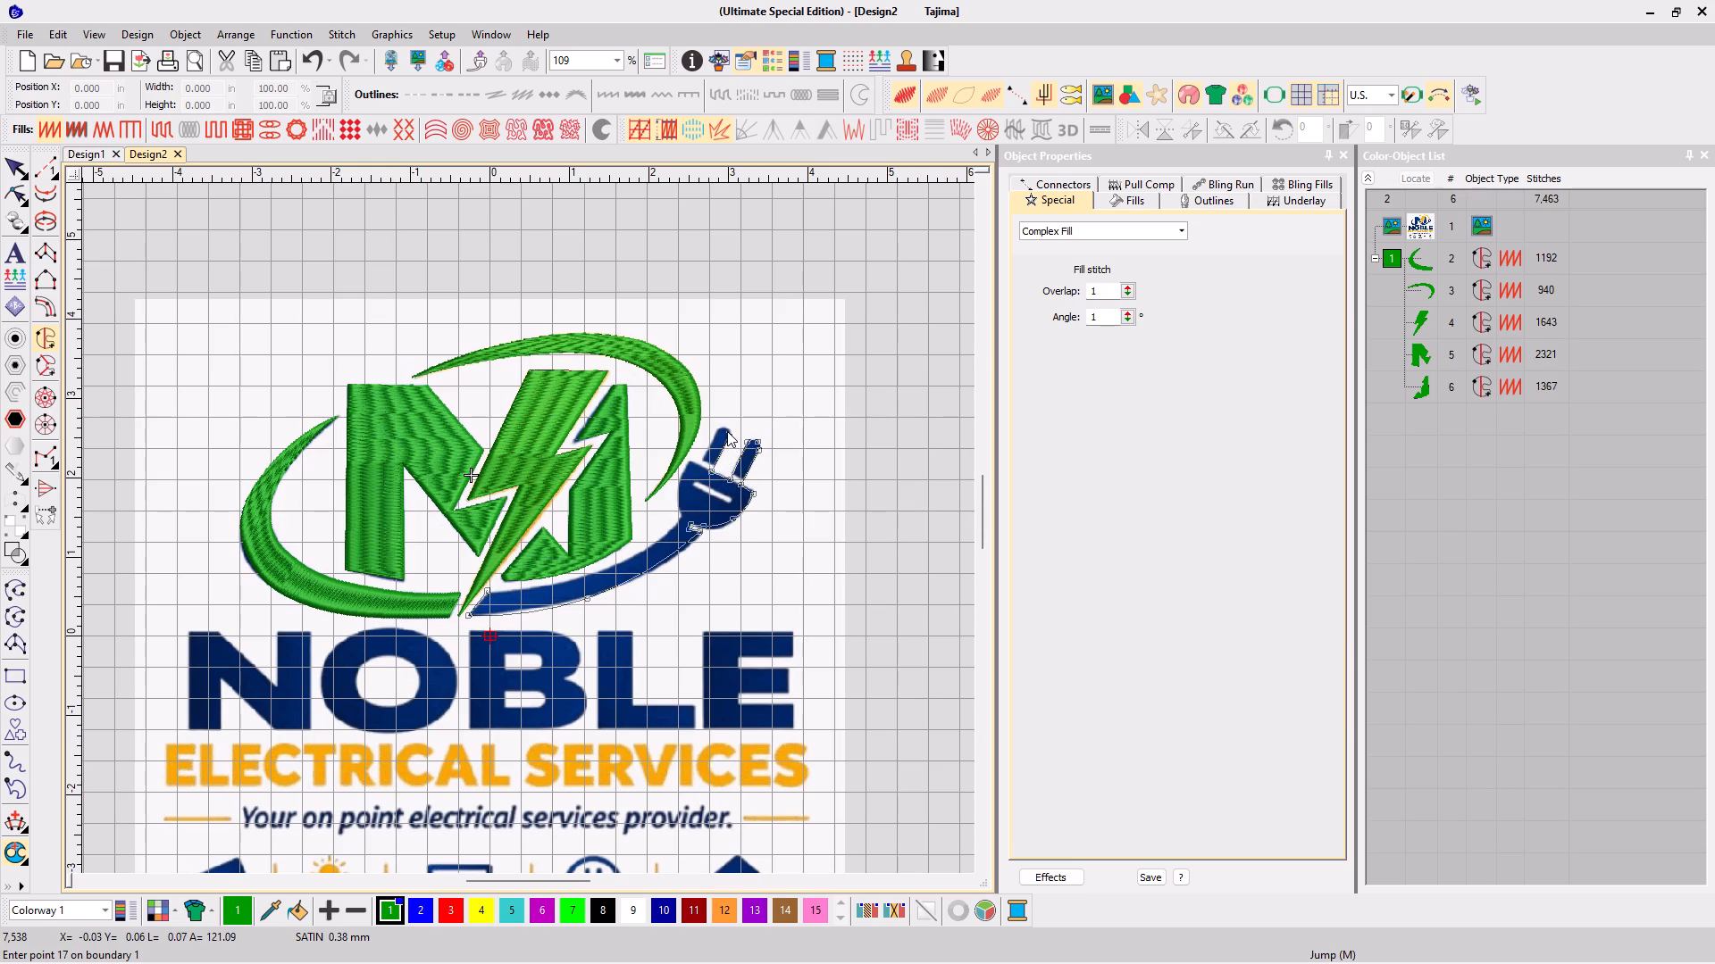
pyautogui.rightClick(727, 428)
pyautogui.click(717, 428)
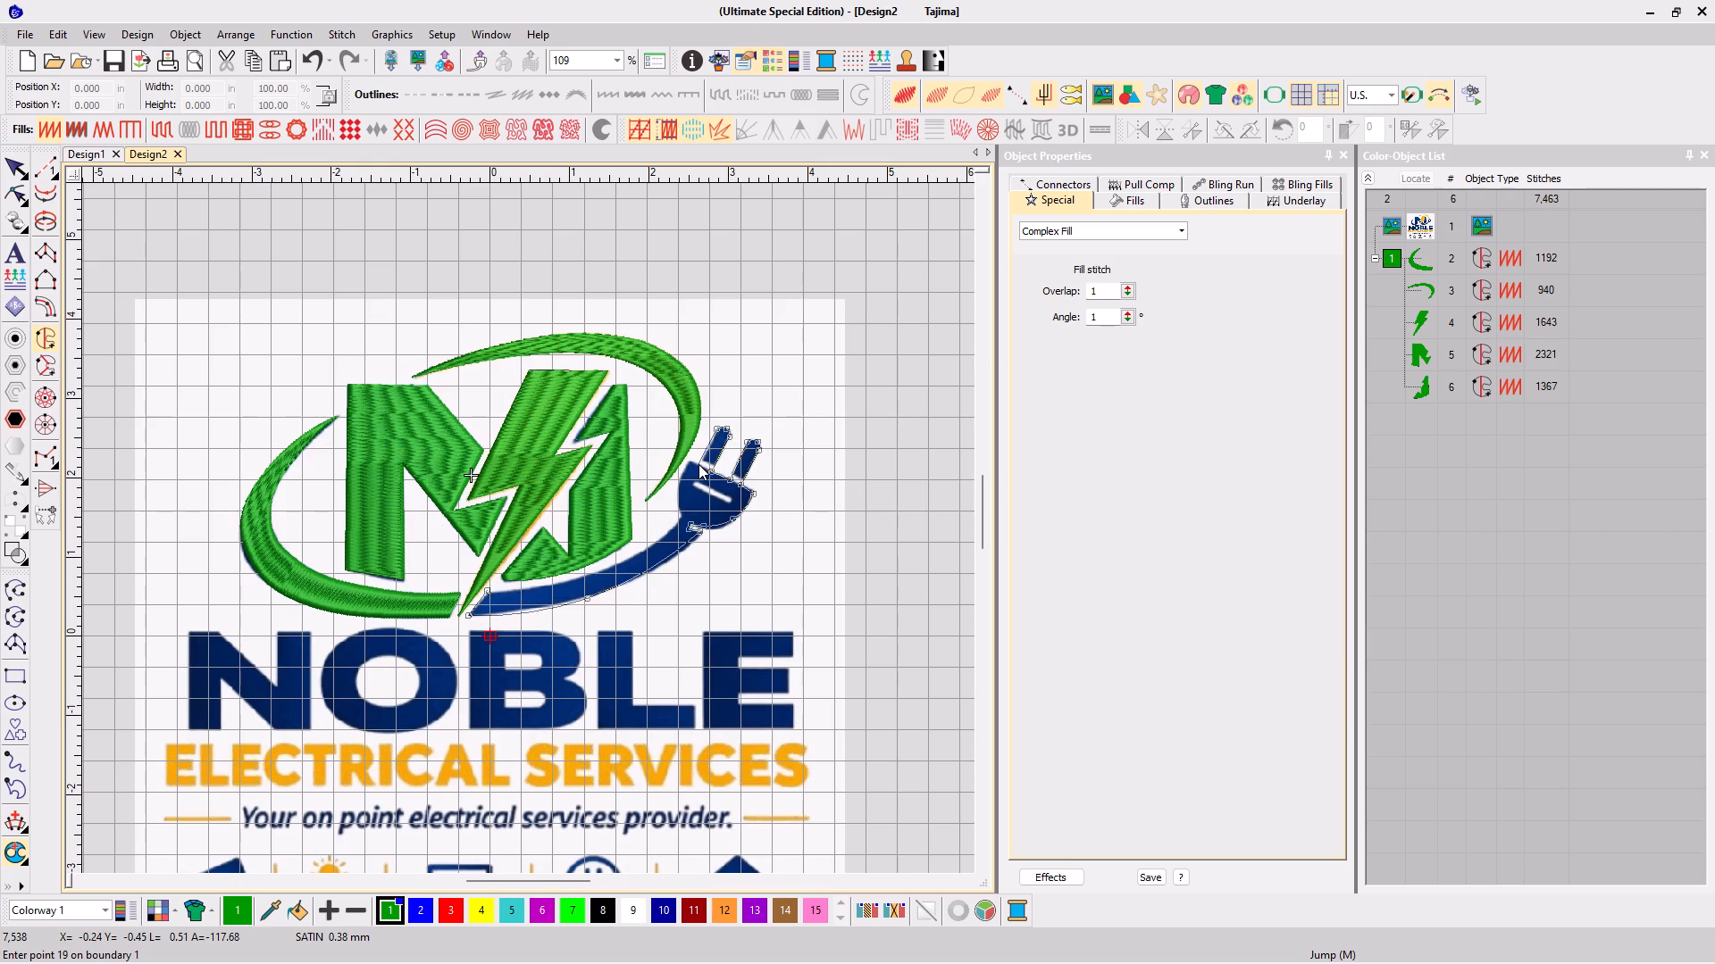
pyautogui.click(700, 464)
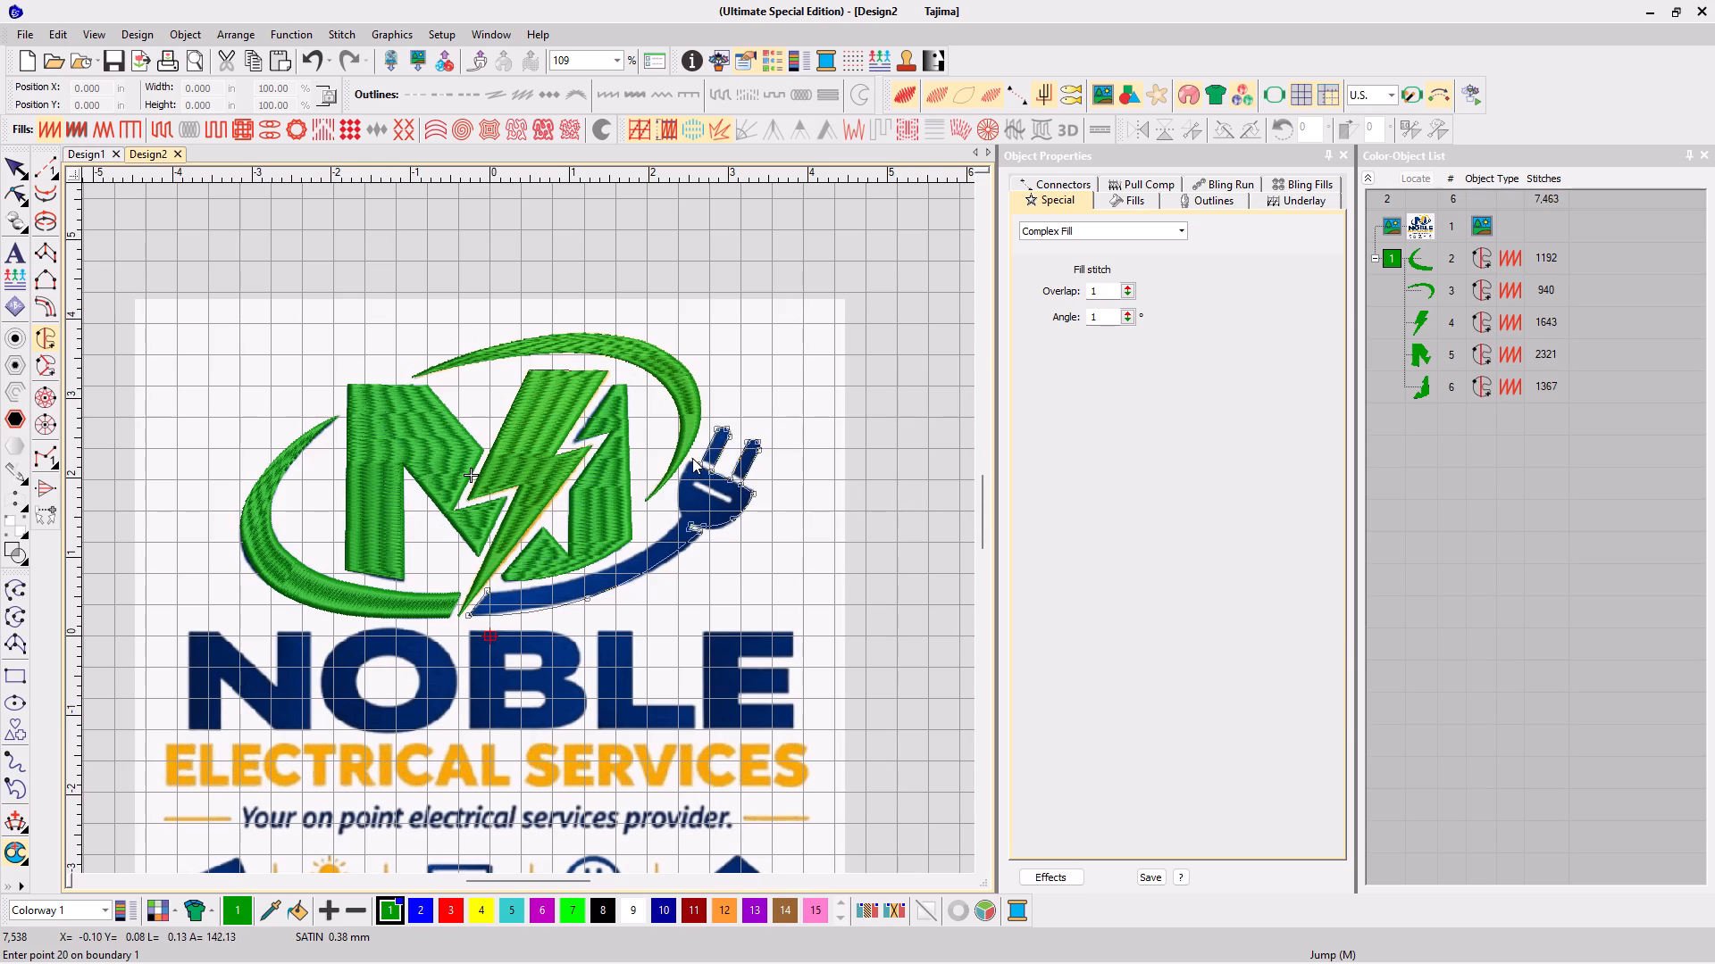
# Trace the plug body's inner side and the cable's upper edge back to the start, and generate the Complex Fill in colour 1.
pyautogui.click(690, 461)
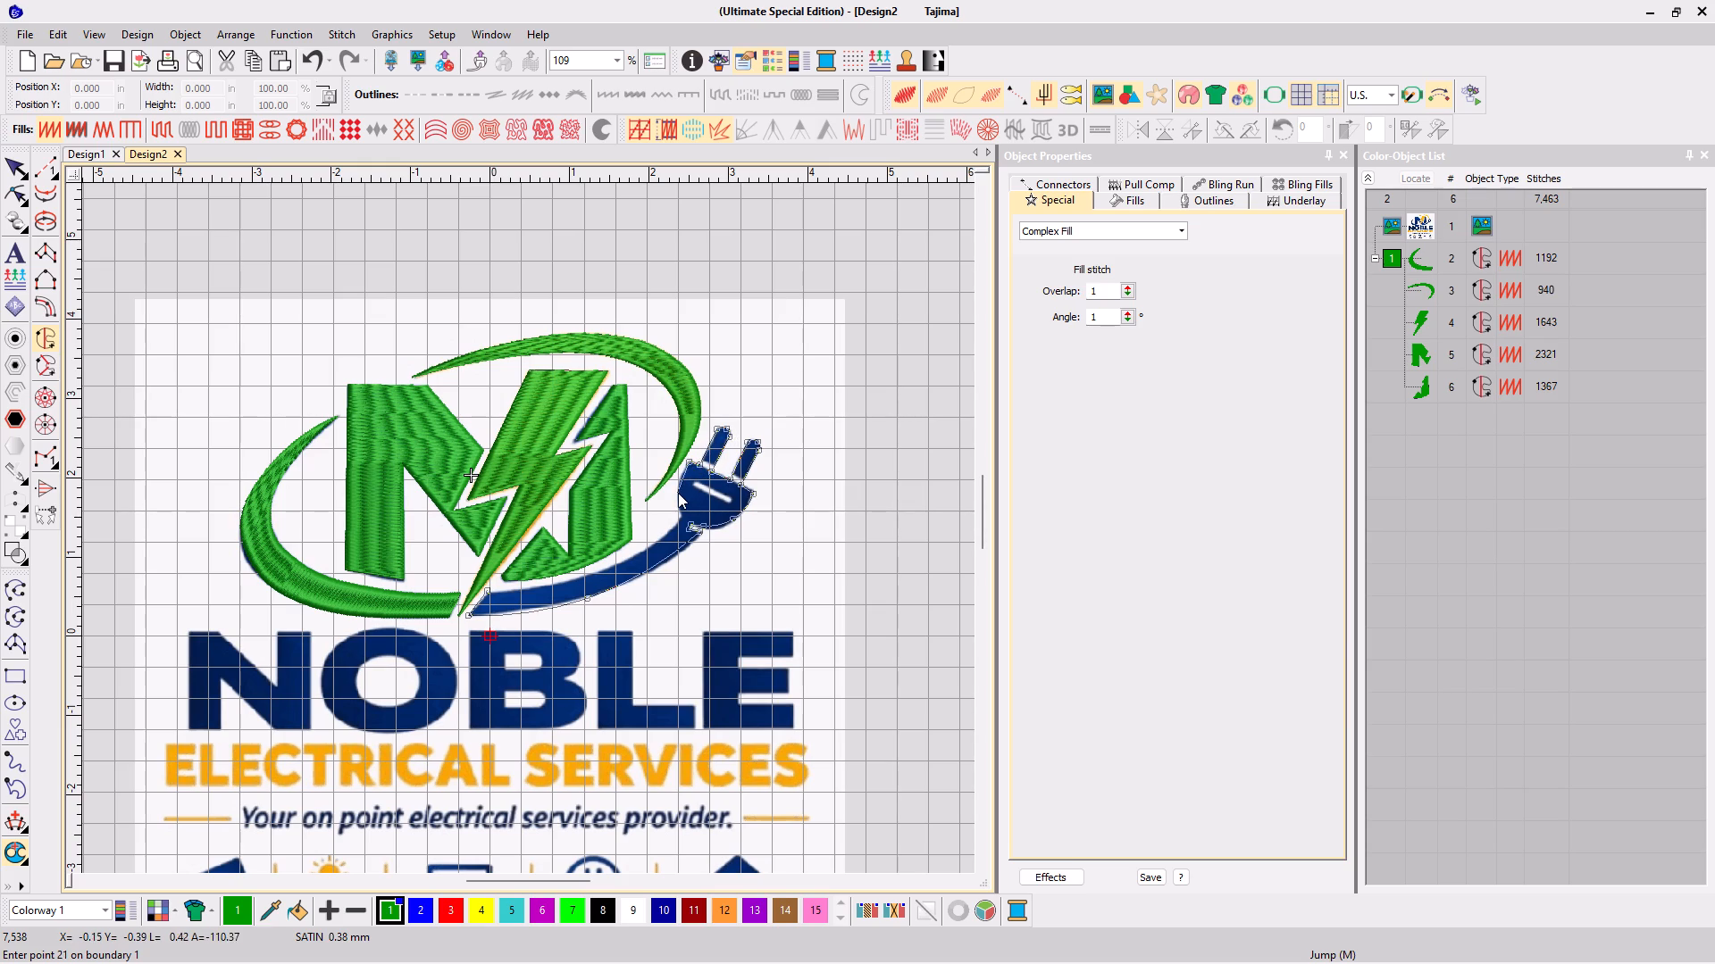
pyautogui.rightClick(678, 493)
pyautogui.click(681, 519)
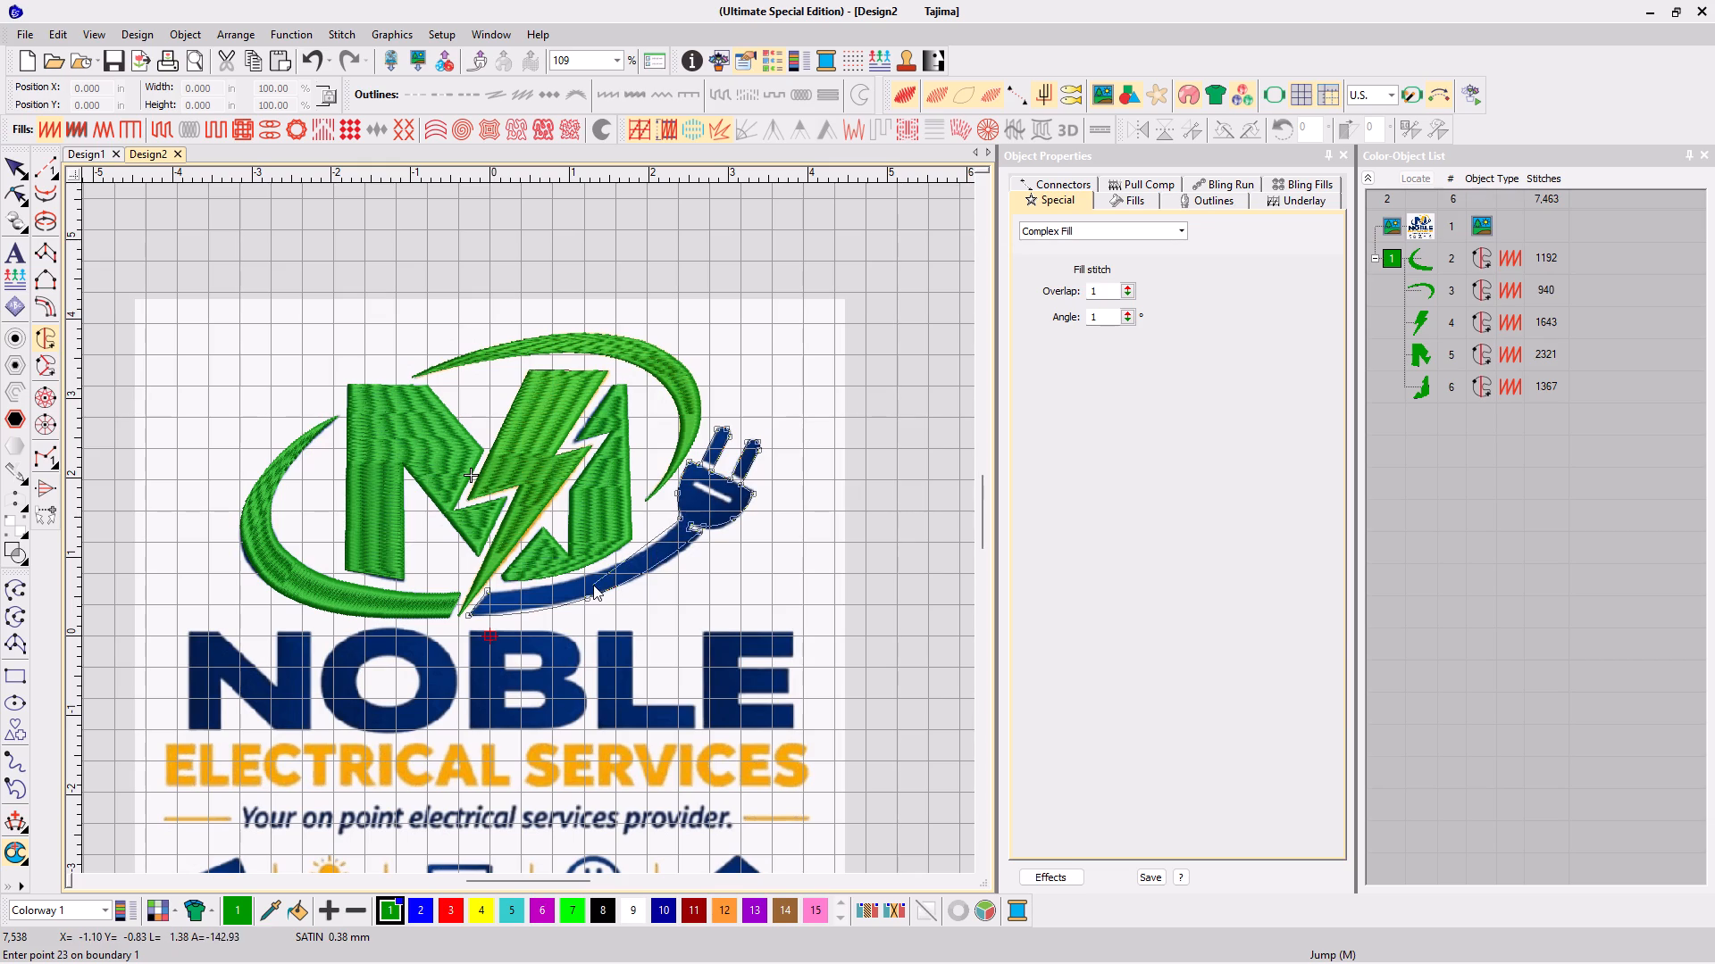
pyautogui.rightClick(598, 573)
pyautogui.press('Return')
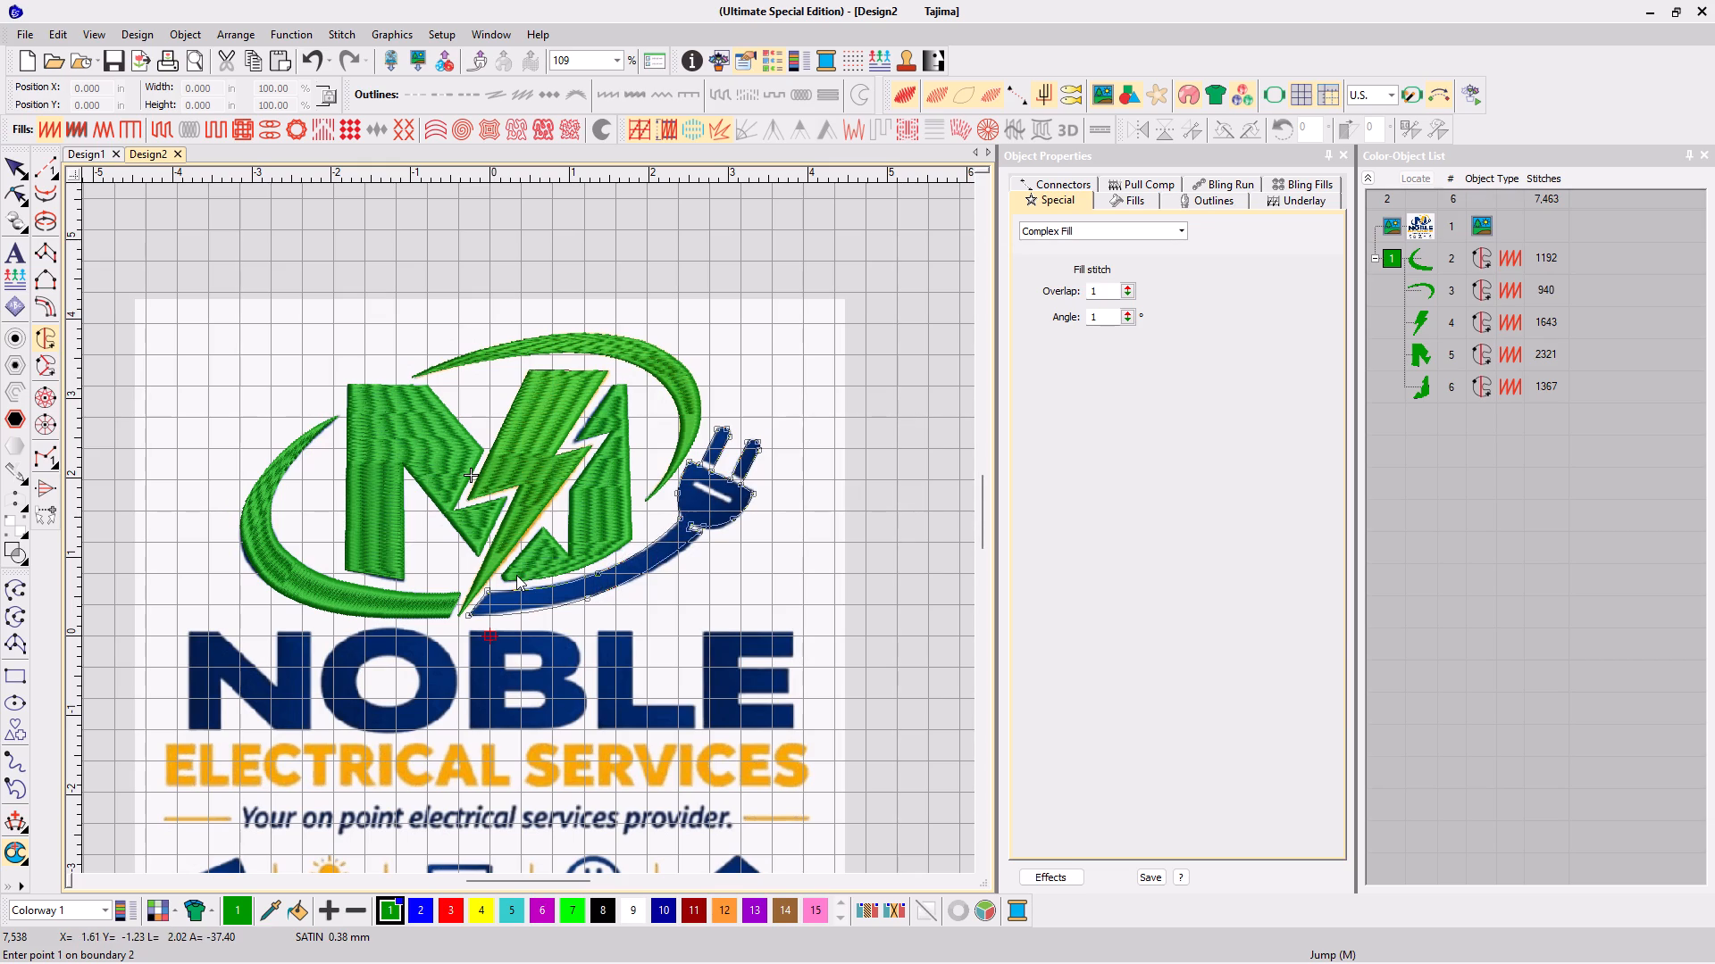
pyautogui.press('Return')
pyautogui.press('Return')
# Create a NOBLE lettering object with 0.200 in letter height and place it over the word NOBLE in the image.
pyautogui.scroll(-3, 632, 568)
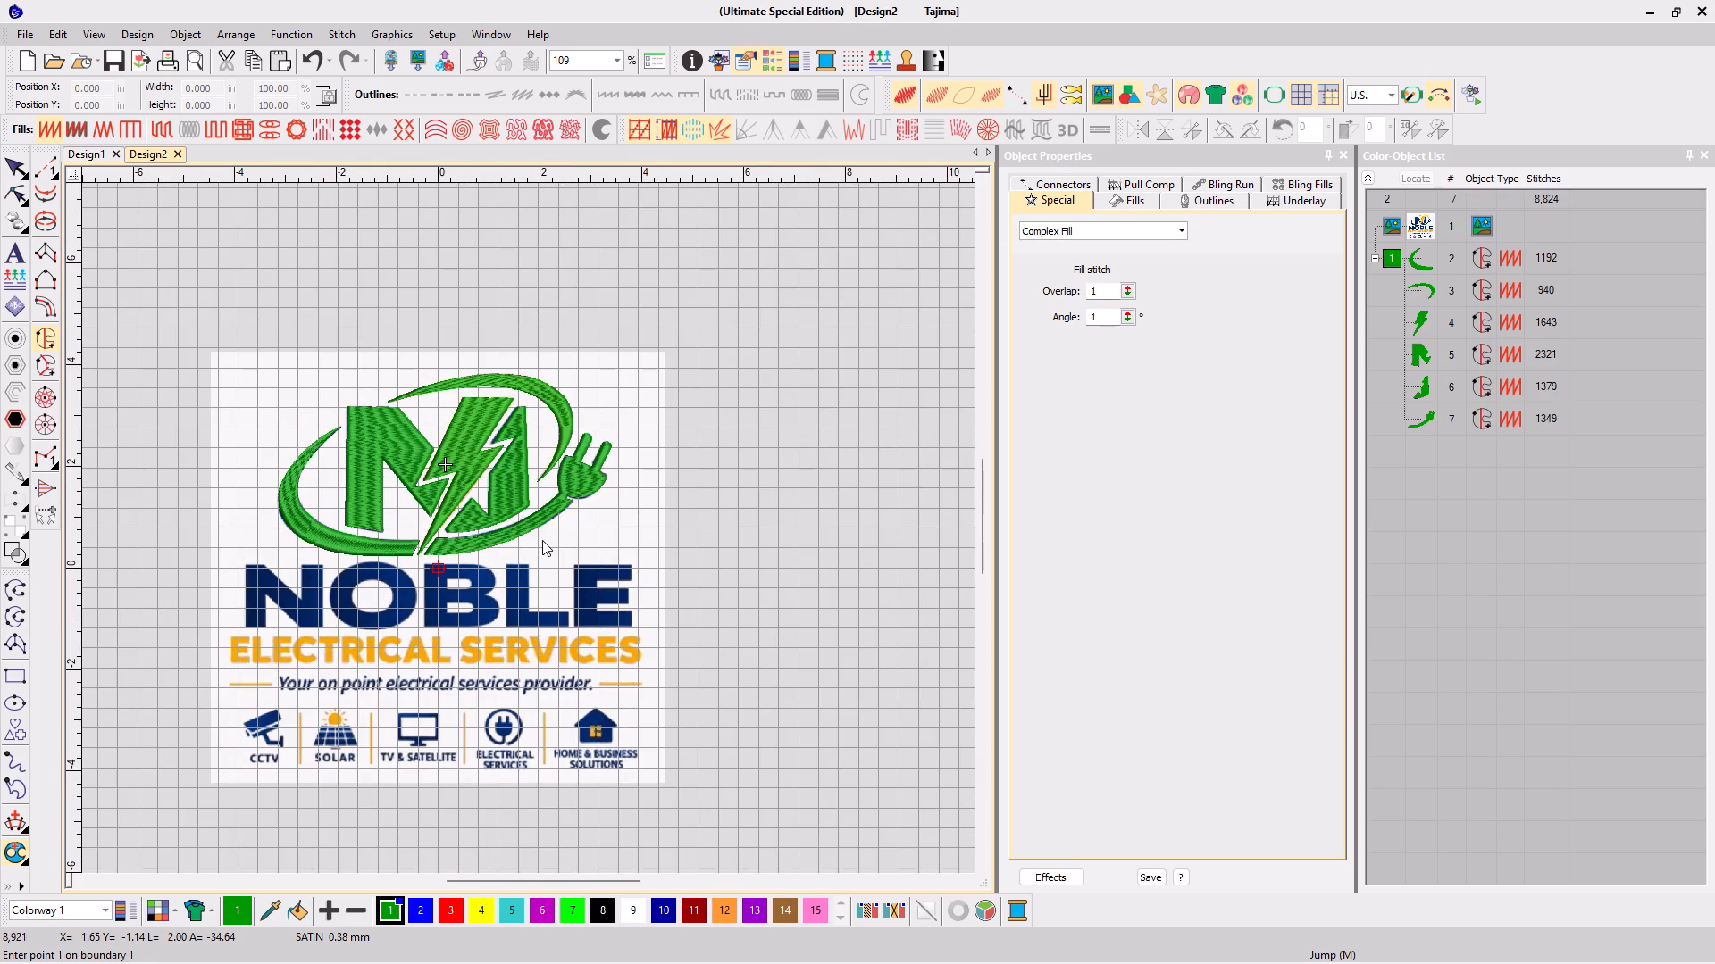
pyautogui.scroll(-1, 366, 612)
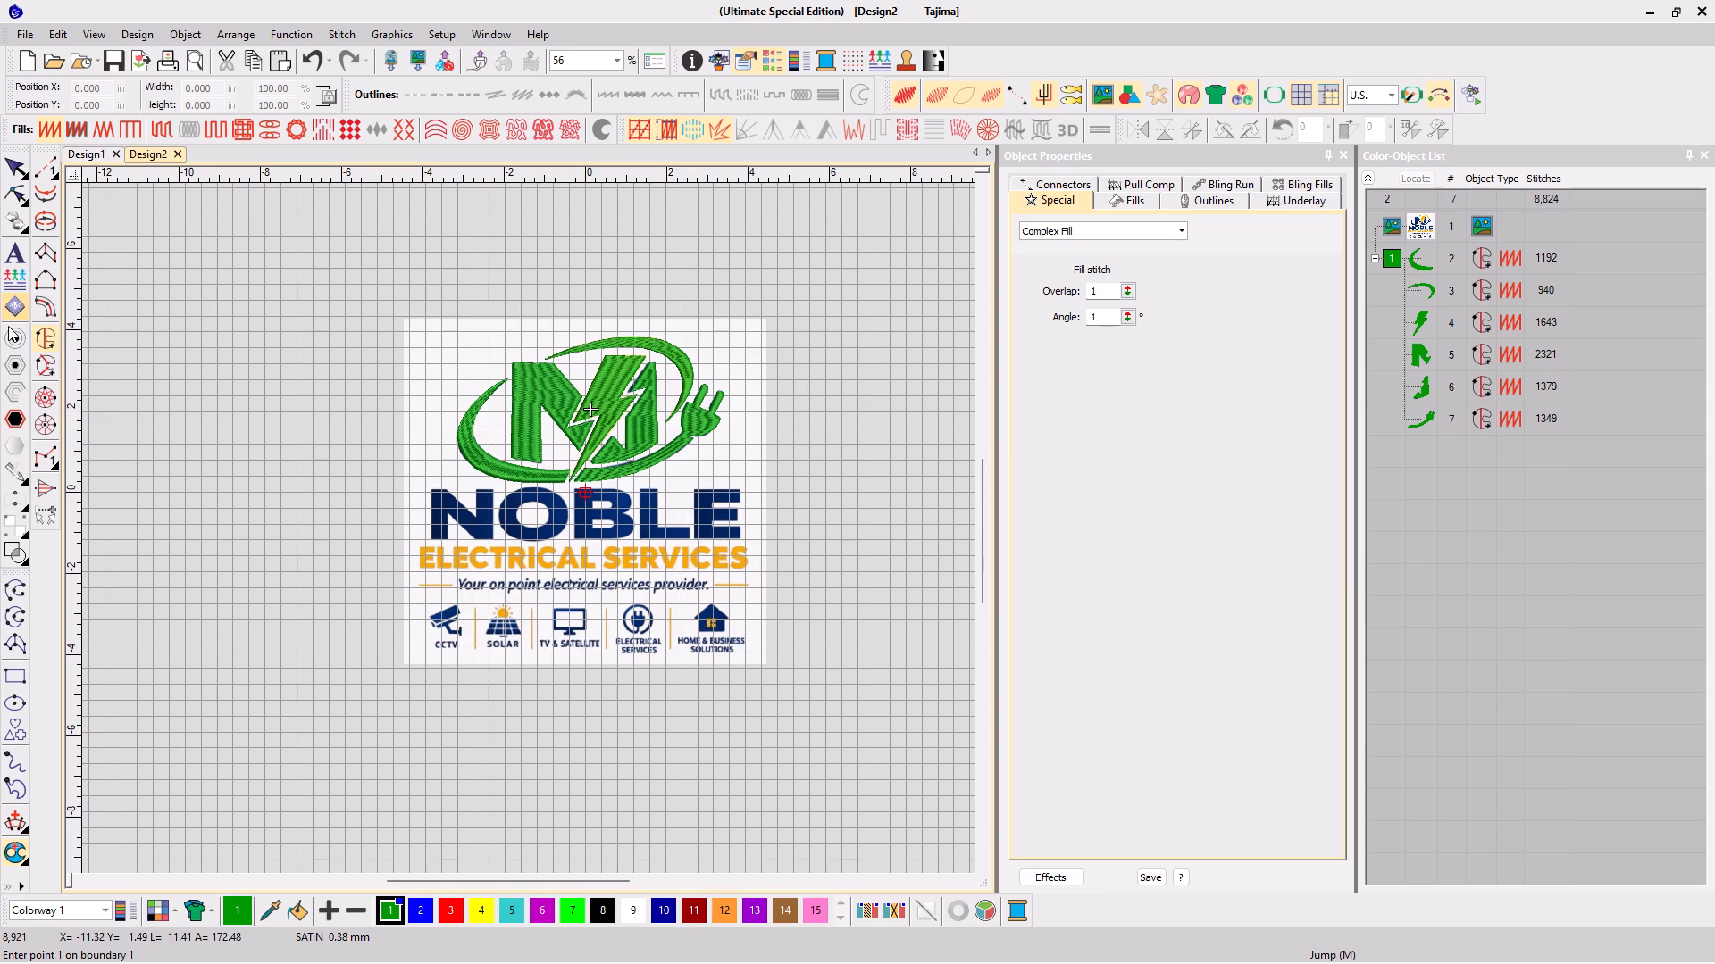
pyautogui.click(11, 258)
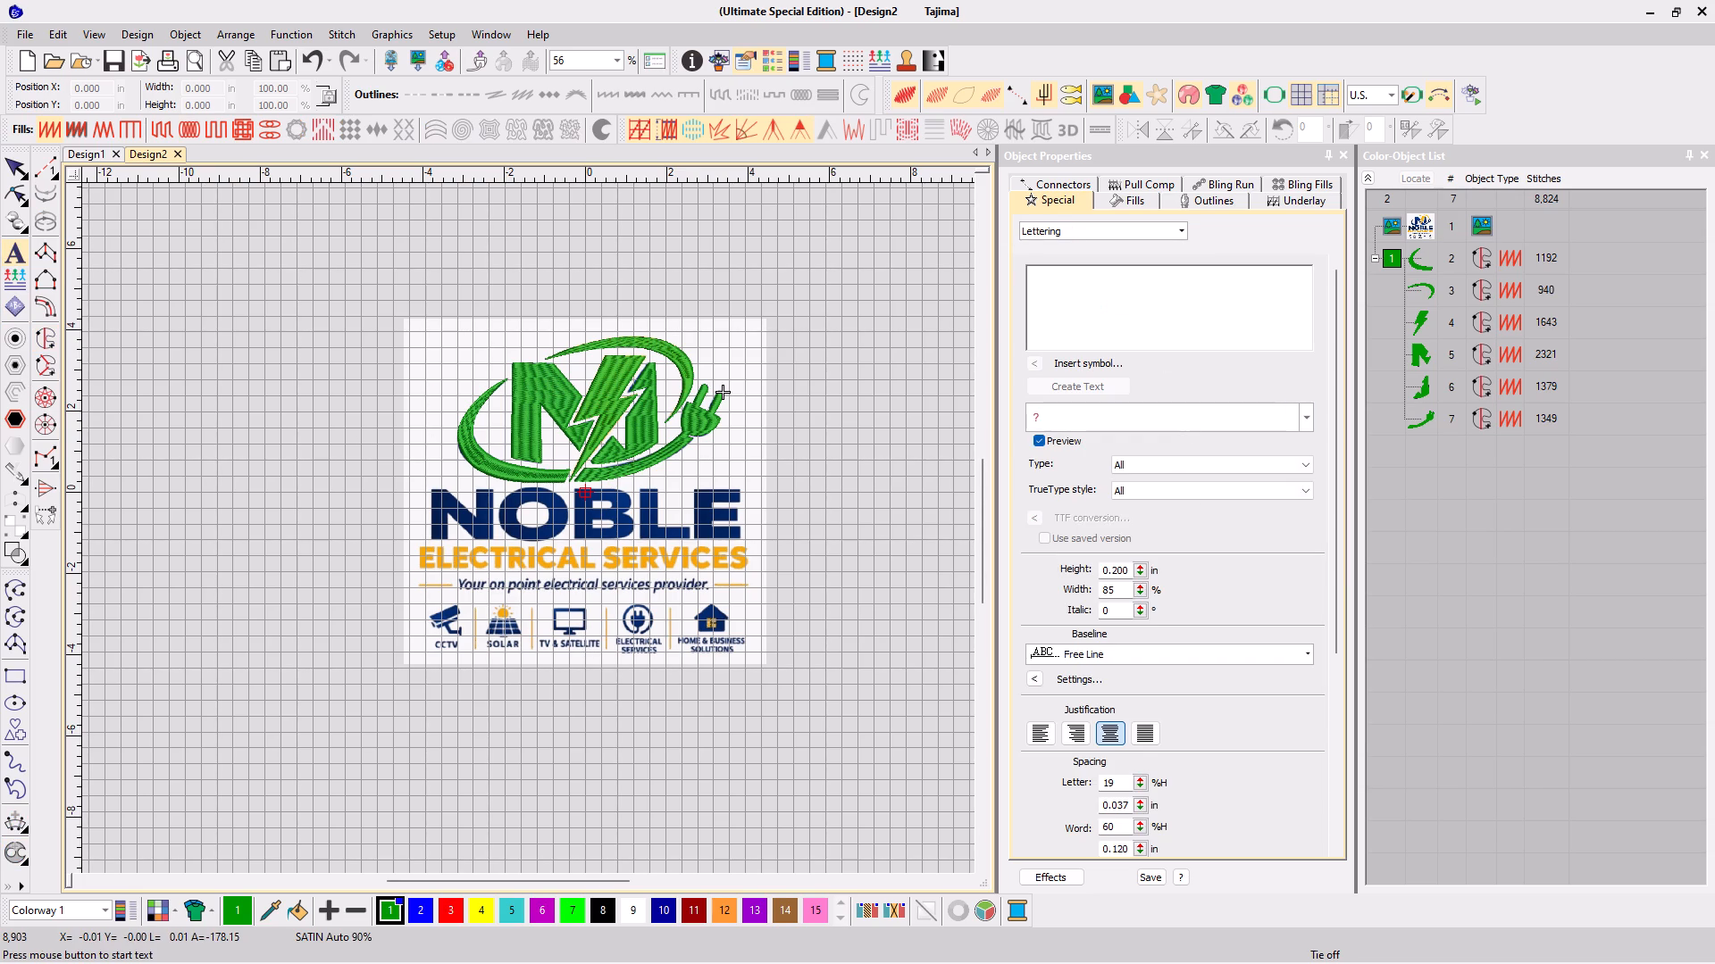
pyautogui.click(1149, 333)
pyautogui.write('NO')
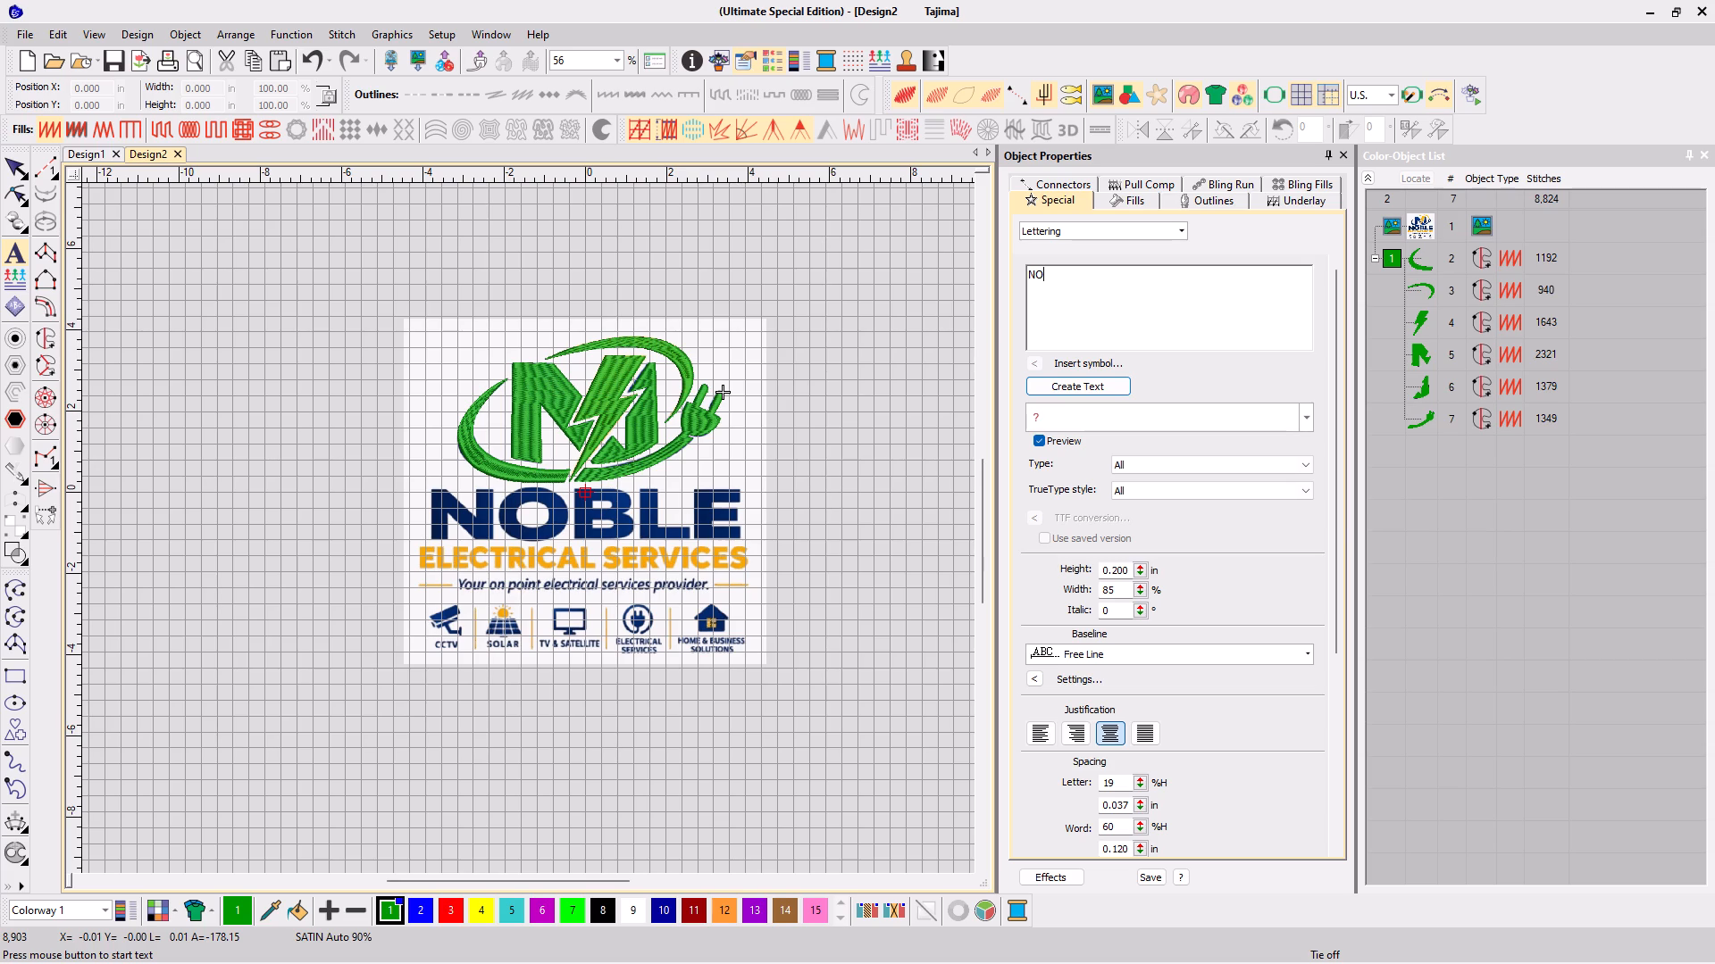
pyautogui.write('BLE')
pyautogui.click(1047, 386)
pyautogui.moveTo(580, 516); pyautogui.dragTo(616, 528)
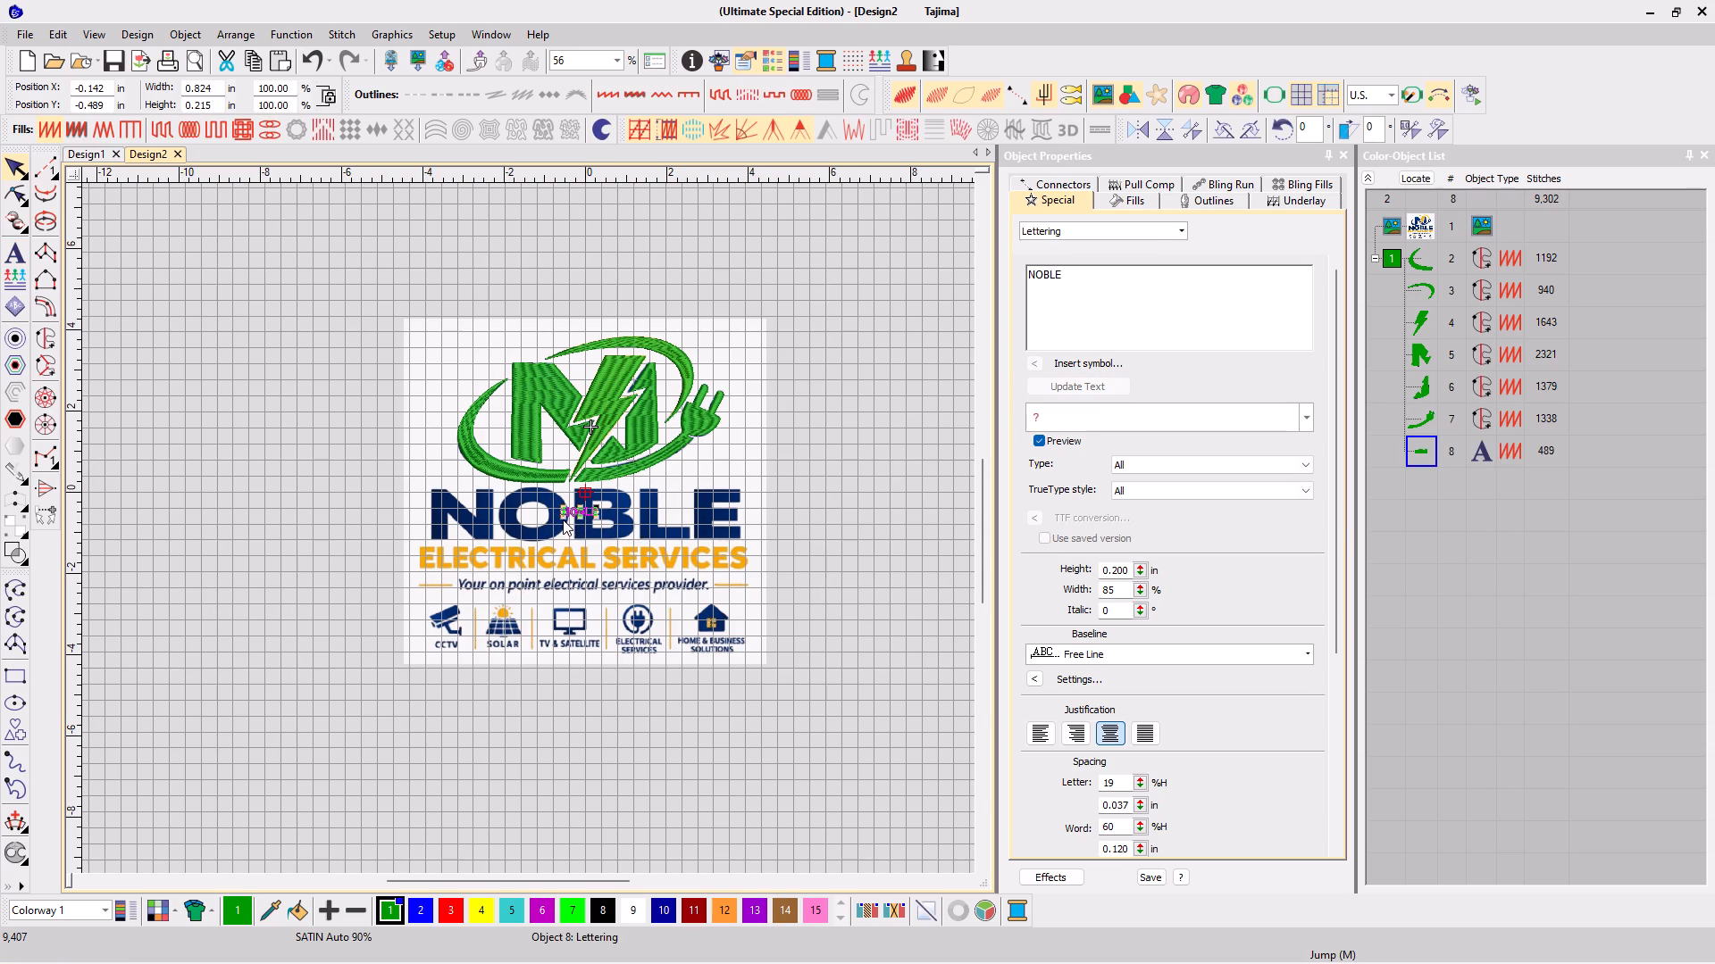
# Scale the NOBLE lettering to about 7.36 in wide and 1.52 in high and position it over the blue word in the image.
pyautogui.moveTo(562, 517); pyautogui.dragTo(436, 535)
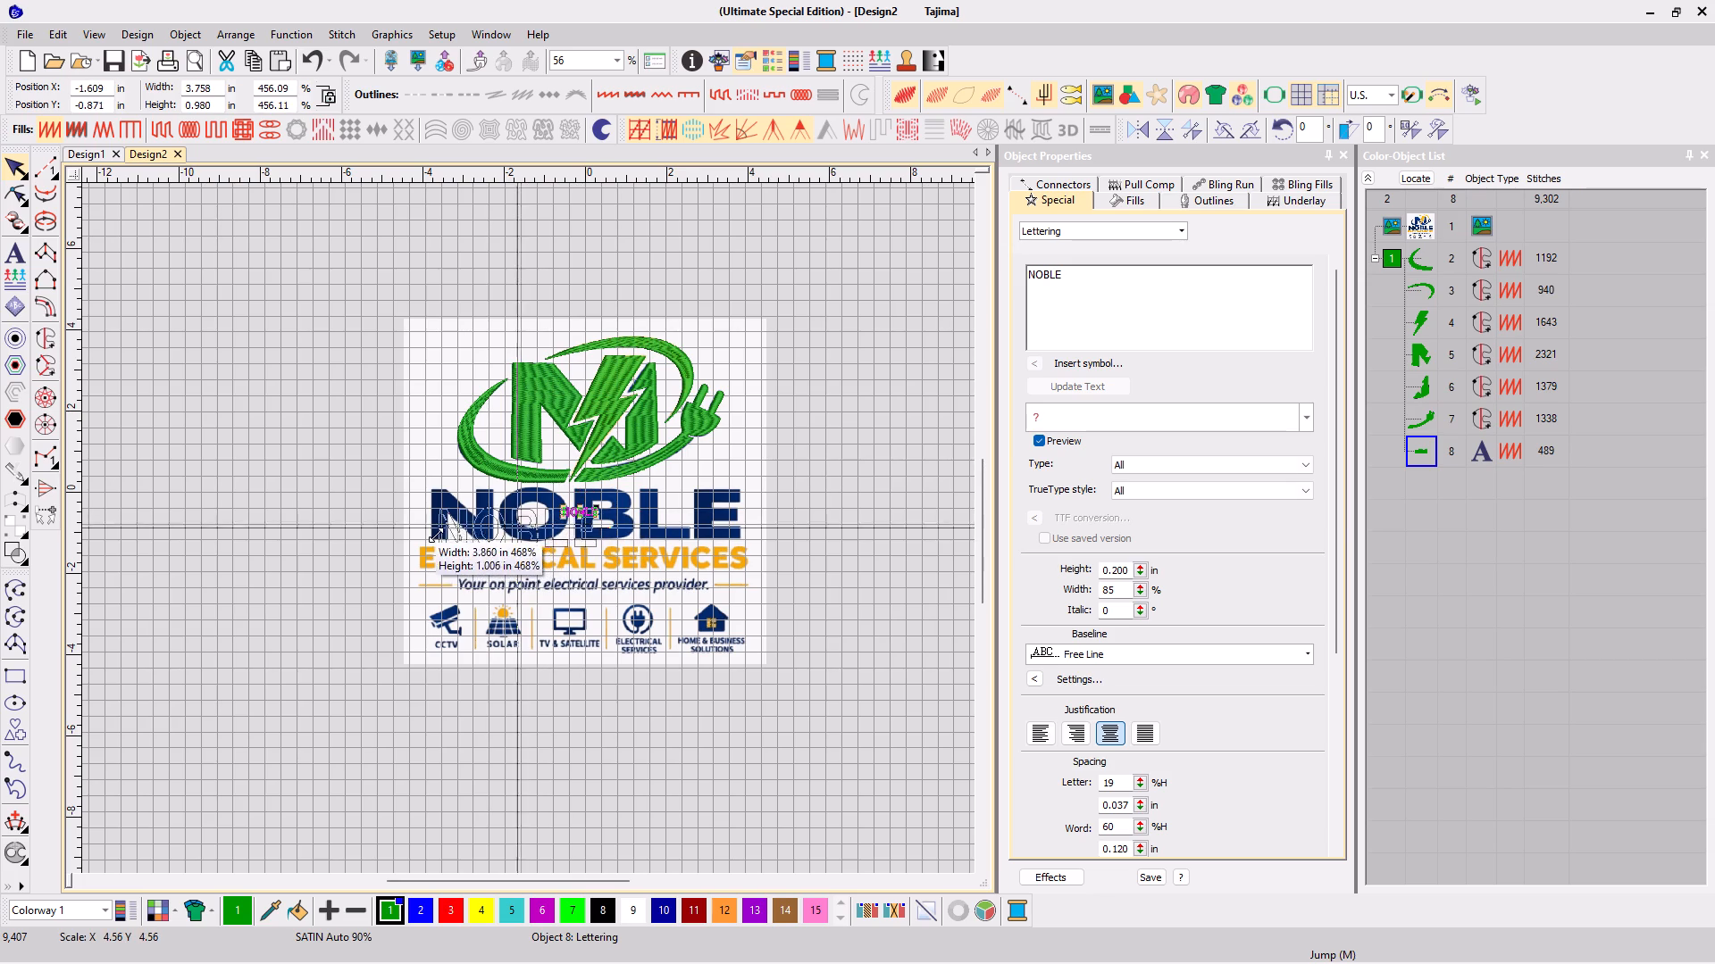
pyautogui.moveTo(597, 506); pyautogui.dragTo(743, 494)
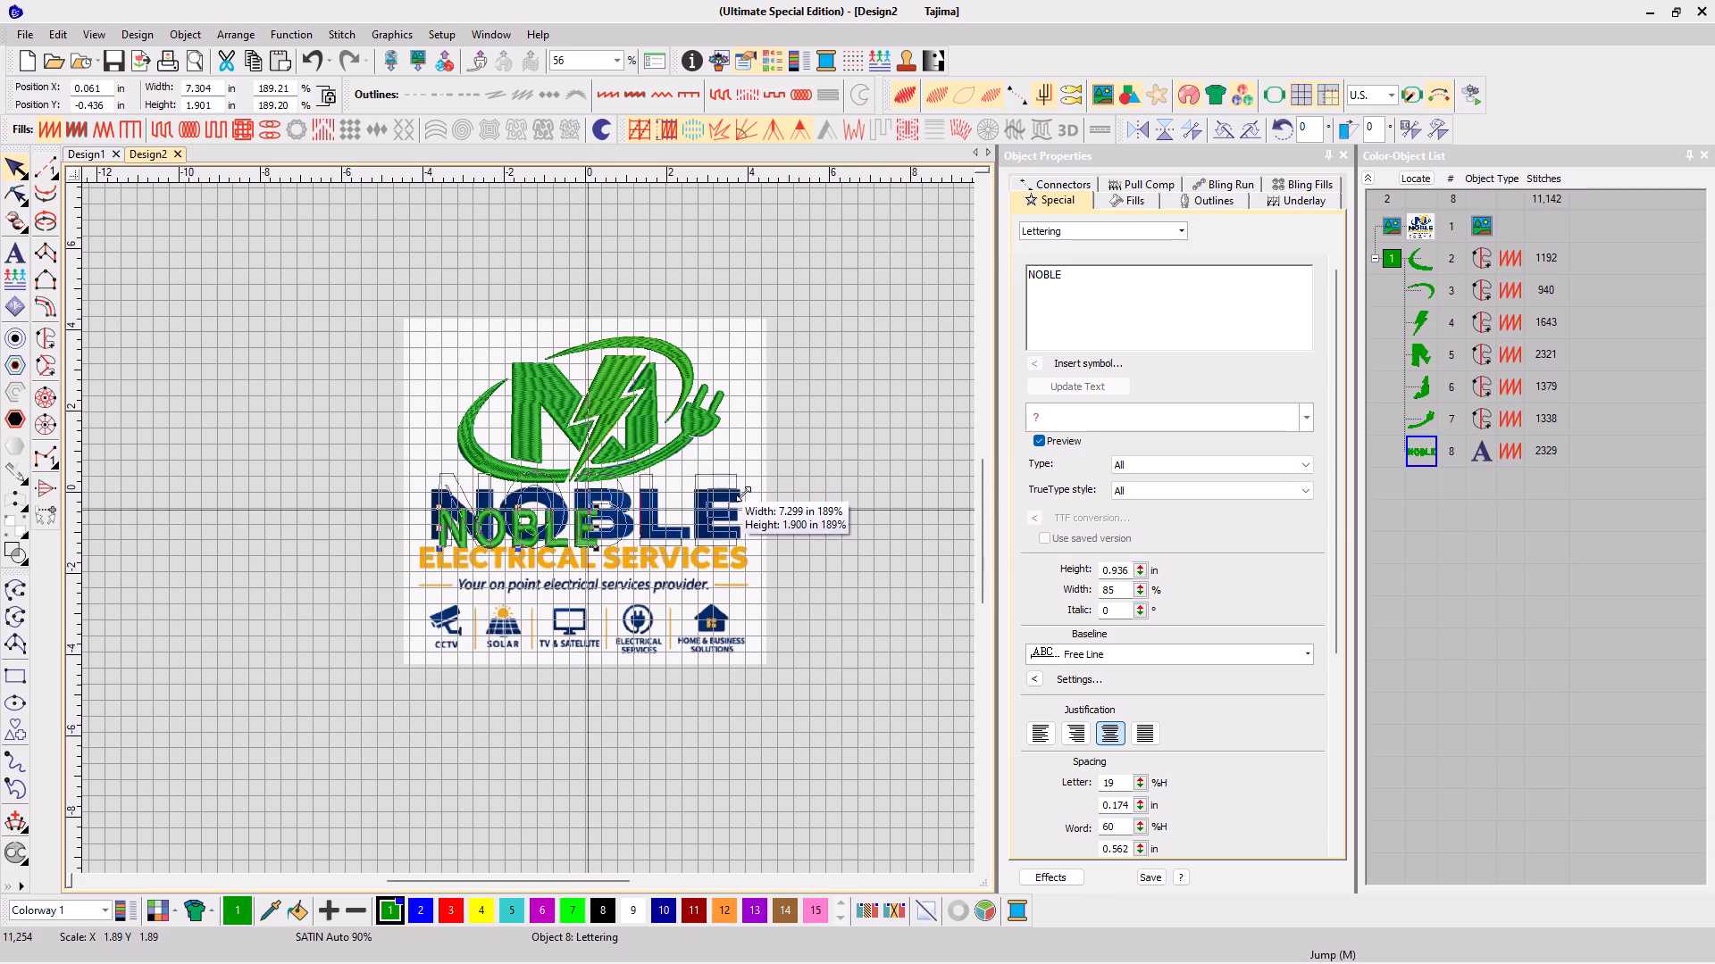
pyautogui.moveTo(743, 494); pyautogui.dragTo(745, 494)
pyautogui.moveTo(590, 472); pyautogui.dragTo(587, 480)
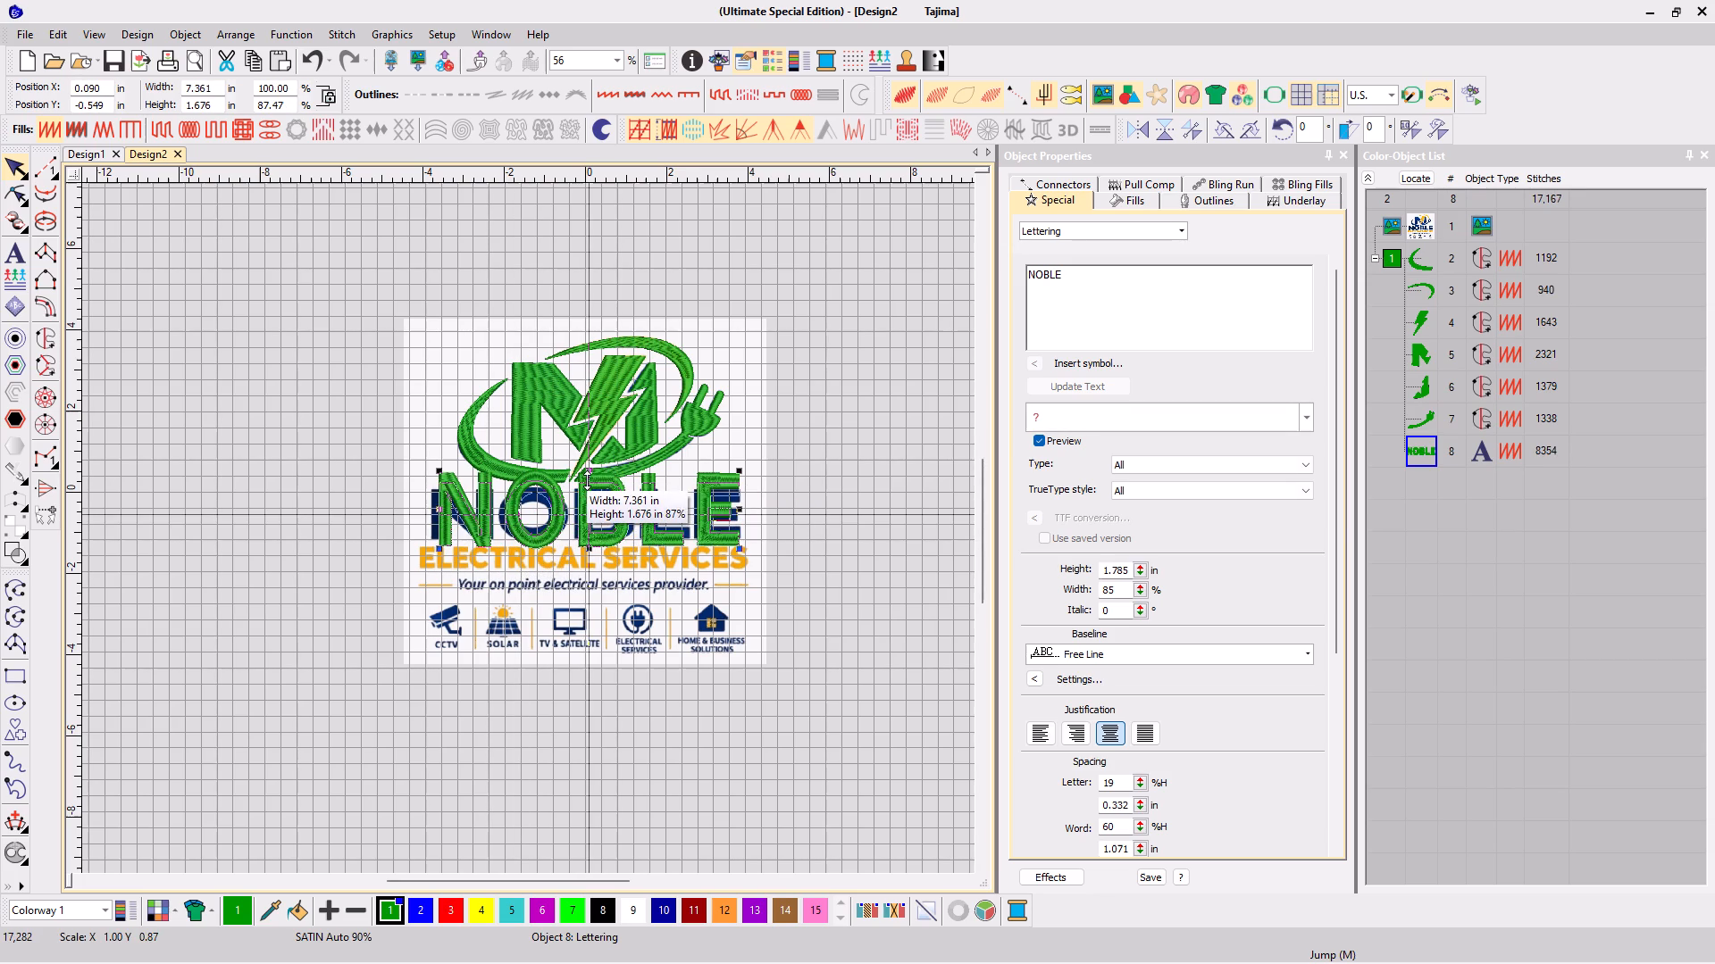
pyautogui.moveTo(587, 480); pyautogui.dragTo(585, 486)
pyautogui.click(553, 534)
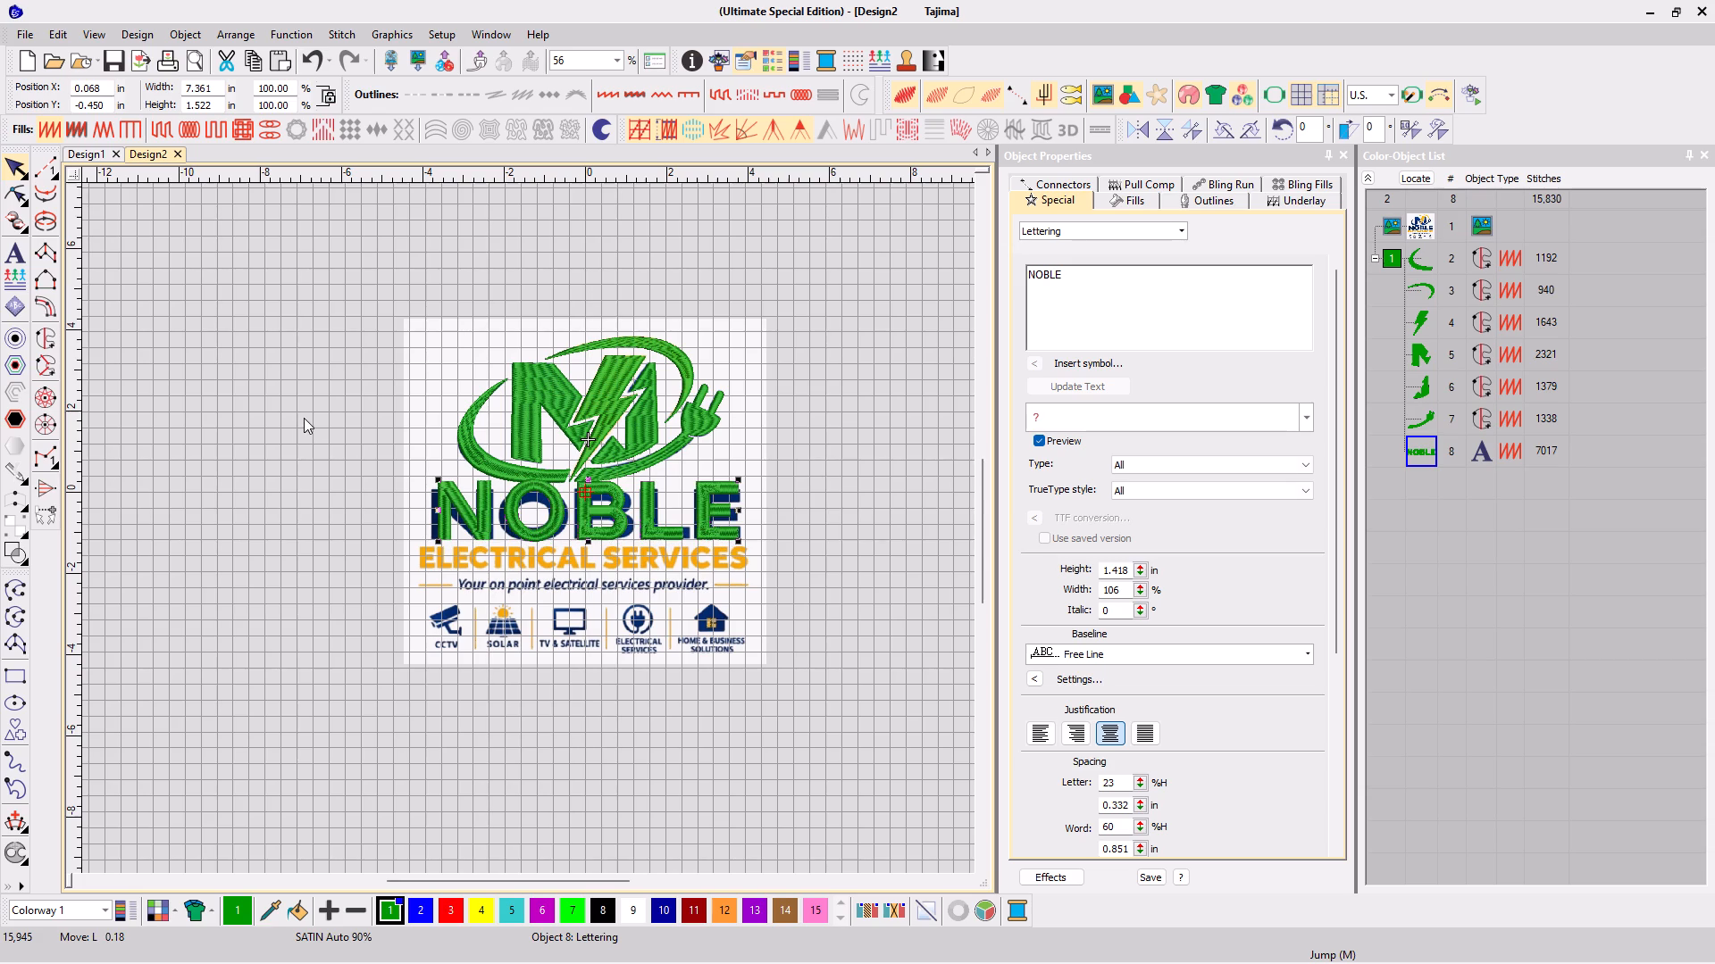
# Place a copy of the NOBLE lettering directly below it and change the copy's text to ELECTRICAL SERVICES.
pyautogui.moveTo(617, 515); pyautogui.dragTo(621, 573, button='right')
pyautogui.click(1187, 301)
pyautogui.press('BackSpace')
pyautogui.press('BackSpace')
pyautogui.press('BackSpace')
pyautogui.press('BackSpace')
pyautogui.press('BackSpace')
pyautogui.press('BackSpace')
pyautogui.press('BackSpace')
pyautogui.press('BackSpace')
pyautogui.press('BackSpace')
pyautogui.press('BackSpace')
pyautogui.press('BackSpace')
pyautogui.press('BackSpace')
pyautogui.press('BackSpace')
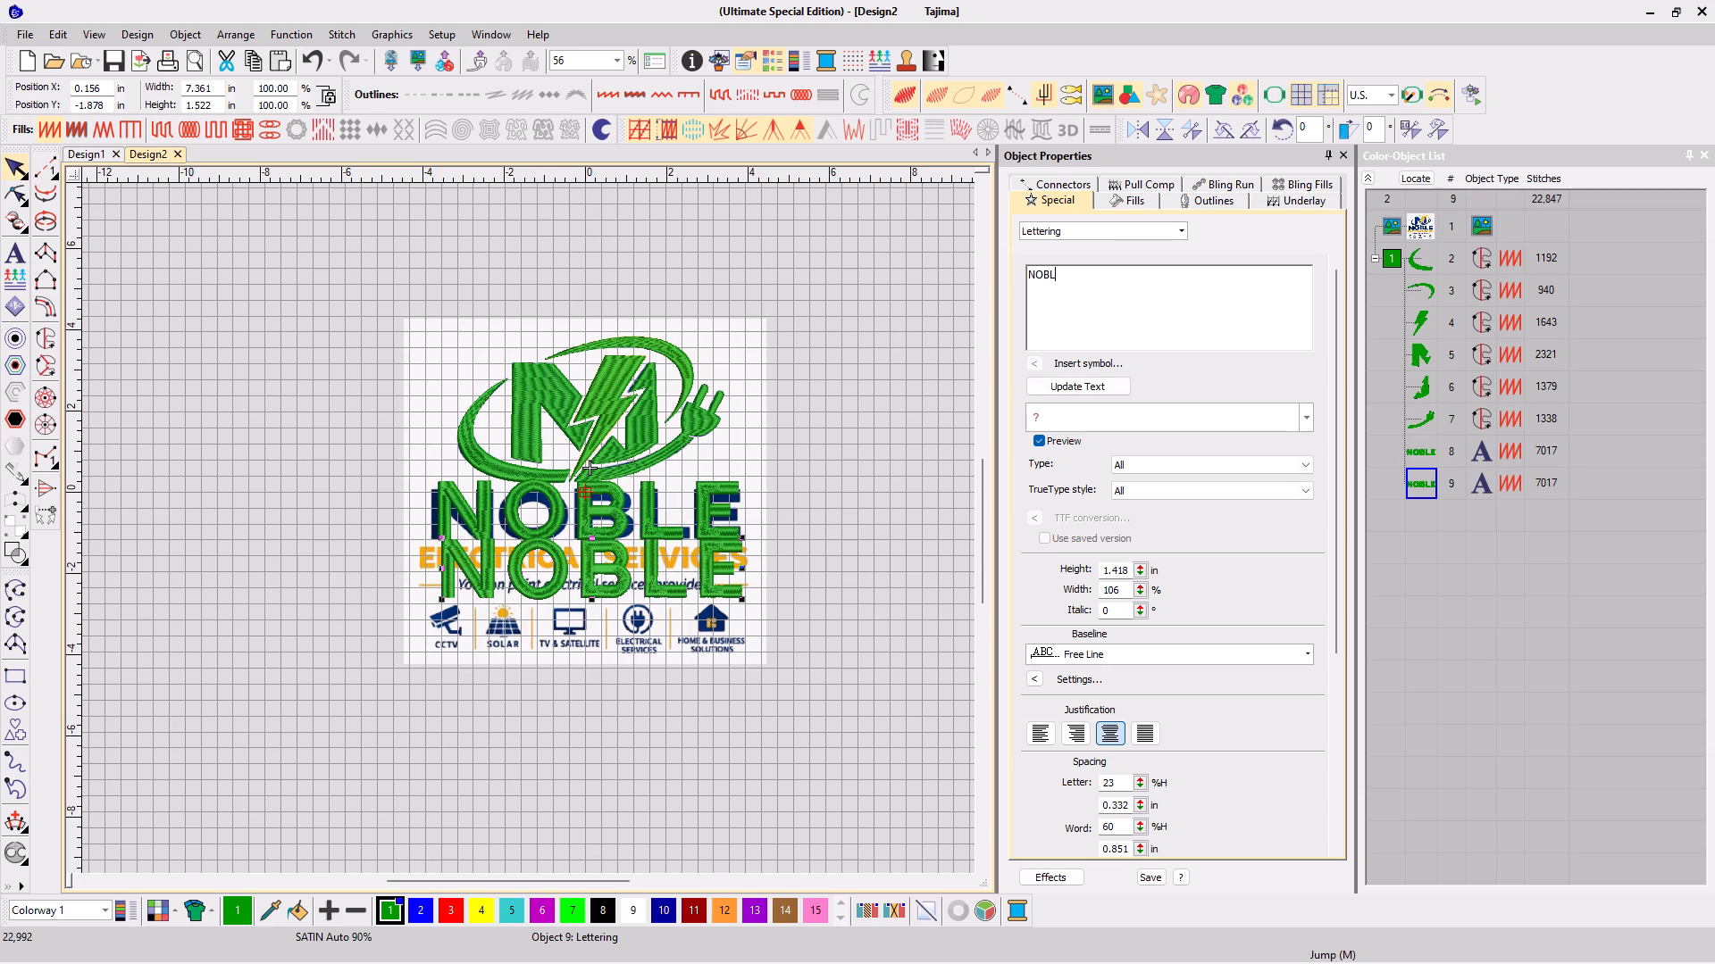
pyautogui.write('ELECTR')
pyautogui.write('ICA')
pyautogui.write('L SERVICES')
pyautogui.click(1060, 391)
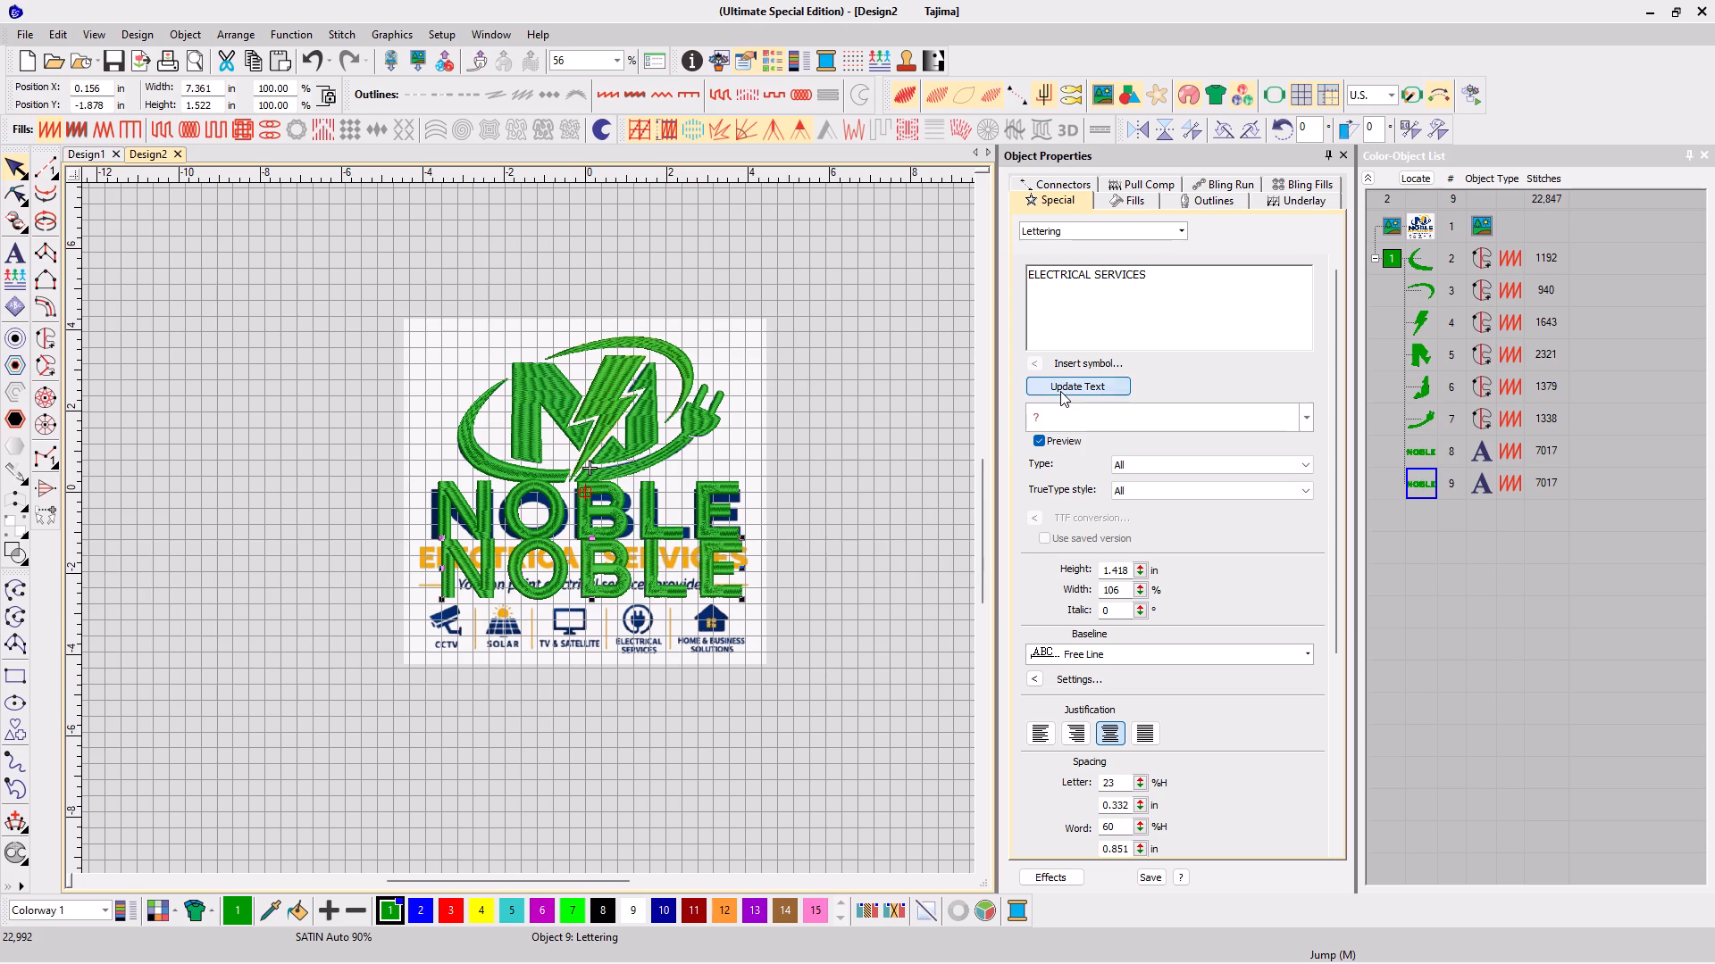
# Scale the ELECTRICAL SERVICES lettering proportionally down to about 9.05 in wide and 0.53 in high.
pyautogui.scroll(-3, 320, 594)
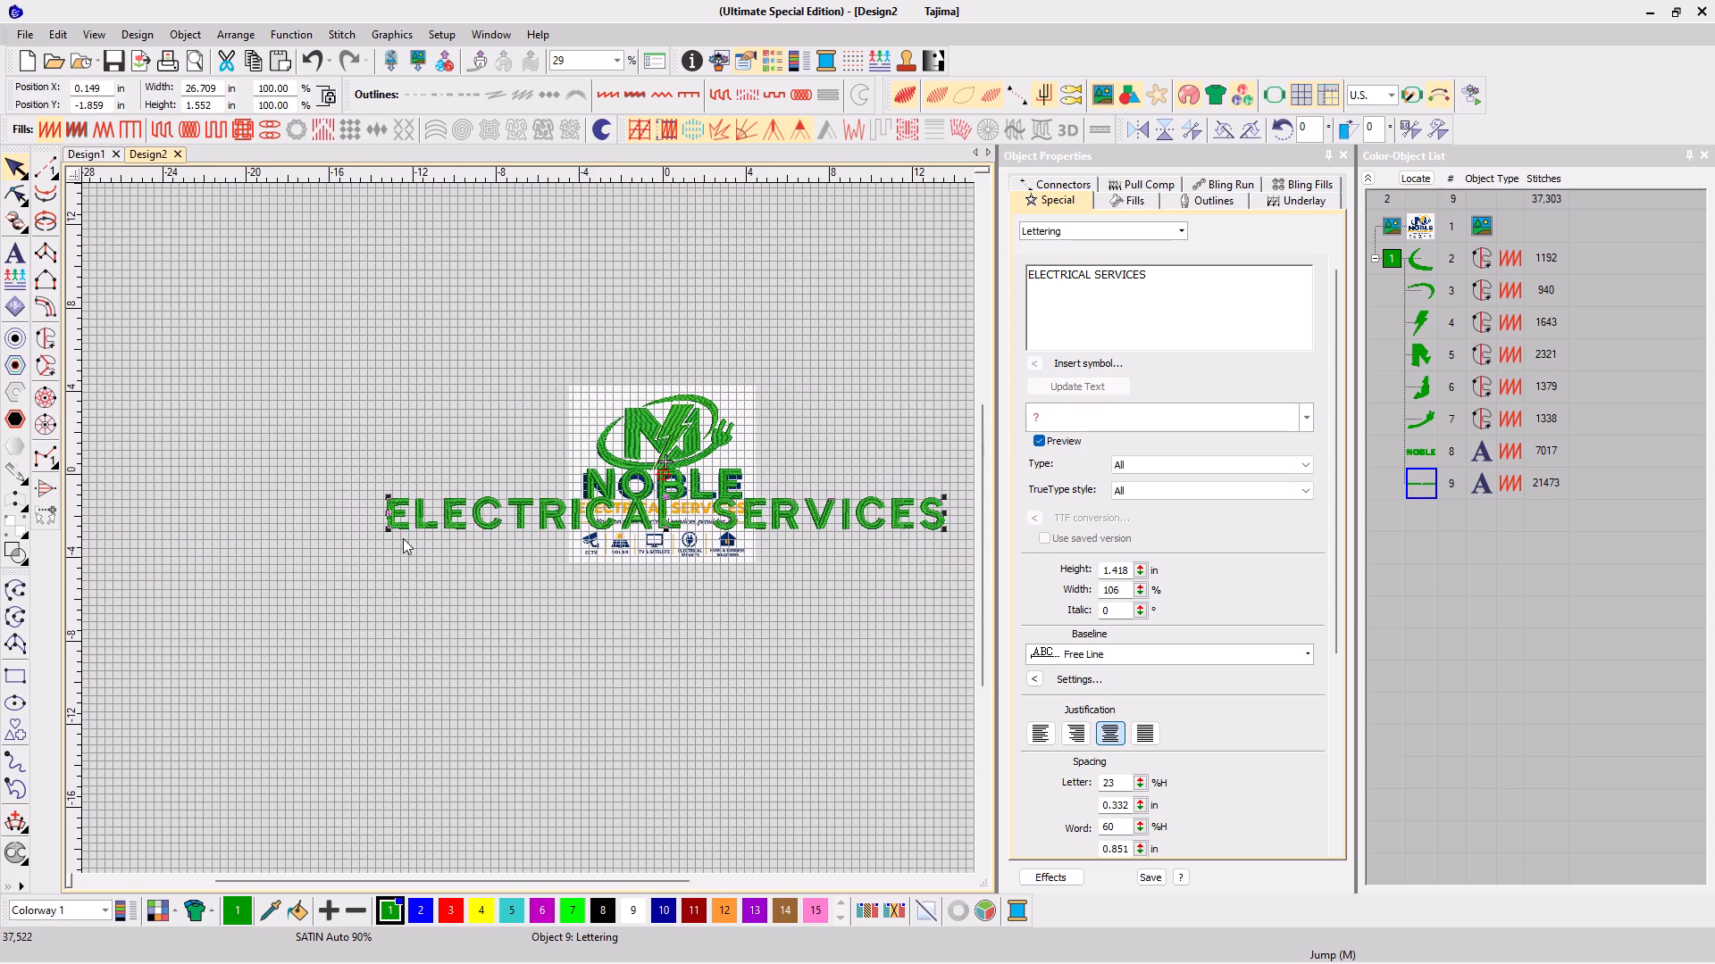
pyautogui.moveTo(388, 496); pyautogui.dragTo(558, 493)
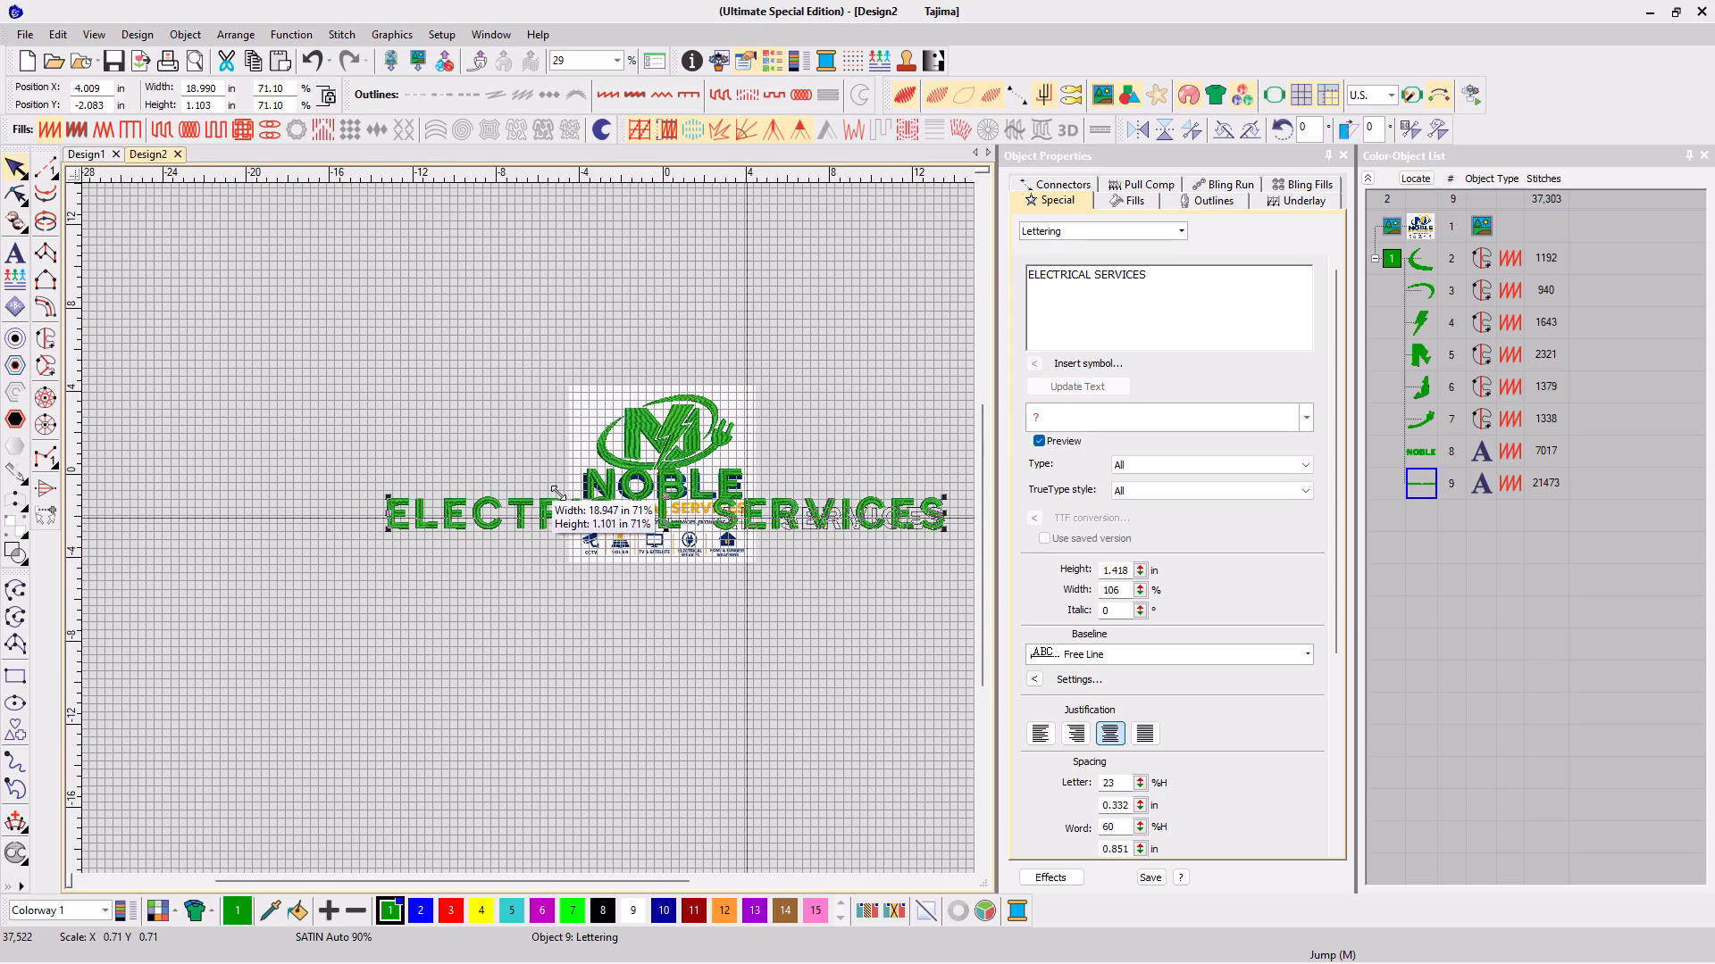
pyautogui.moveTo(558, 493); pyautogui.dragTo(566, 493)
pyautogui.moveTo(945, 529); pyautogui.dragTo(884, 529)
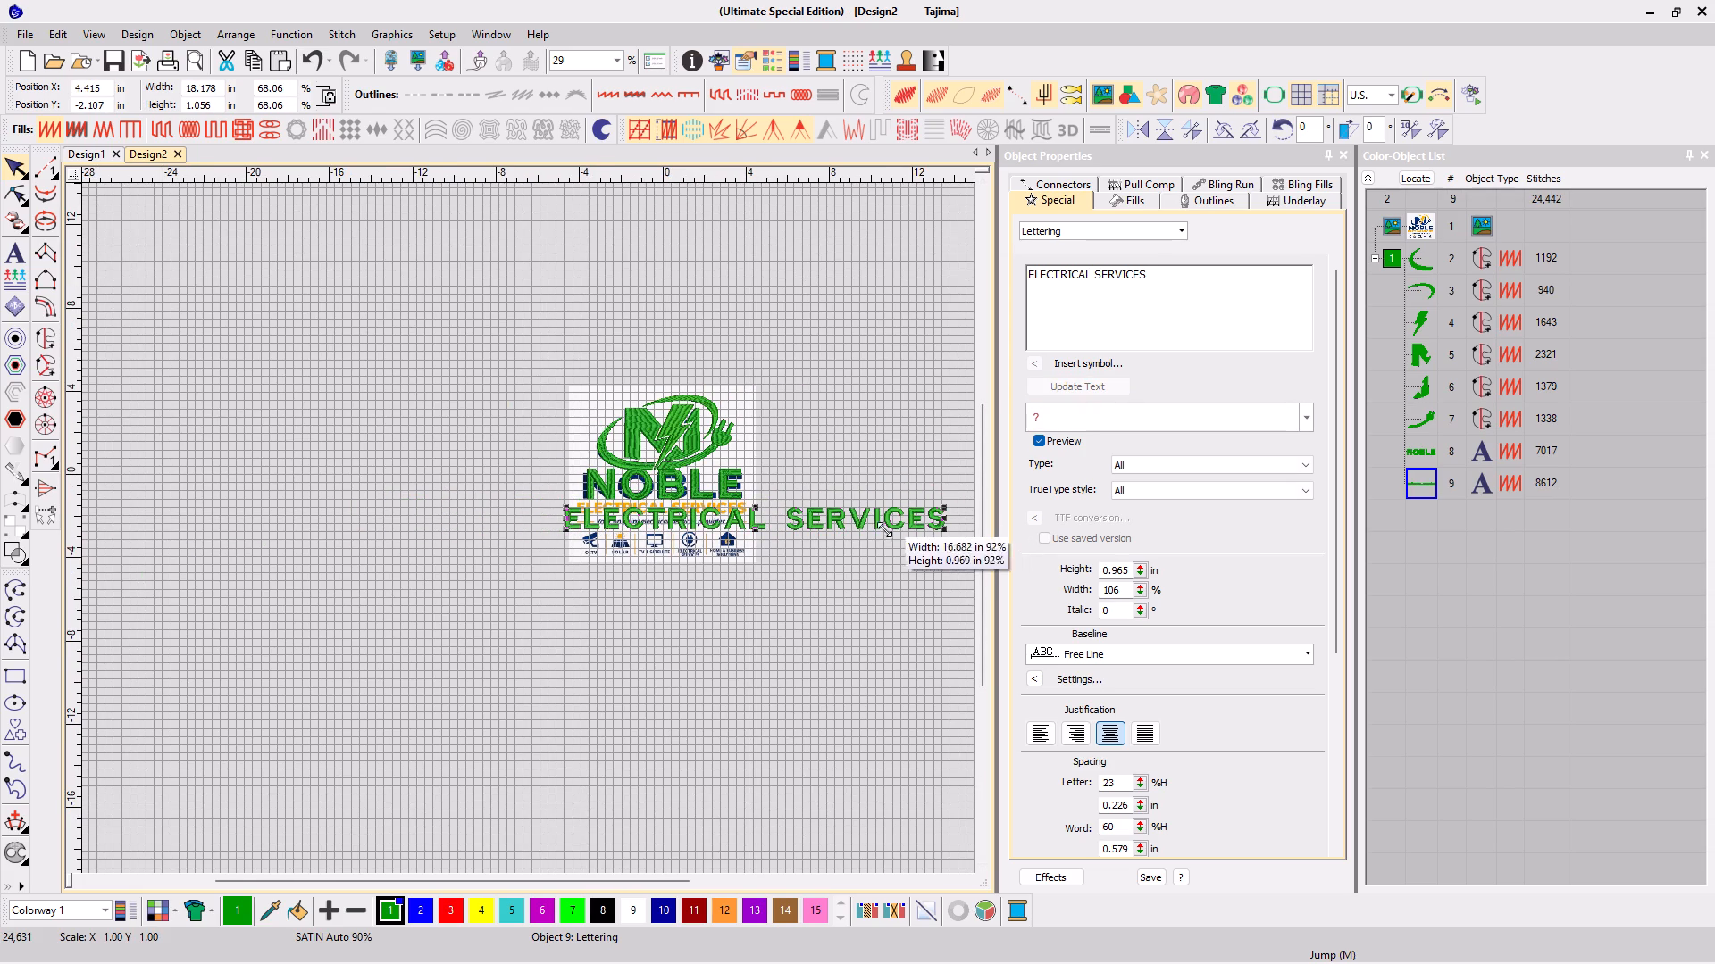
pyautogui.moveTo(884, 529); pyautogui.dragTo(754, 519)
# Move the ELECTRICAL SERVICES lettering onto the yellow words in the image, aligning its starting E with the yellow E.
pyautogui.scroll(6, 681, 519)
pyautogui.scroll(2, 518, 525)
pyautogui.moveTo(544, 514); pyautogui.dragTo(541, 502)
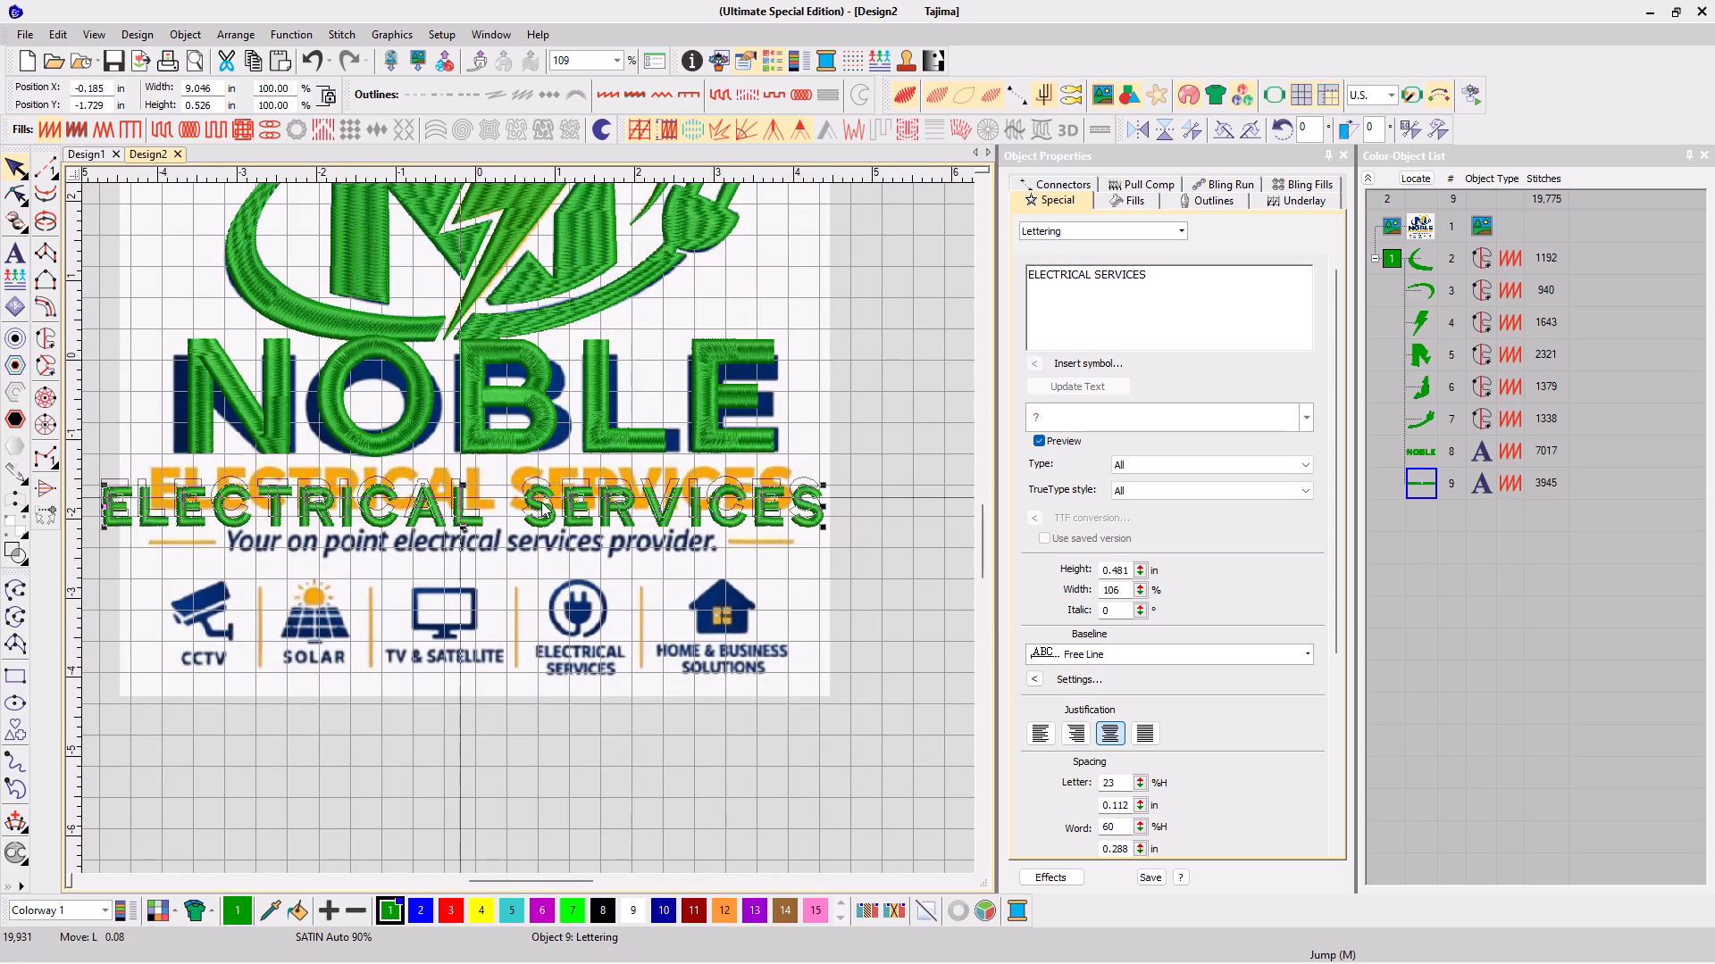
pyautogui.moveTo(541, 502); pyautogui.dragTo(581, 494)
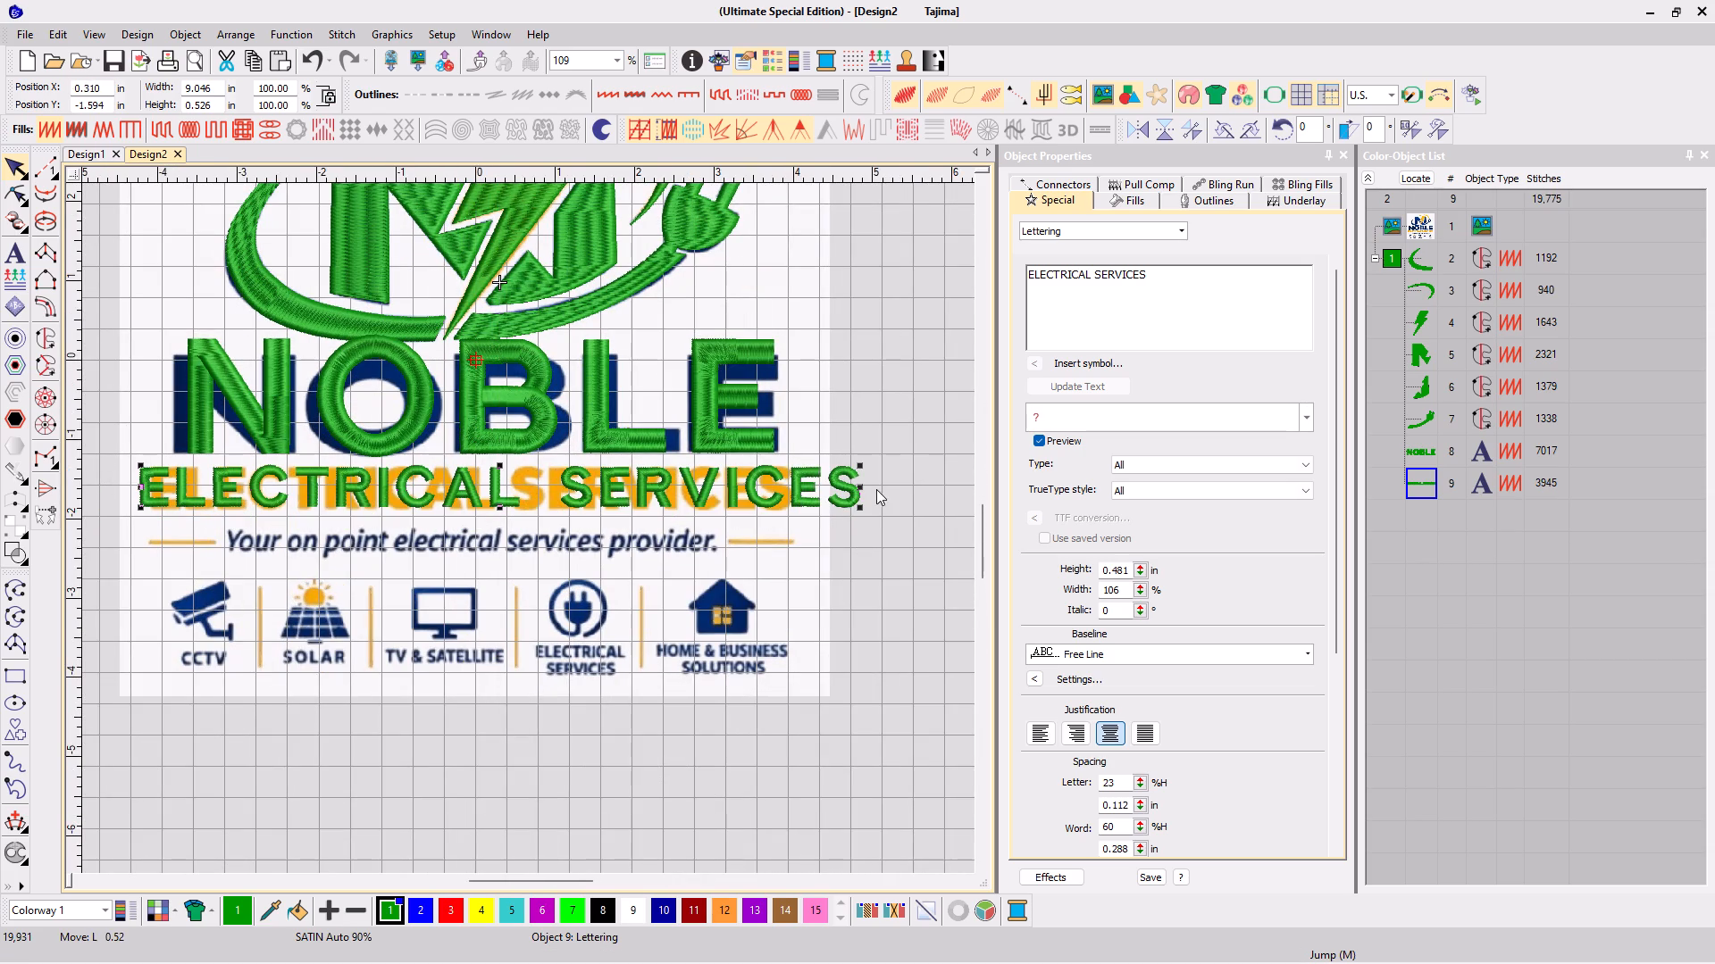
# Narrow the ELECTRICAL SERVICES lettering to about 8.18 in wide, keeping its height, so it fits the yellow words in the image.
pyautogui.moveTo(859, 486); pyautogui.dragTo(806, 487)
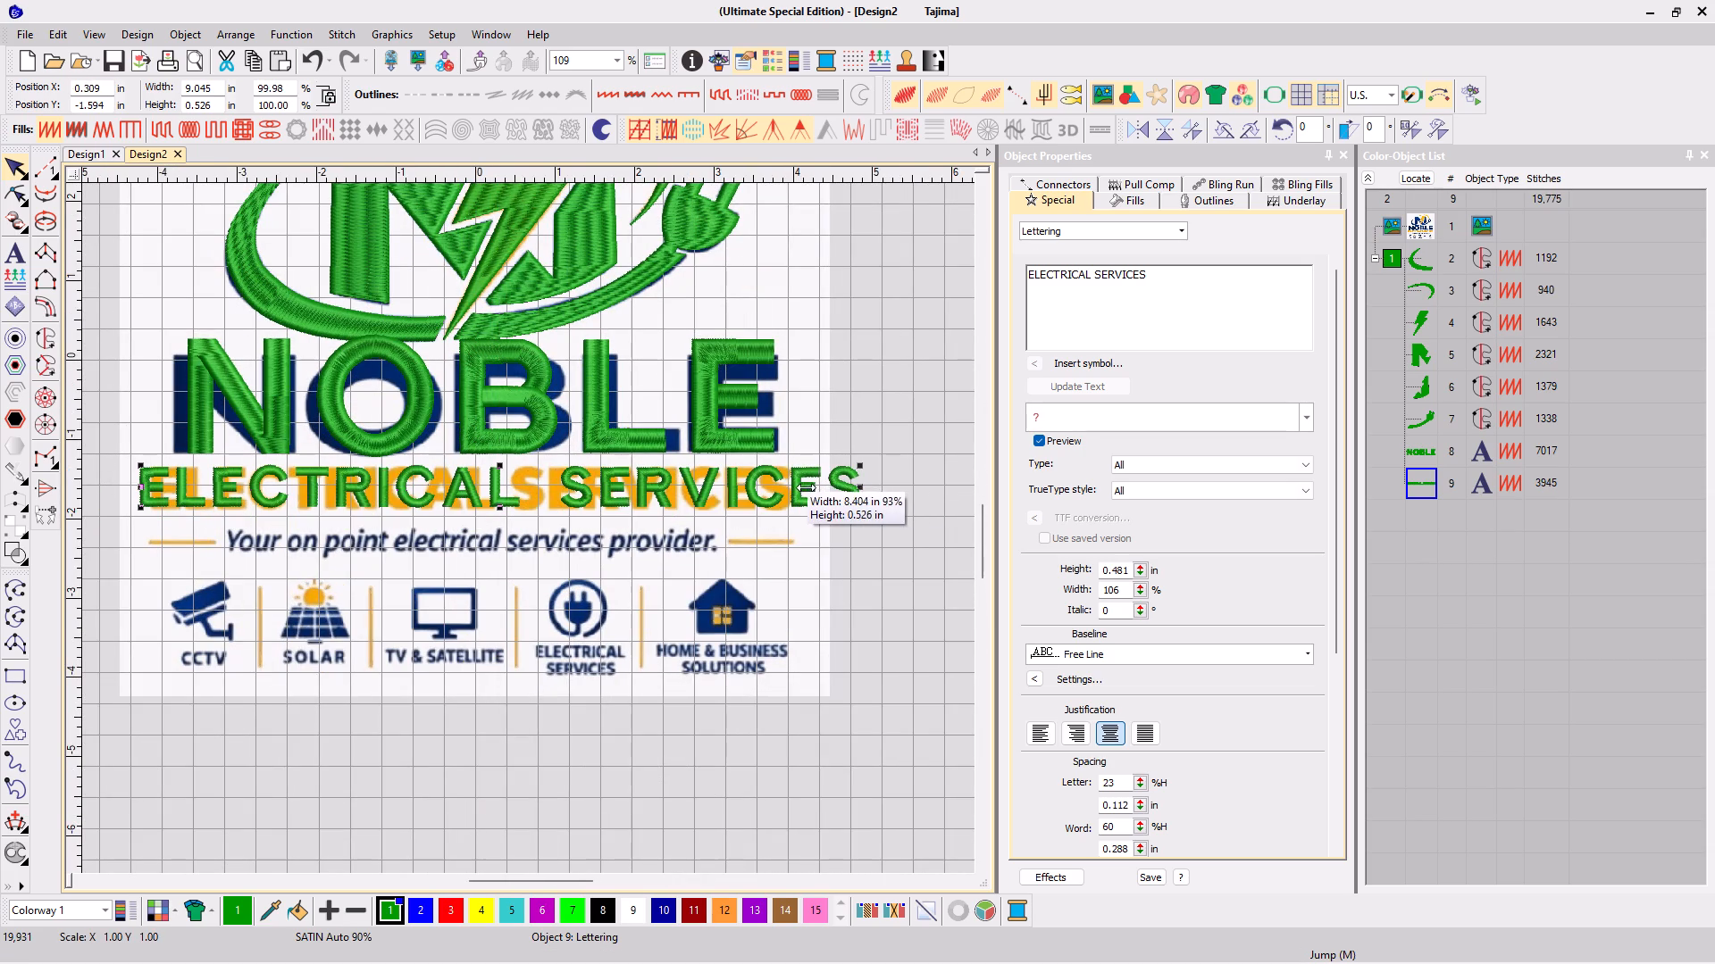
pyautogui.moveTo(806, 487); pyautogui.dragTo(791, 489)
# Recolour the ELECTRICAL SERVICES lettering with yellow colour 4 and the NOBLE lettering with dark blue colour 10.
pyautogui.scroll(-3, 581, 502)
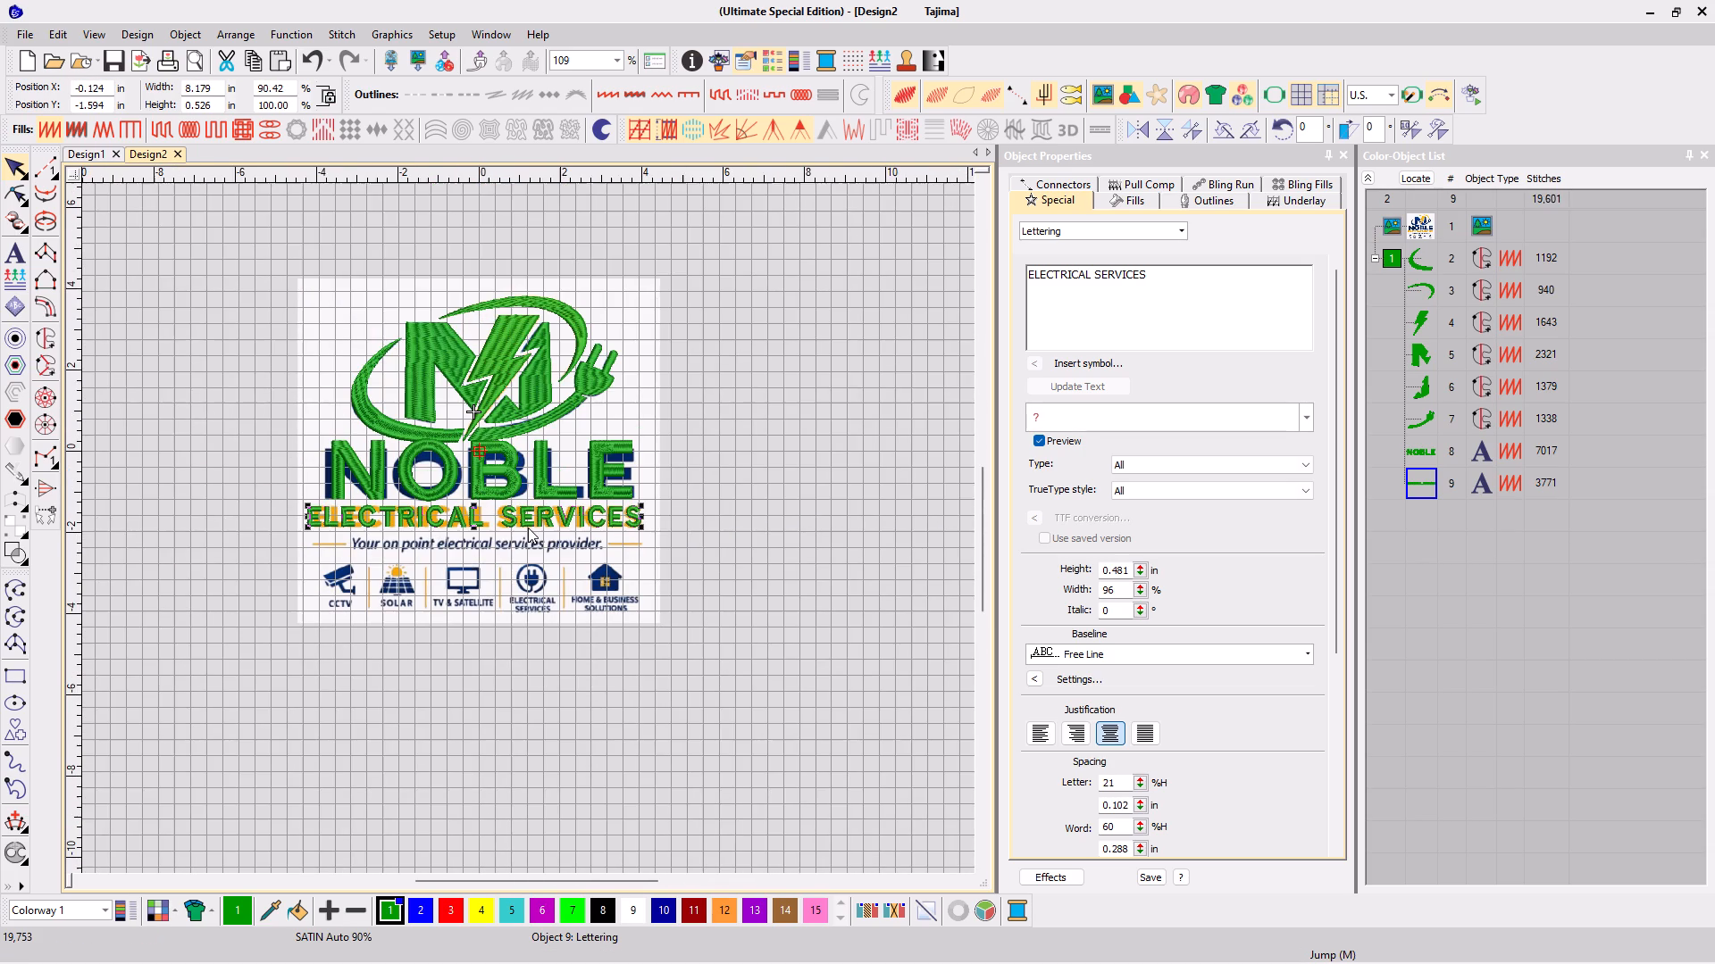
pyautogui.scroll(-1, 413, 561)
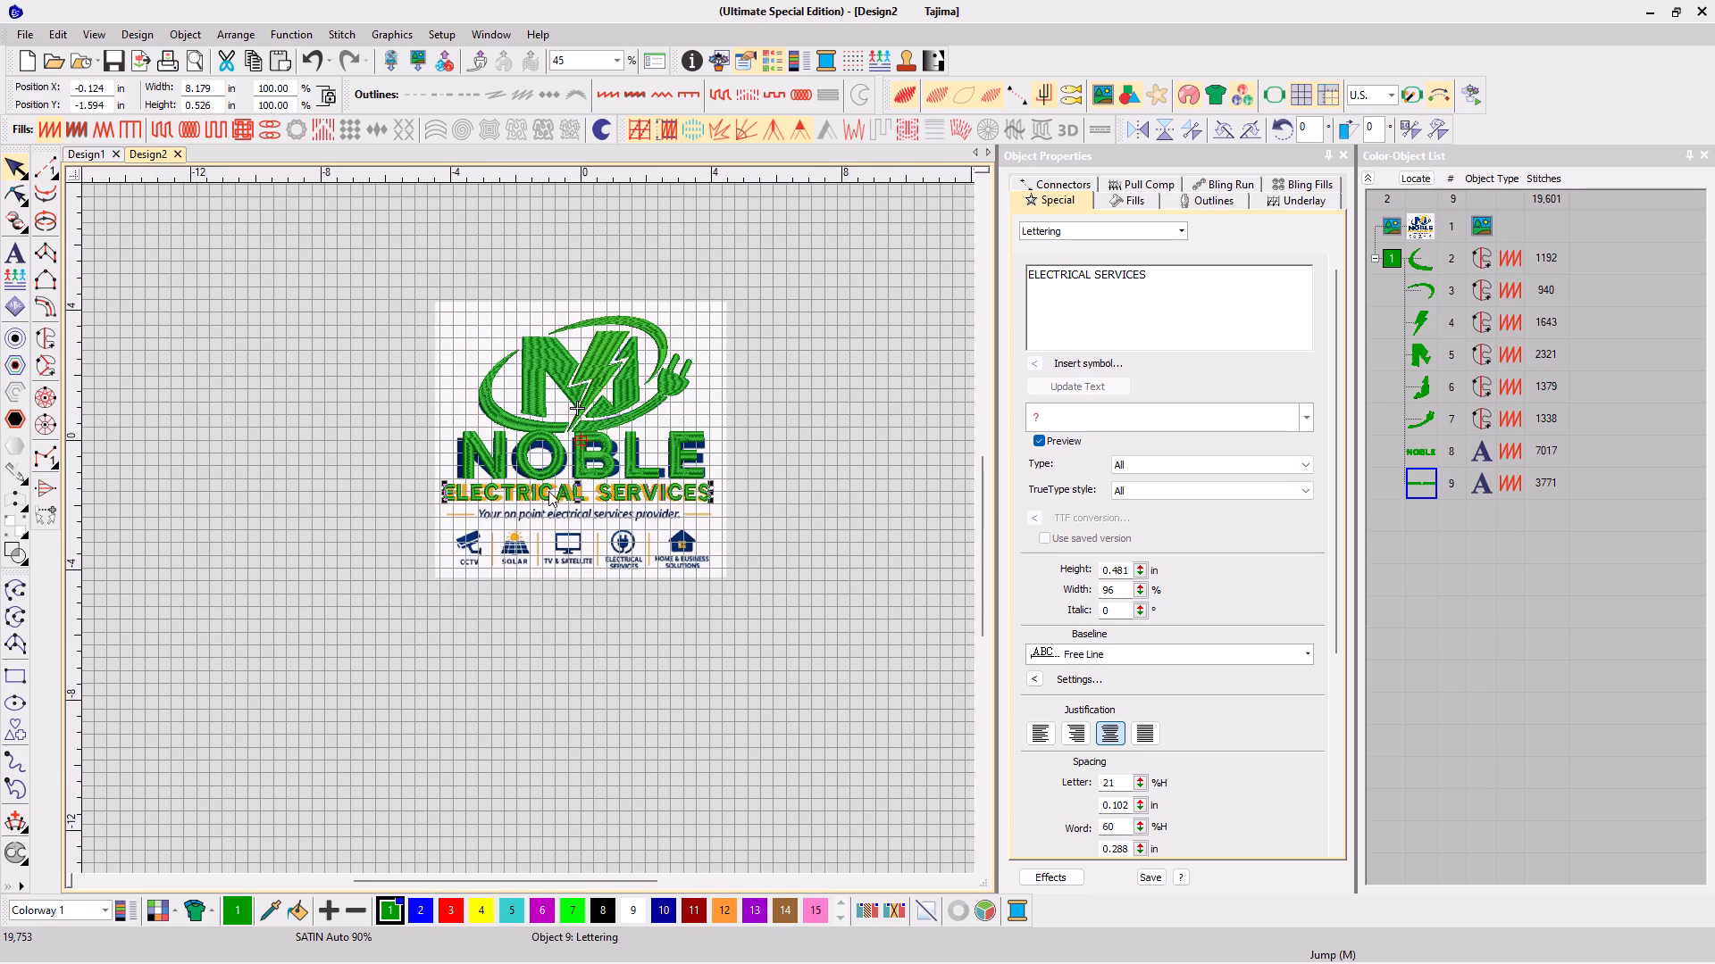
pyautogui.click(487, 905)
pyautogui.click(596, 441)
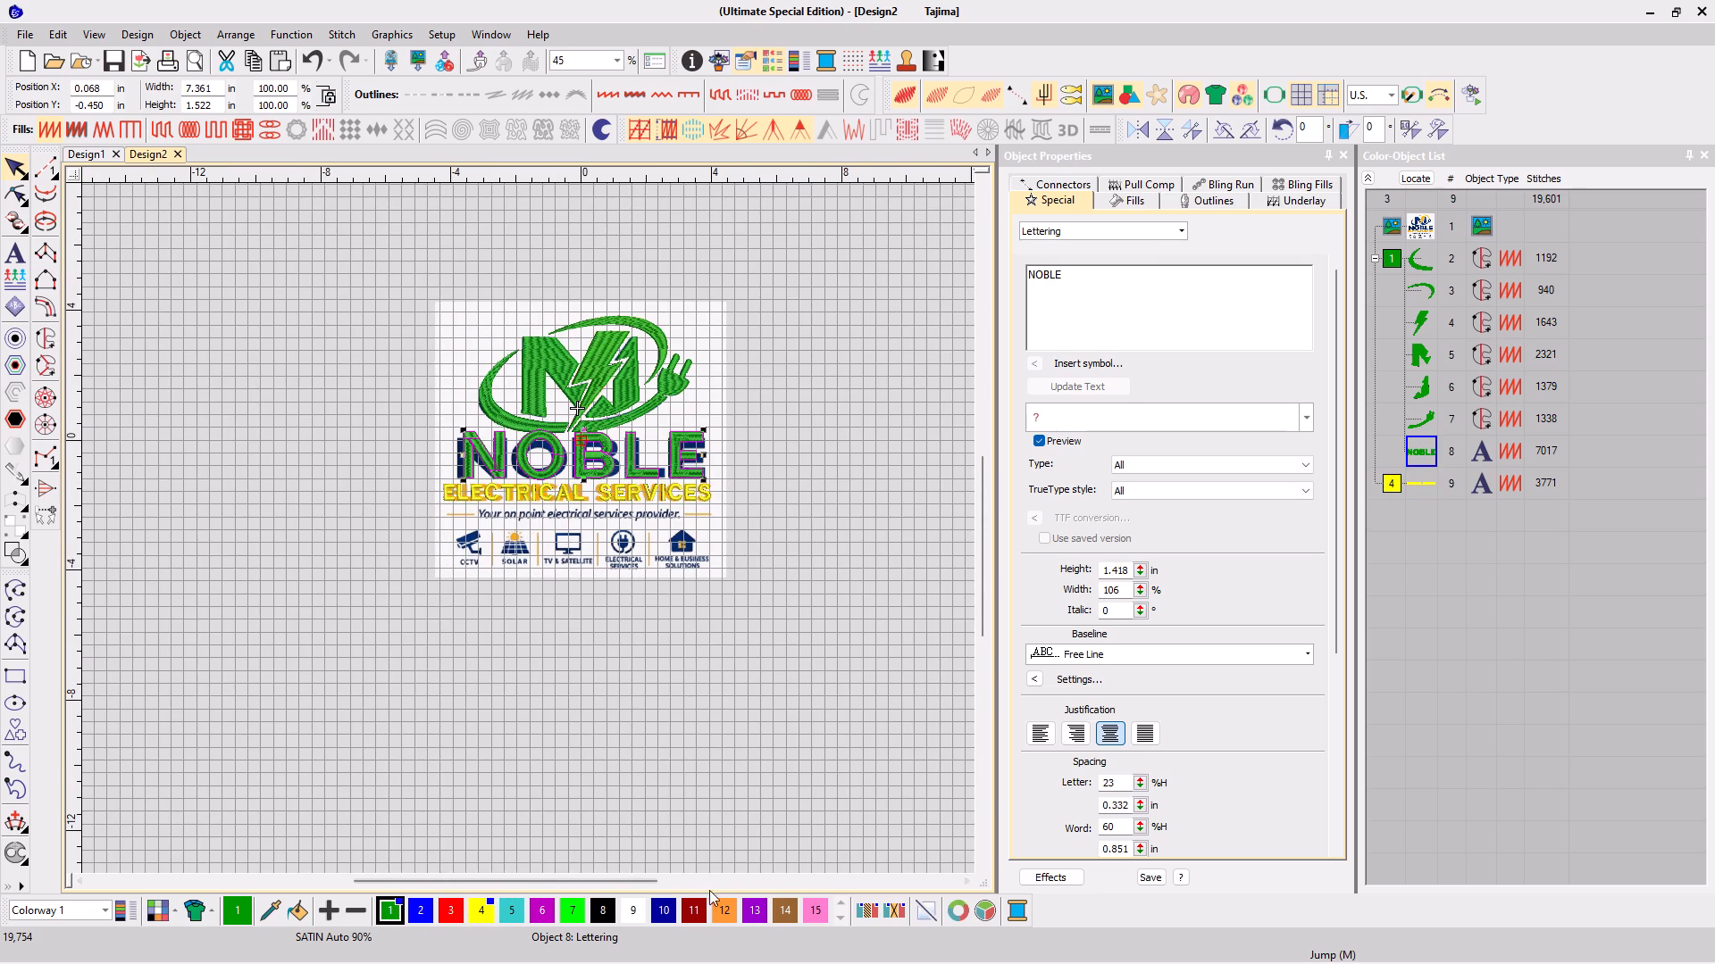
pyautogui.click(658, 902)
pyautogui.click(857, 625)
# Recolour both parts of the M, the lower swoosh and the plug with its cable with dark blue colour 10.
pyautogui.click(546, 362)
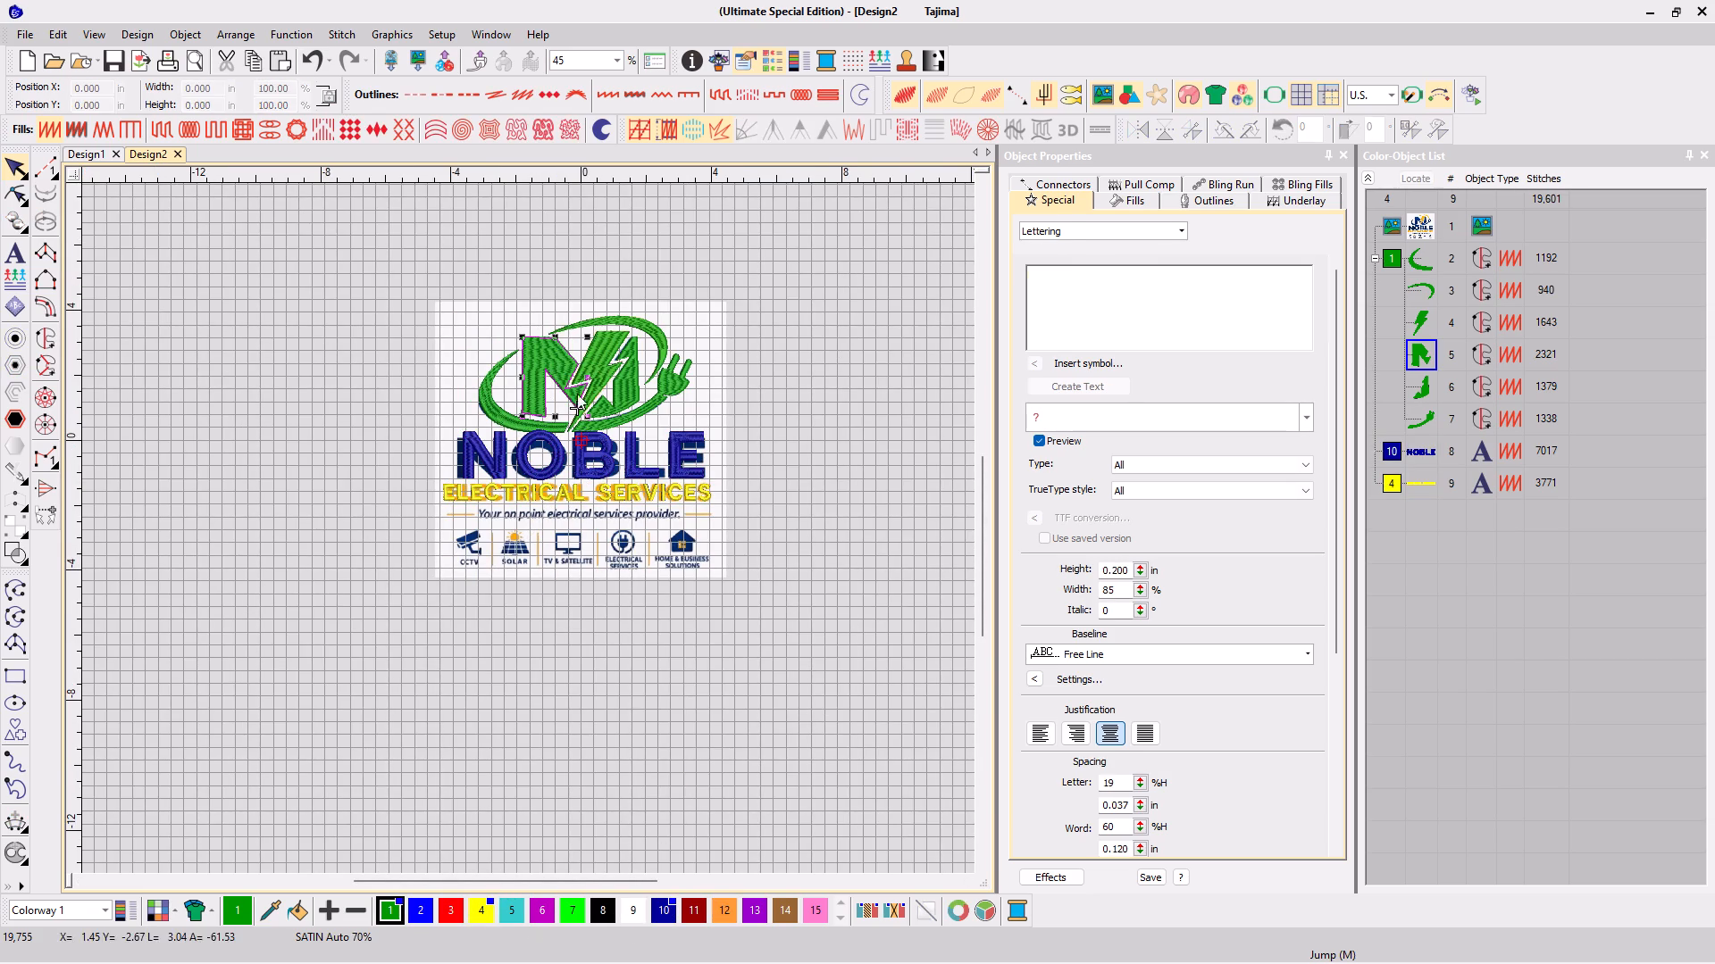
pyautogui.keyDown('ctrl'); pyautogui.click(634, 373); pyautogui.keyUp('ctrl')
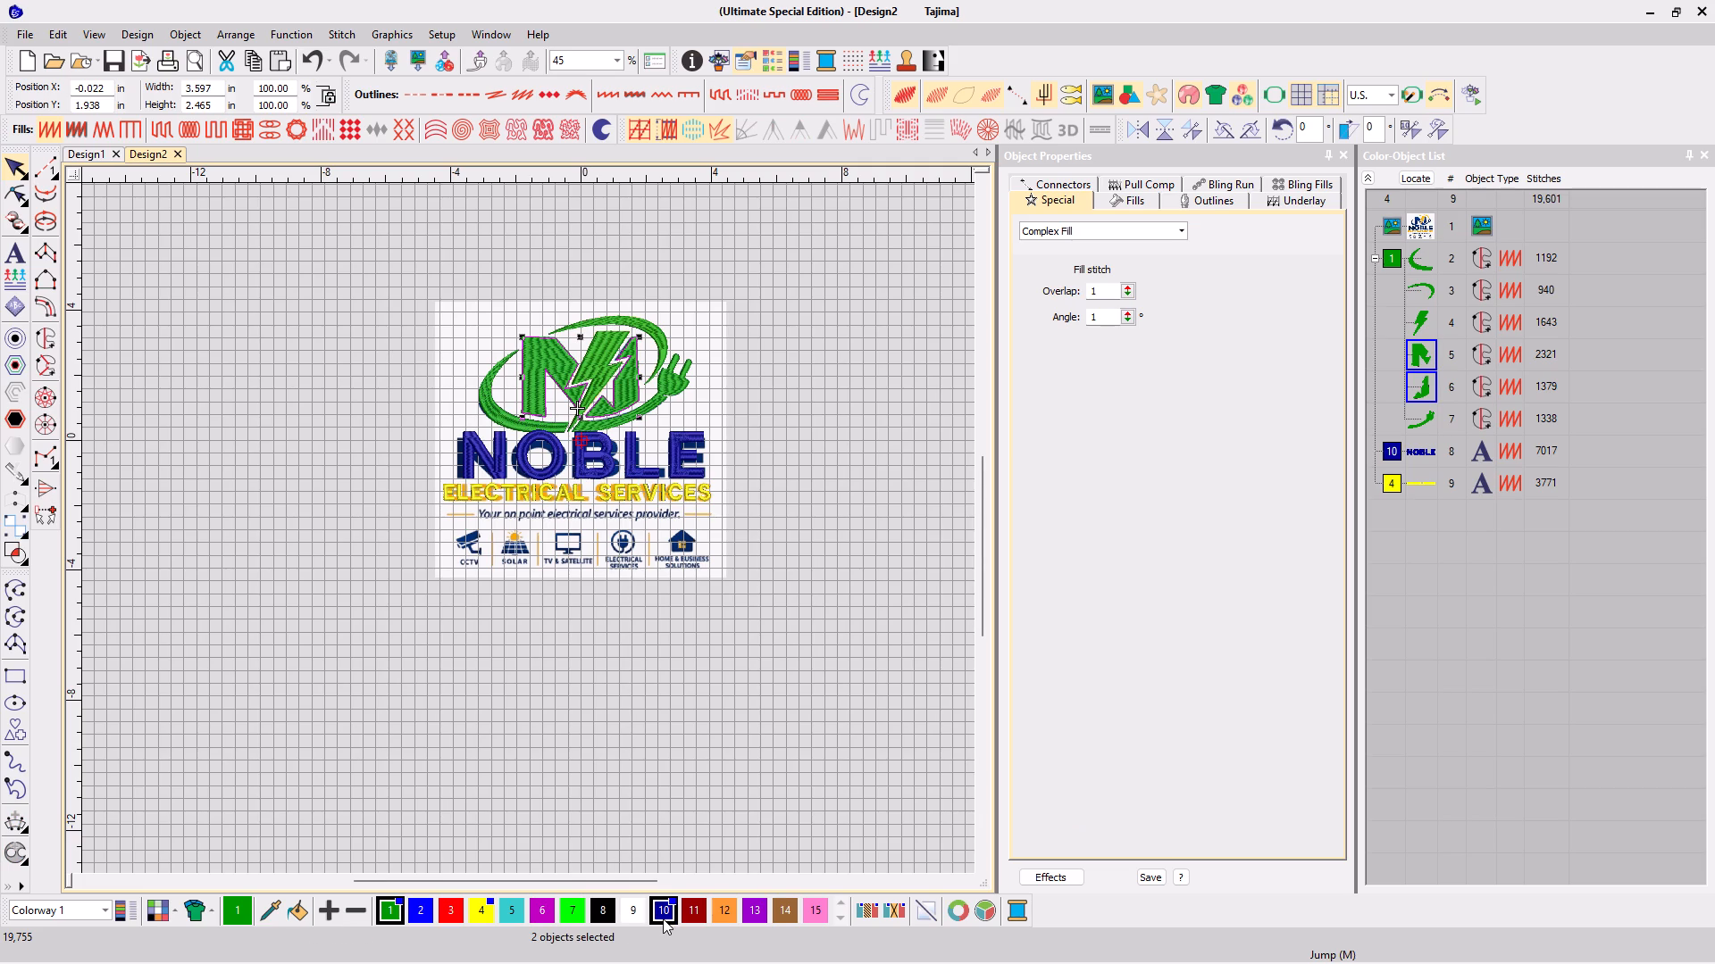
pyautogui.click(663, 918)
pyautogui.click(665, 386)
pyautogui.keyDown('ctrl'); pyautogui.click(510, 420); pyautogui.keyUp('ctrl')
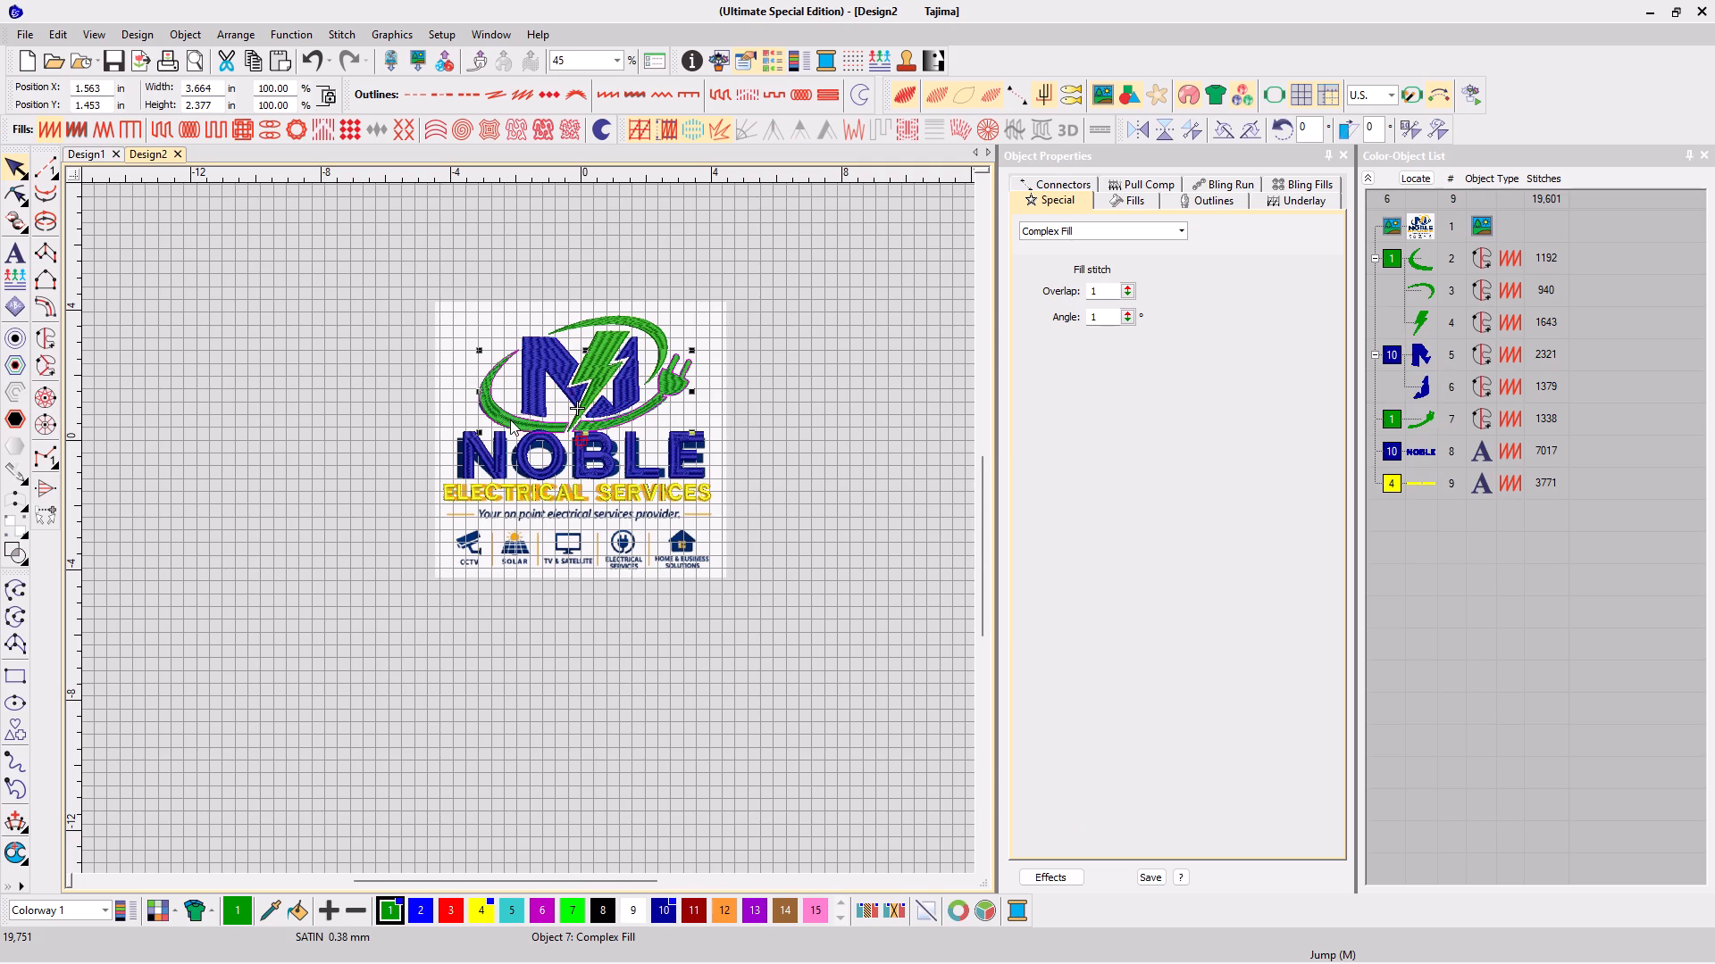
pyautogui.click(670, 910)
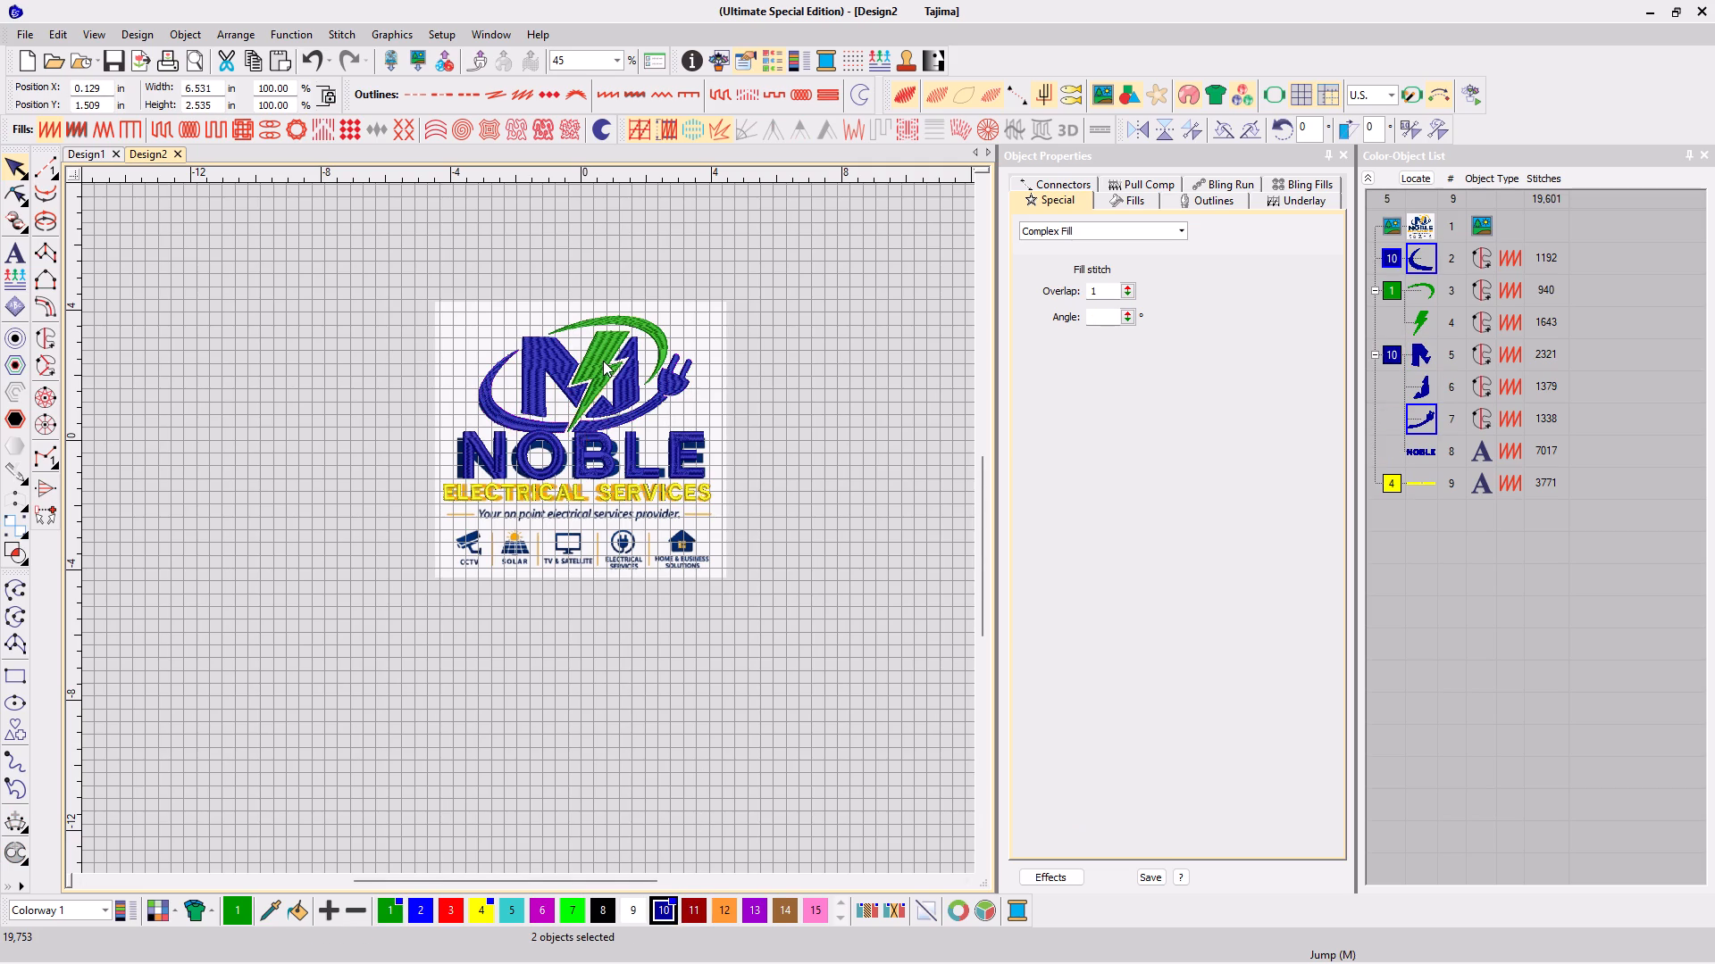
# Recolour the lightning bolt and the upper arc of the emblem with yellow colour 4.
pyautogui.click(603, 361)
pyautogui.keyDown('ctrl'); pyautogui.click(654, 329); pyautogui.keyUp('ctrl')
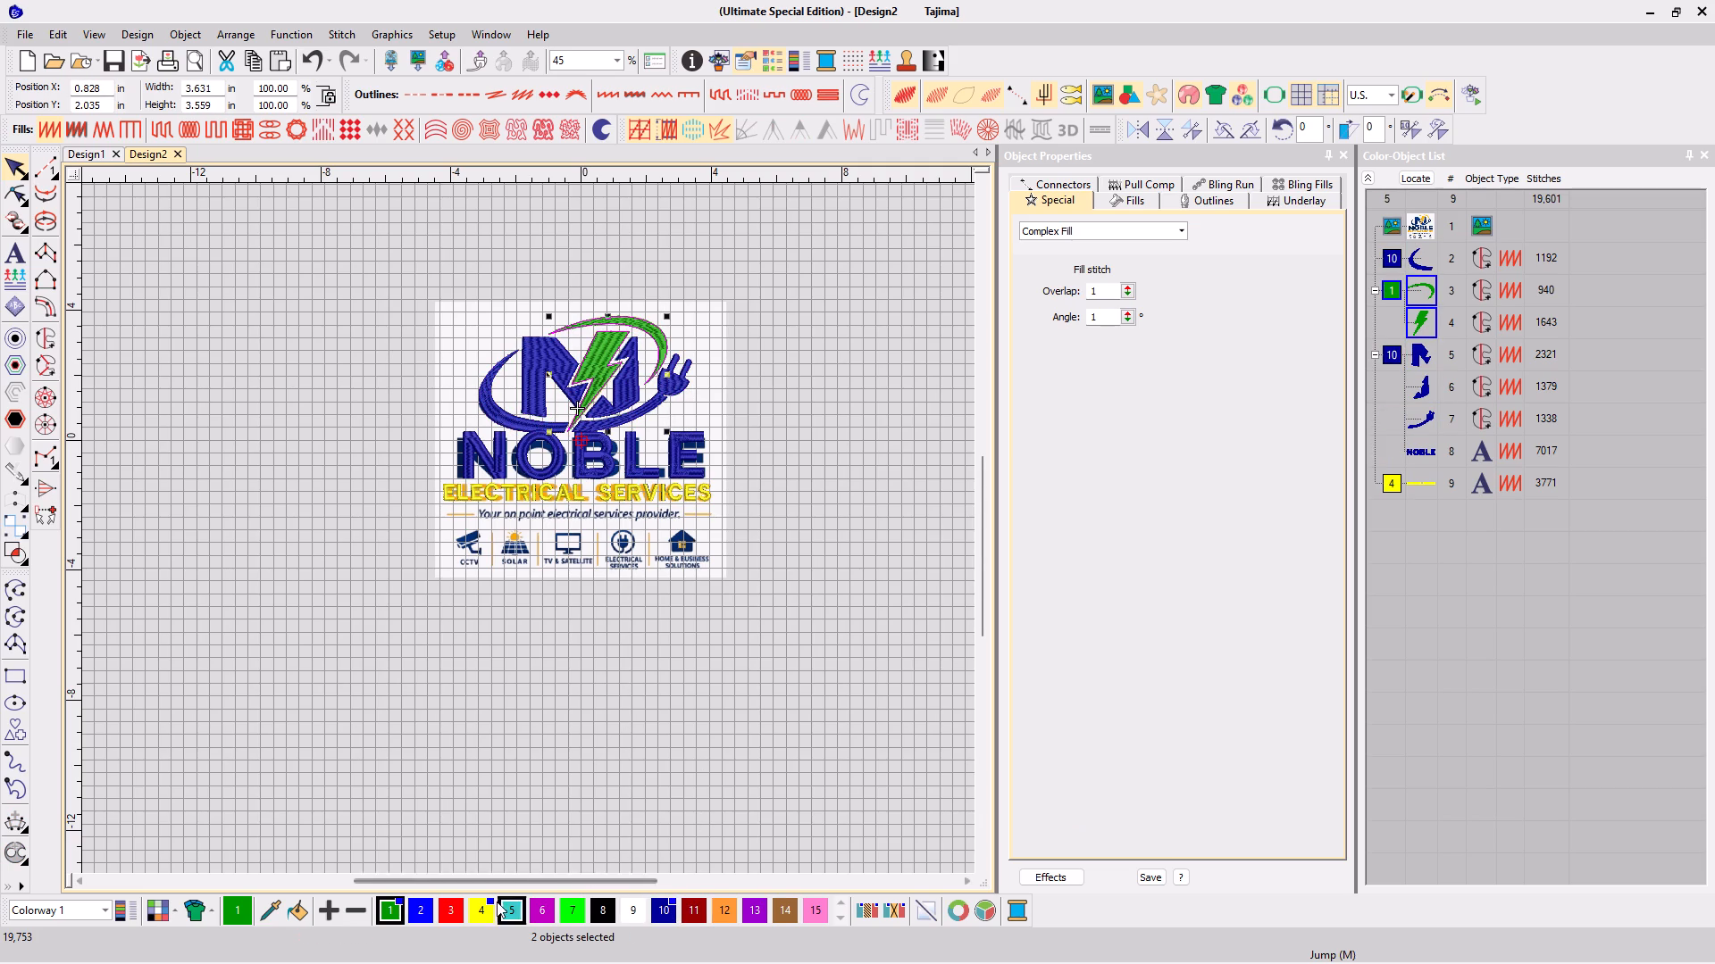
pyautogui.click(495, 904)
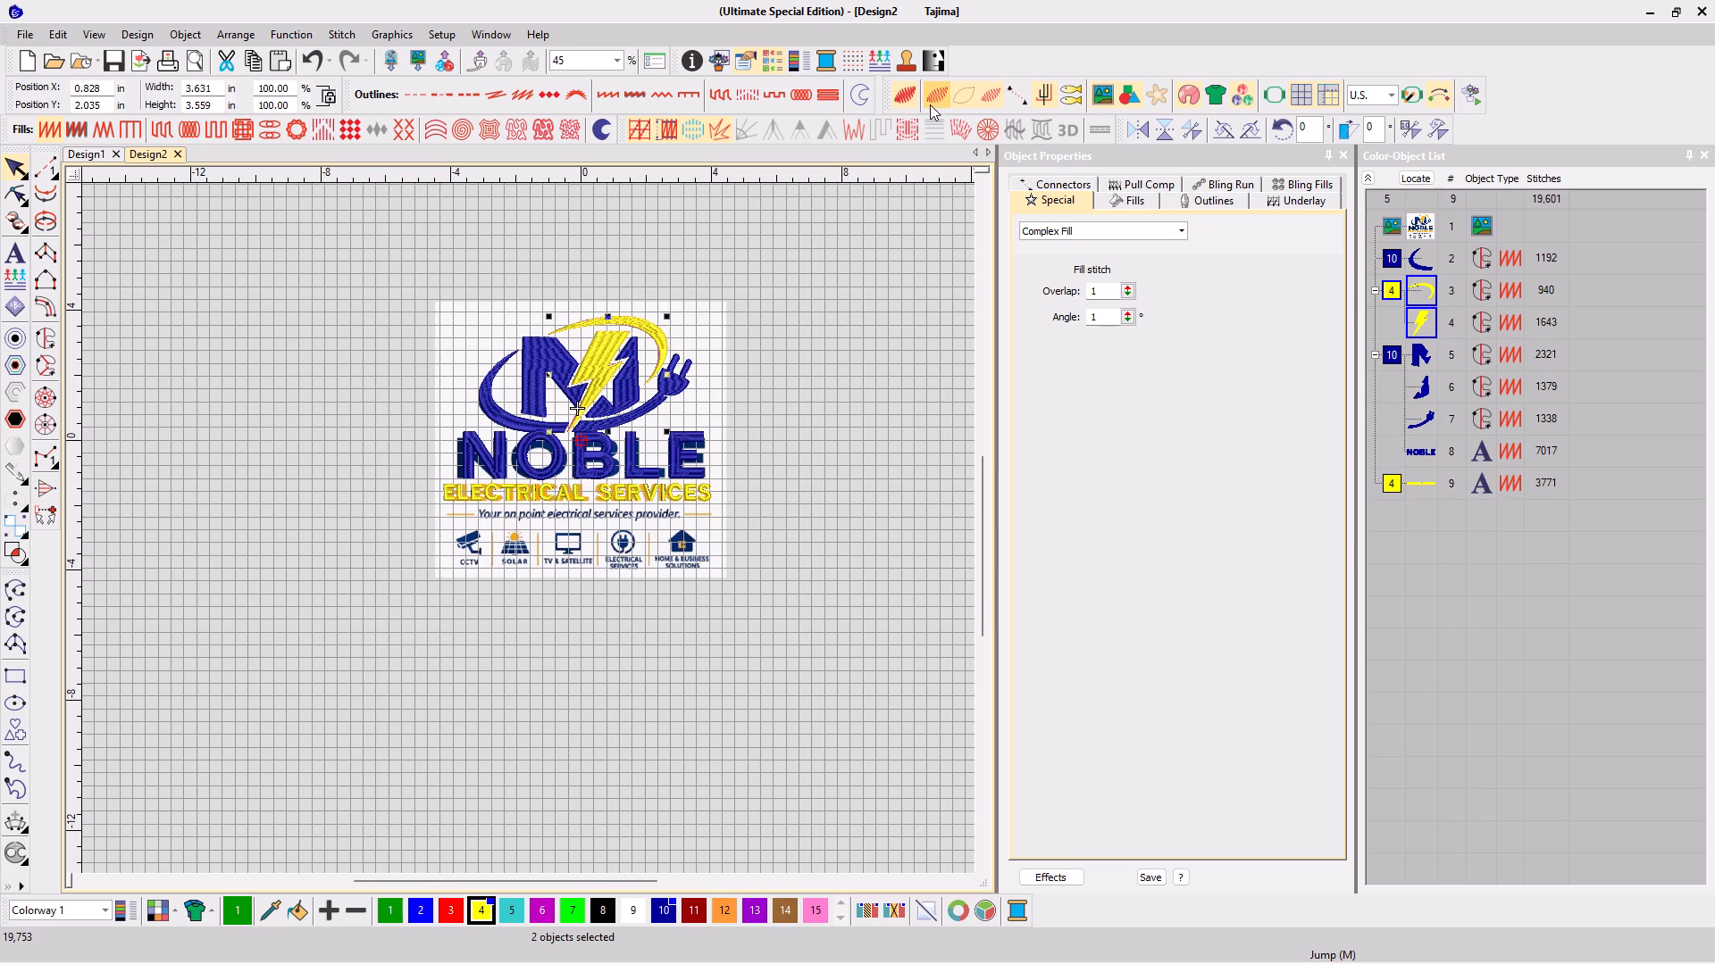
# Toggle the stitch display off and on to compare the recoloured objects with the logo image underneath.
pyautogui.click(929, 104)
pyautogui.click(929, 104)
pyautogui.doubleClick(929, 104)
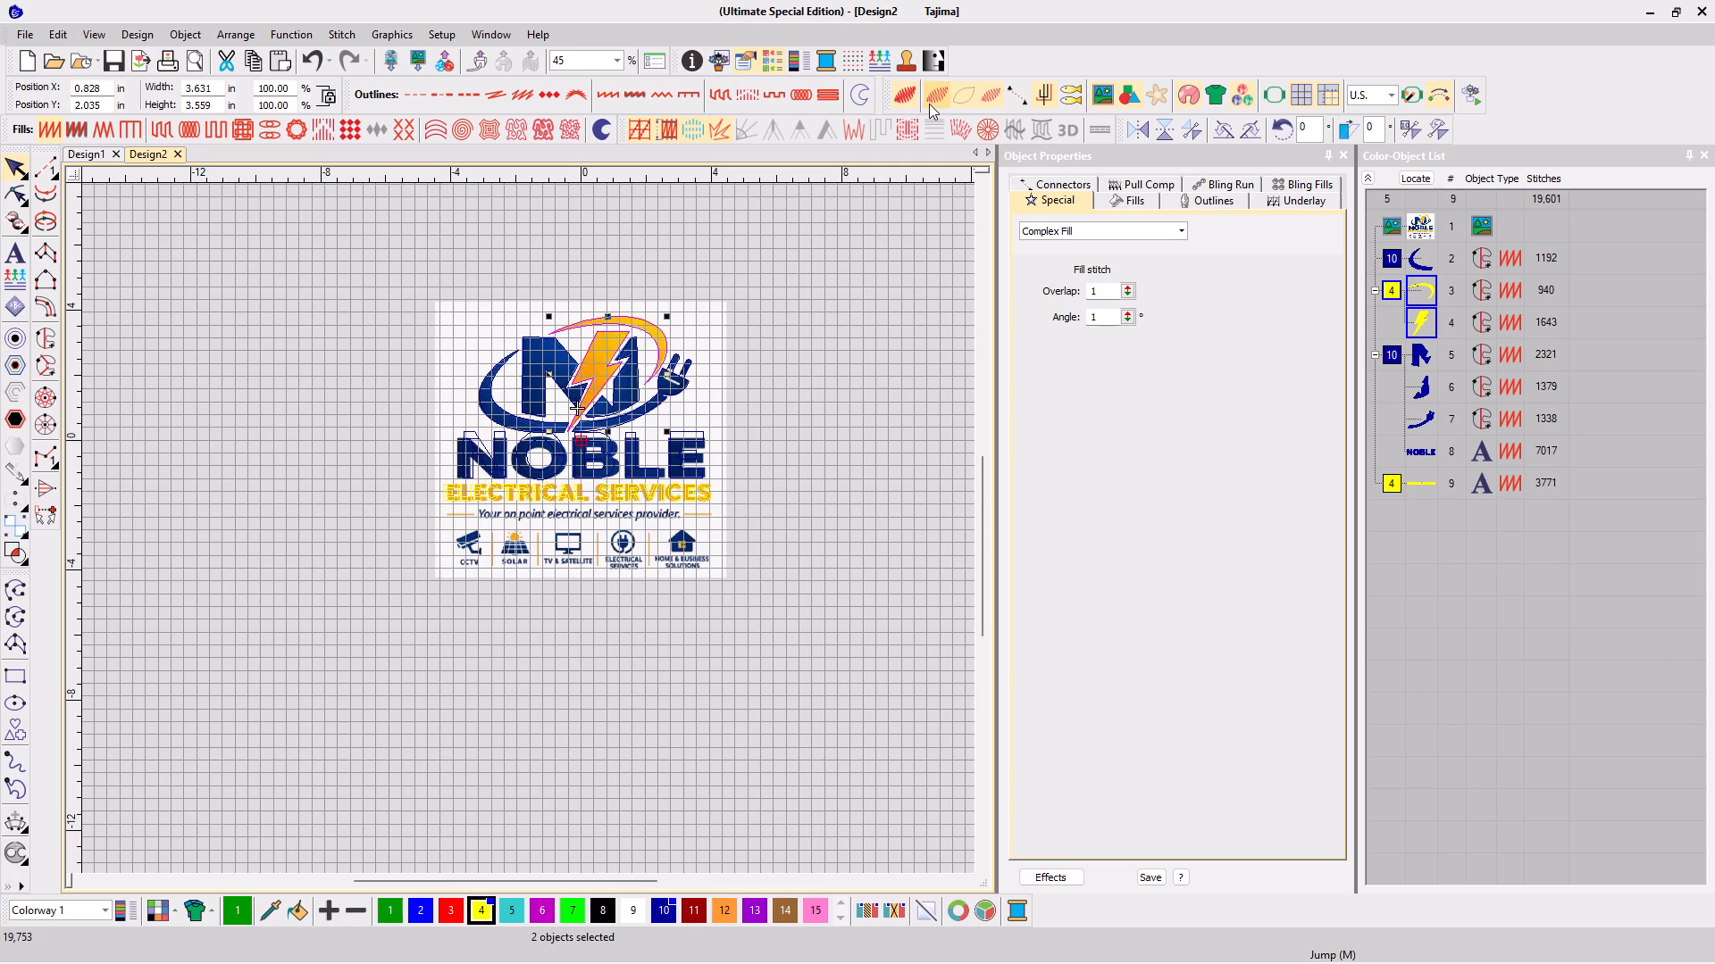
pyautogui.click(929, 104)
pyautogui.click(929, 104)
pyautogui.click(834, 369)
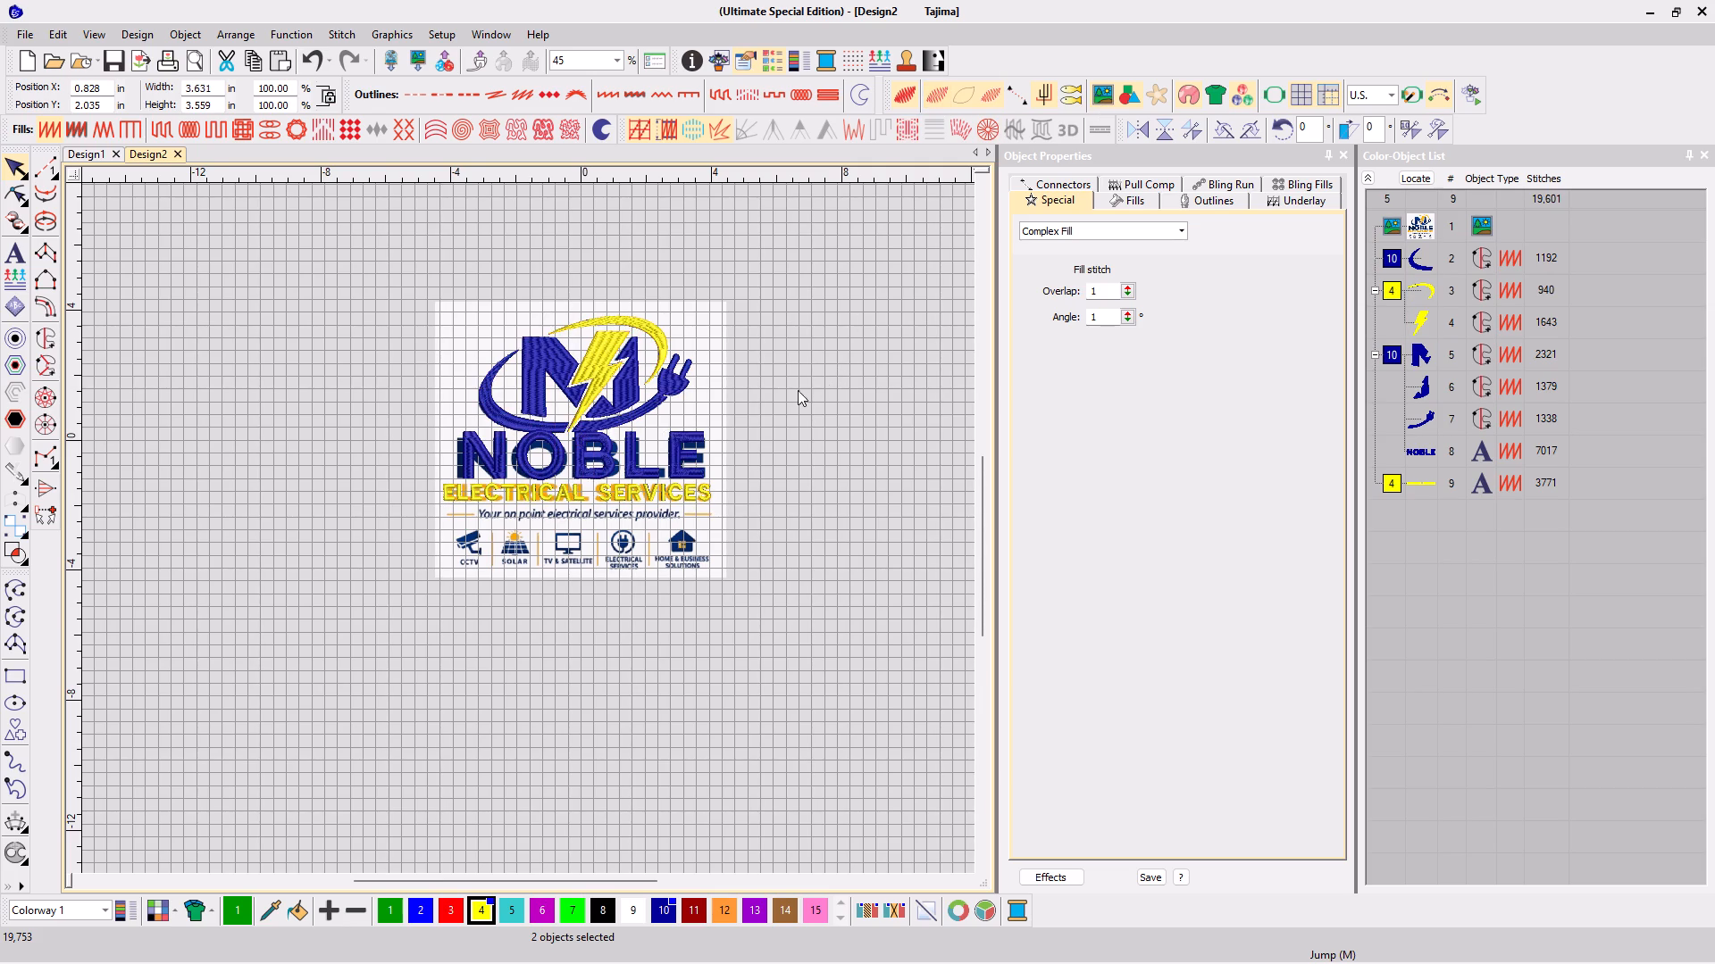
# Hide the background logo image so only the embroidery objects are displayed.
pyautogui.scroll(-2, 531, 428)
pyautogui.click(1096, 98)
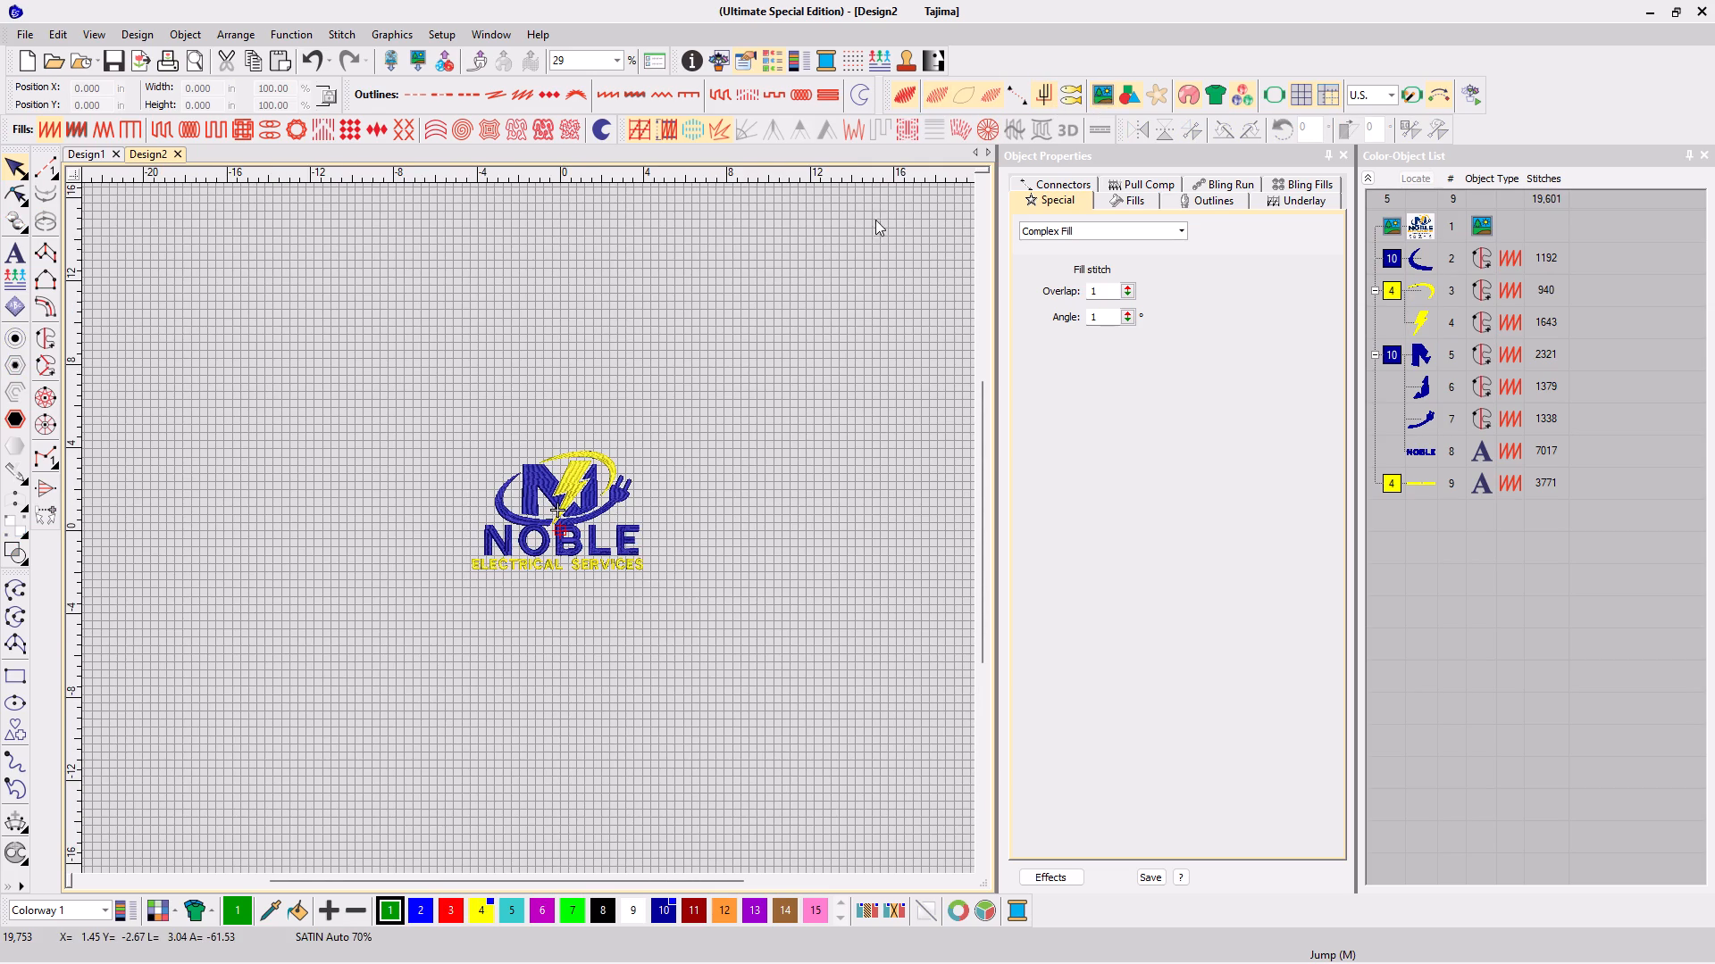
pyautogui.click(821, 246)
# Scale the whole embroidery design proportionally down to about 3.57 in wide and 2.47 in high.
pyautogui.moveTo(363, 376); pyautogui.dragTo(784, 702)
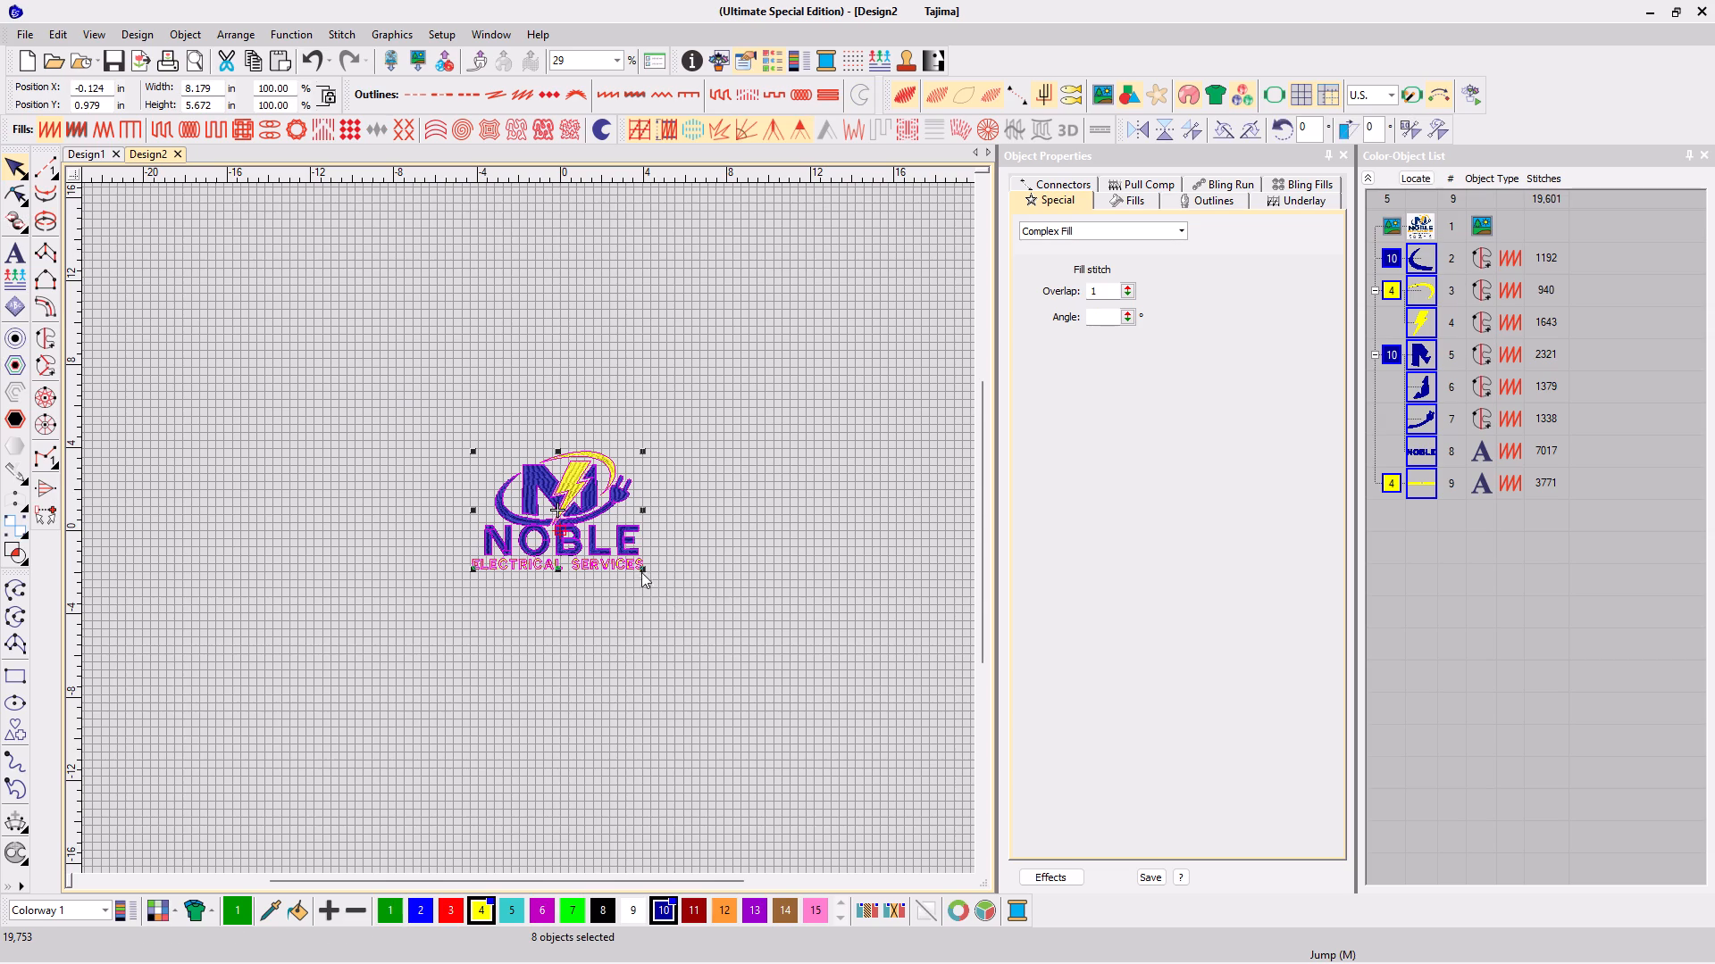
pyautogui.moveTo(643, 569); pyautogui.dragTo(527, 486)
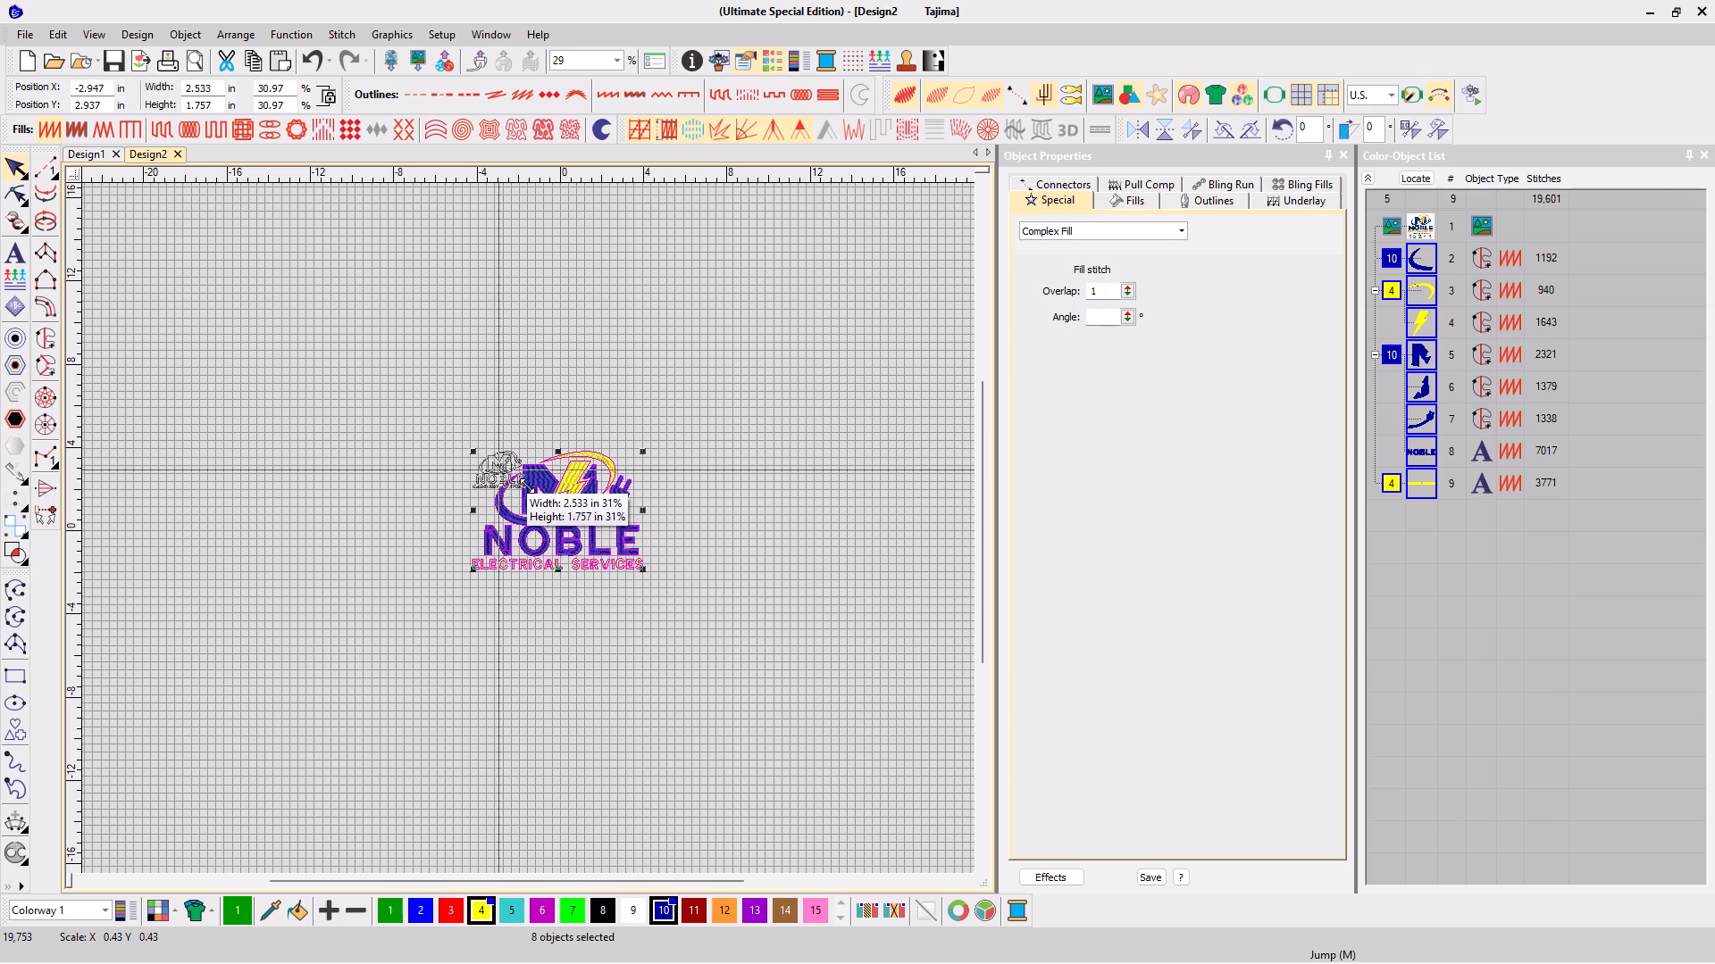
pyautogui.moveTo(527, 486); pyautogui.dragTo(544, 494)
pyautogui.scroll(13, 516, 490)
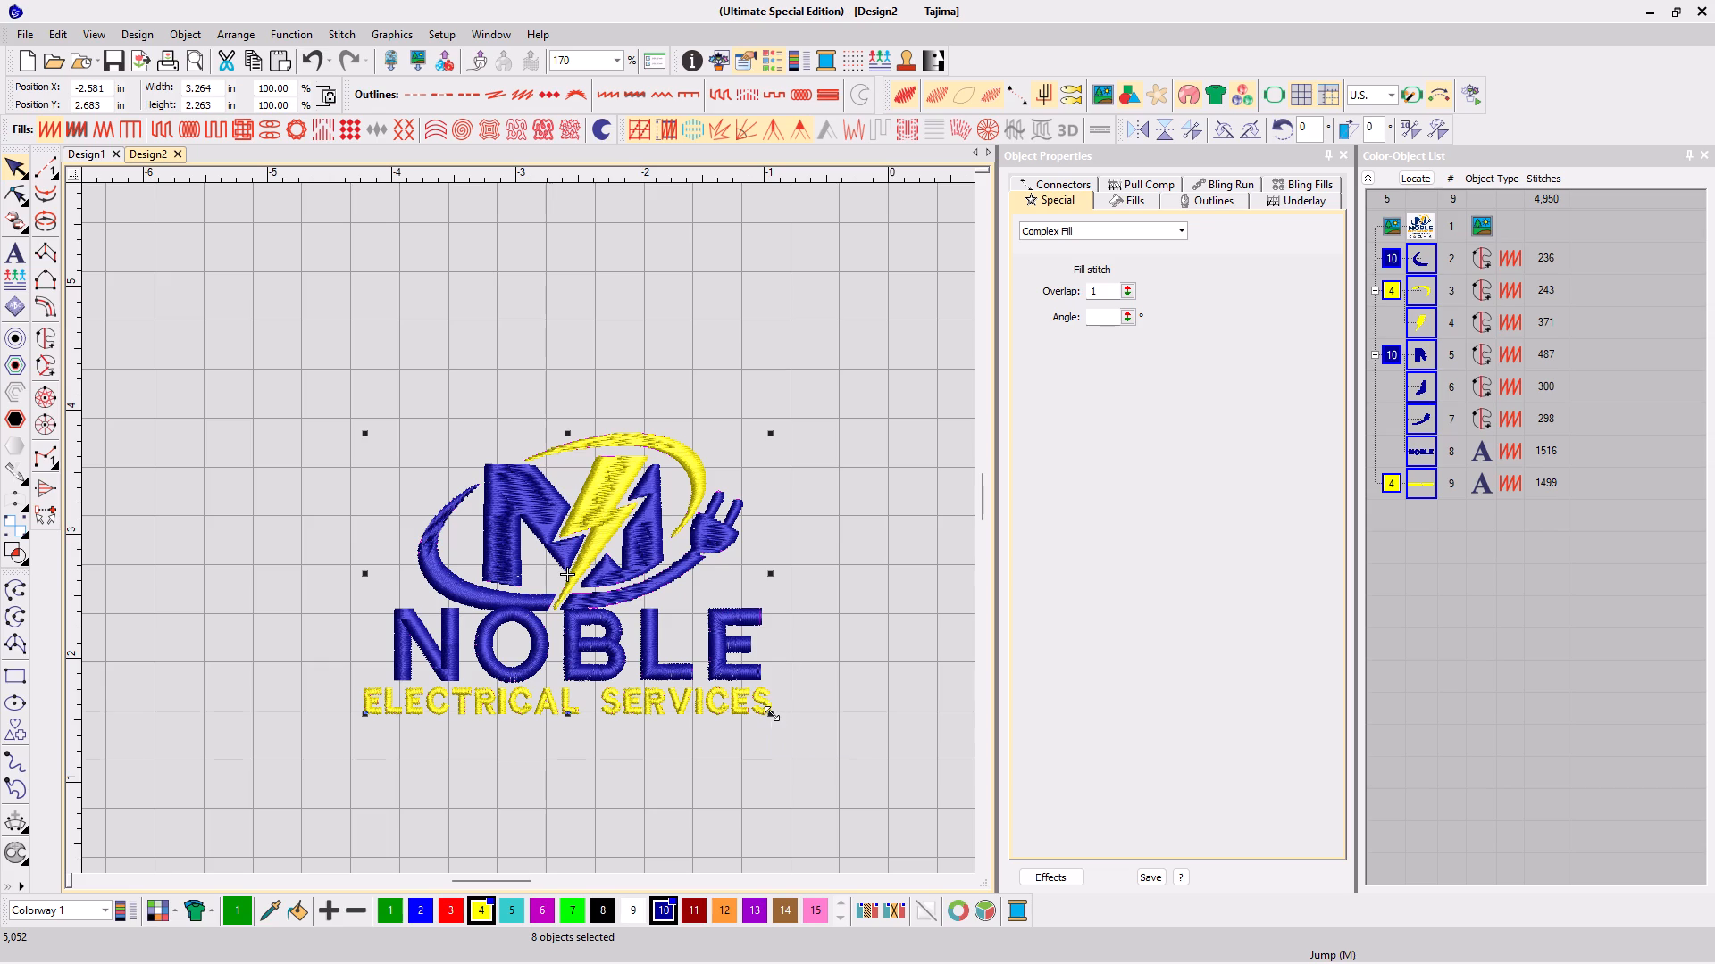
pyautogui.moveTo(770, 712); pyautogui.dragTo(807, 739)
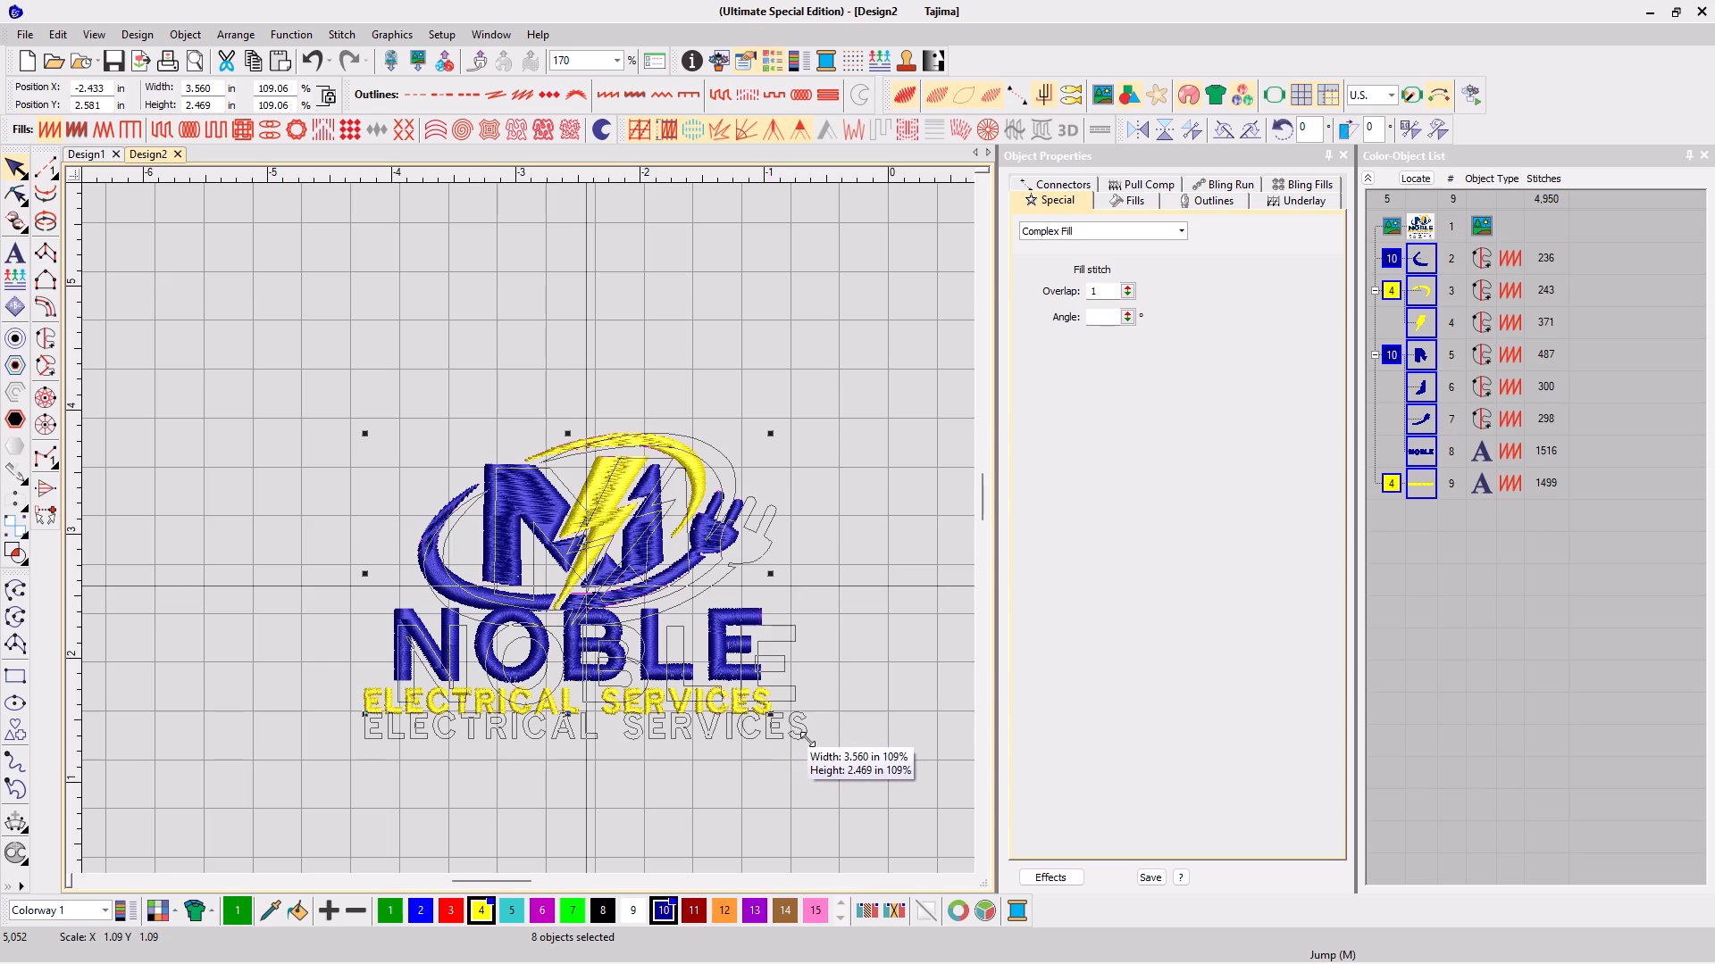
pyautogui.moveTo(807, 739); pyautogui.dragTo(807, 741)
pyautogui.click(346, 380)
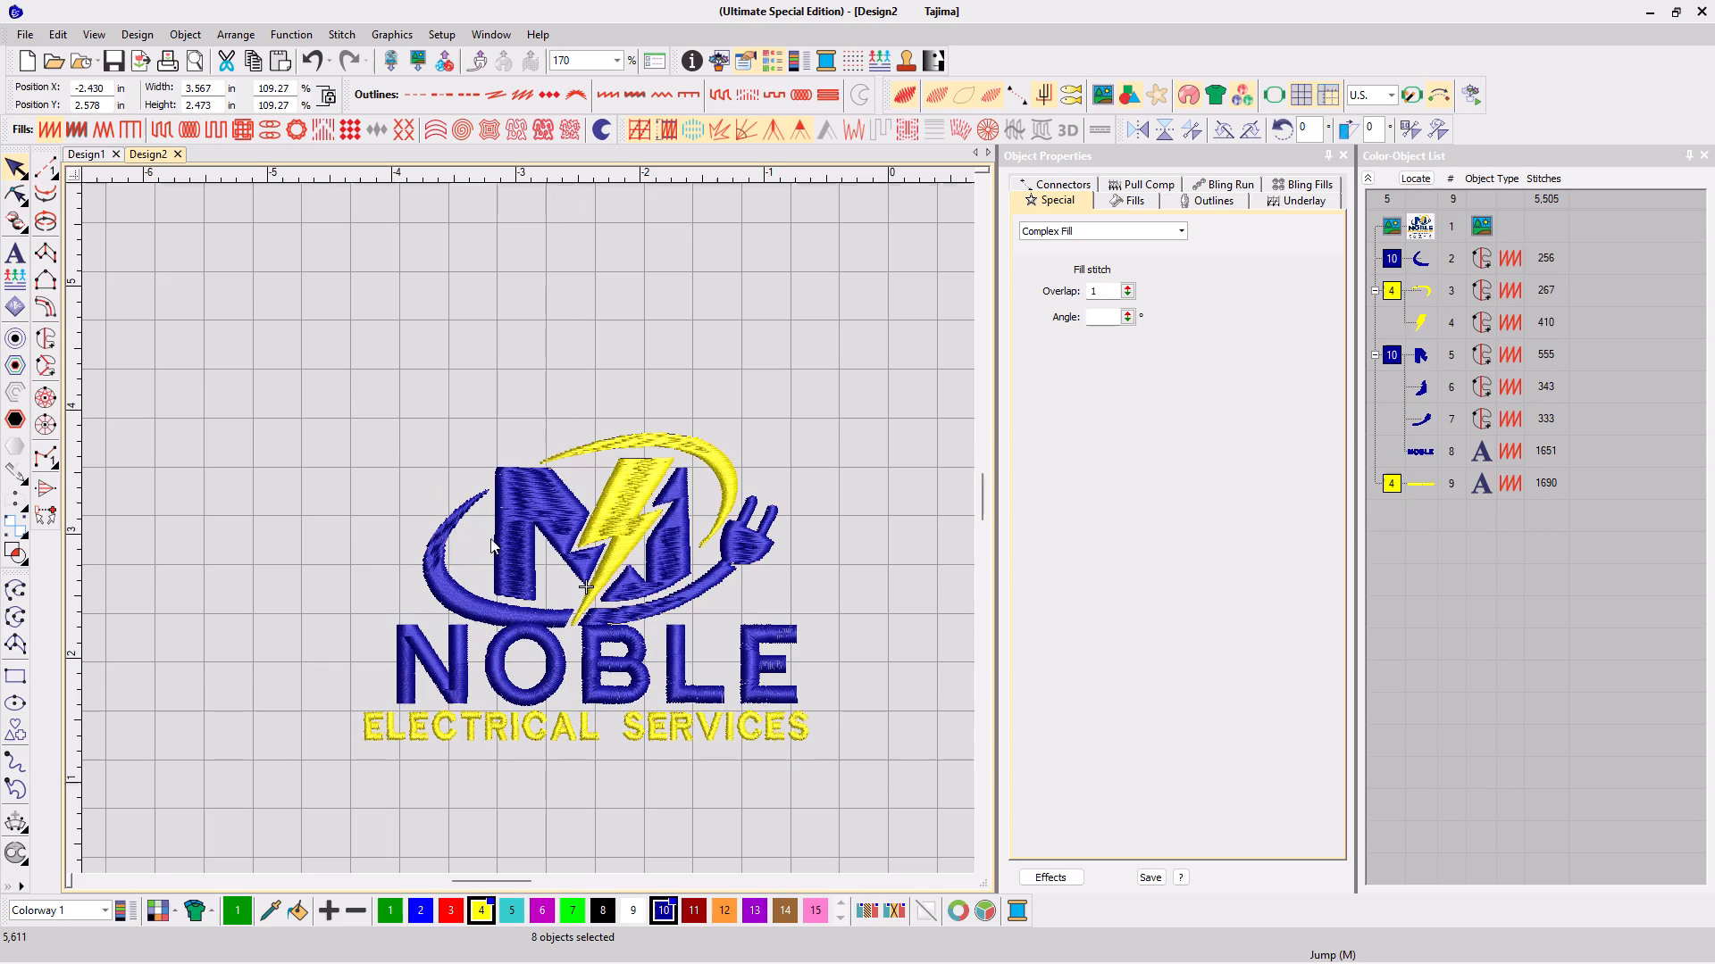
# Reshape the plug and cable object's stitch angle to about 111°.
pyautogui.click(424, 587)
pyautogui.click(637, 613)
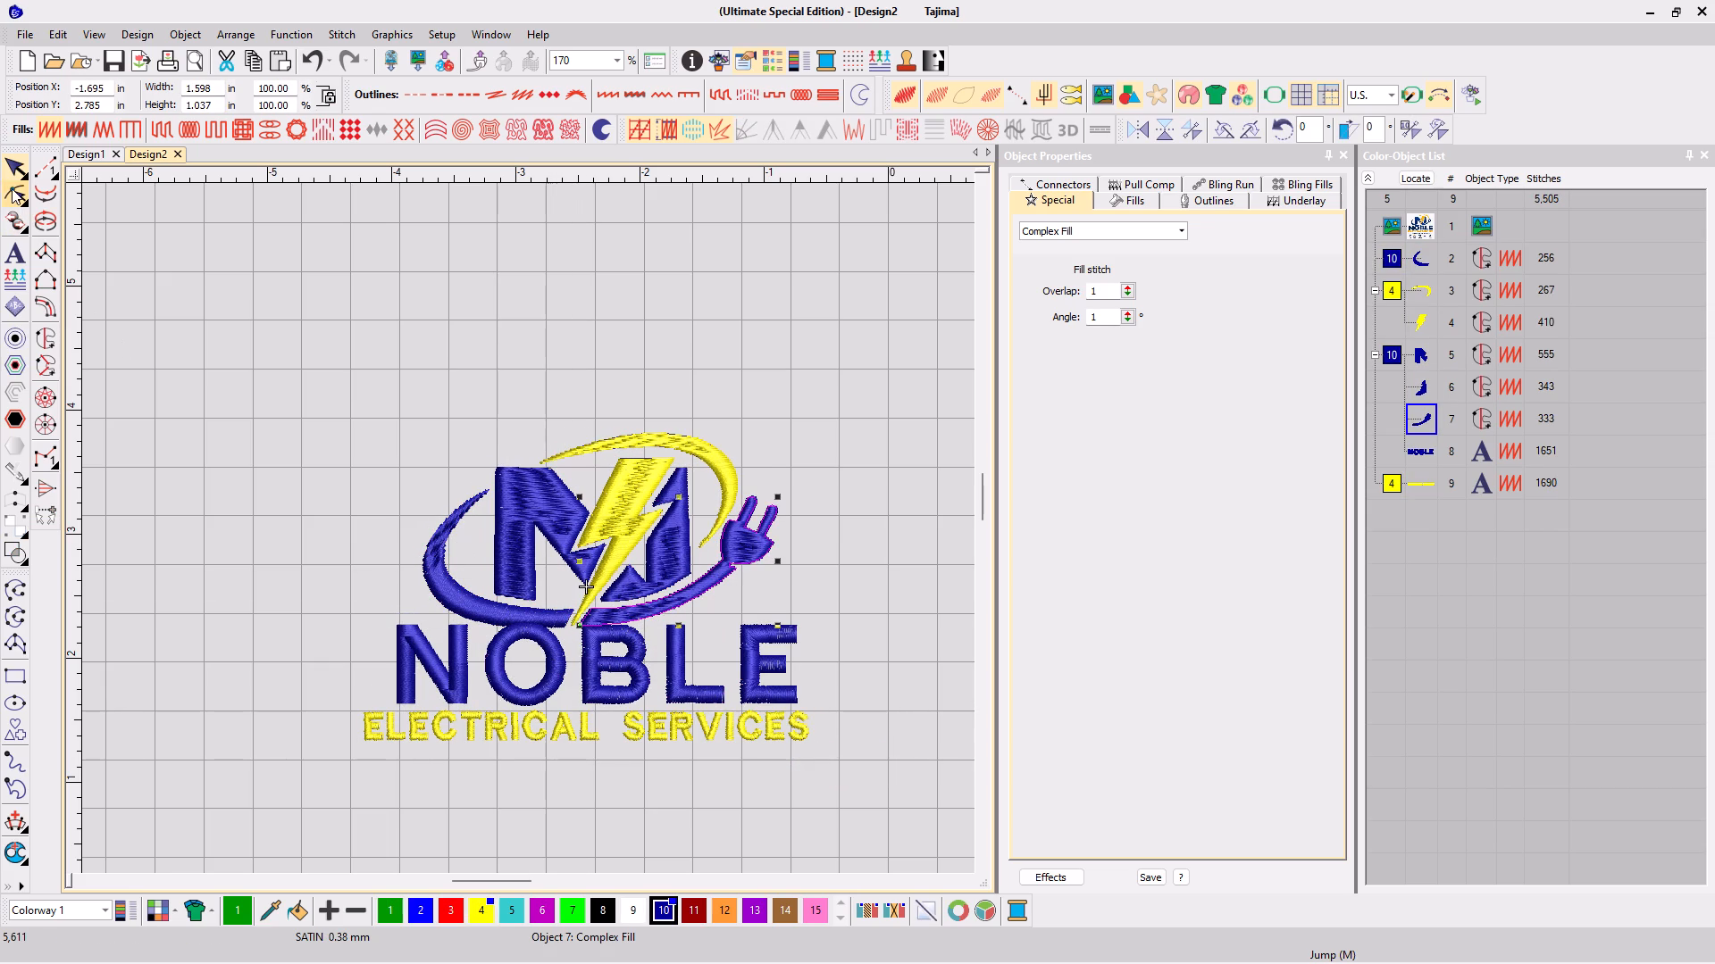
pyautogui.click(12, 188)
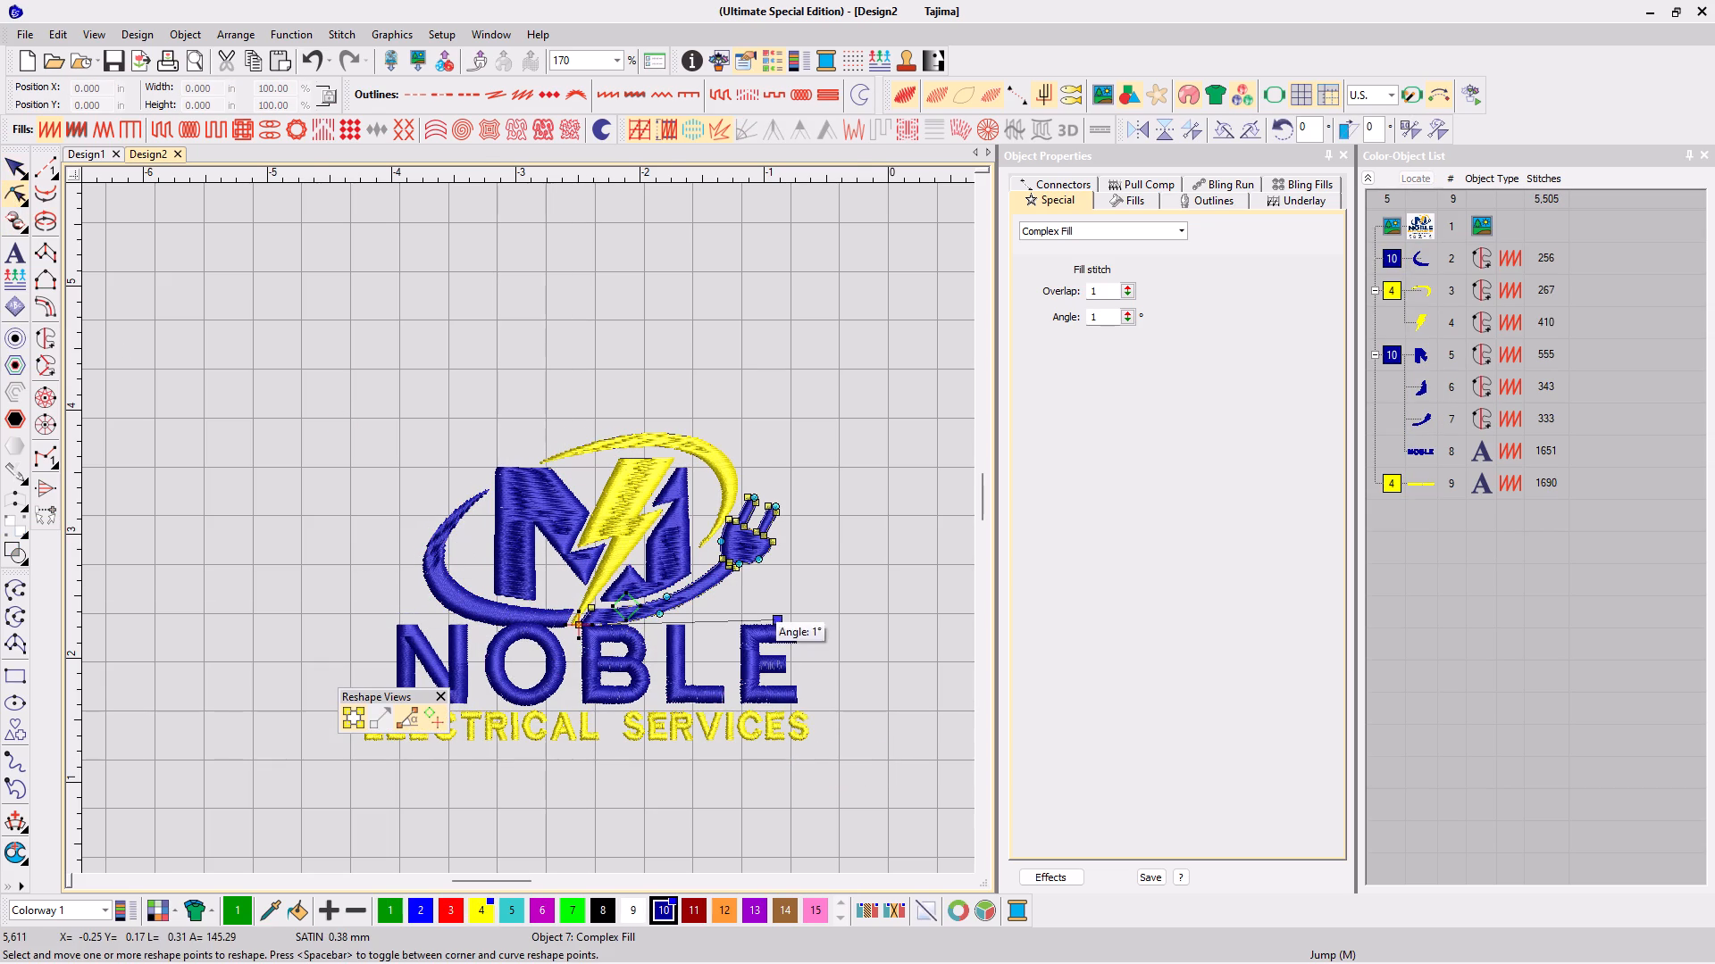
pyautogui.moveTo(776, 620); pyautogui.dragTo(526, 529)
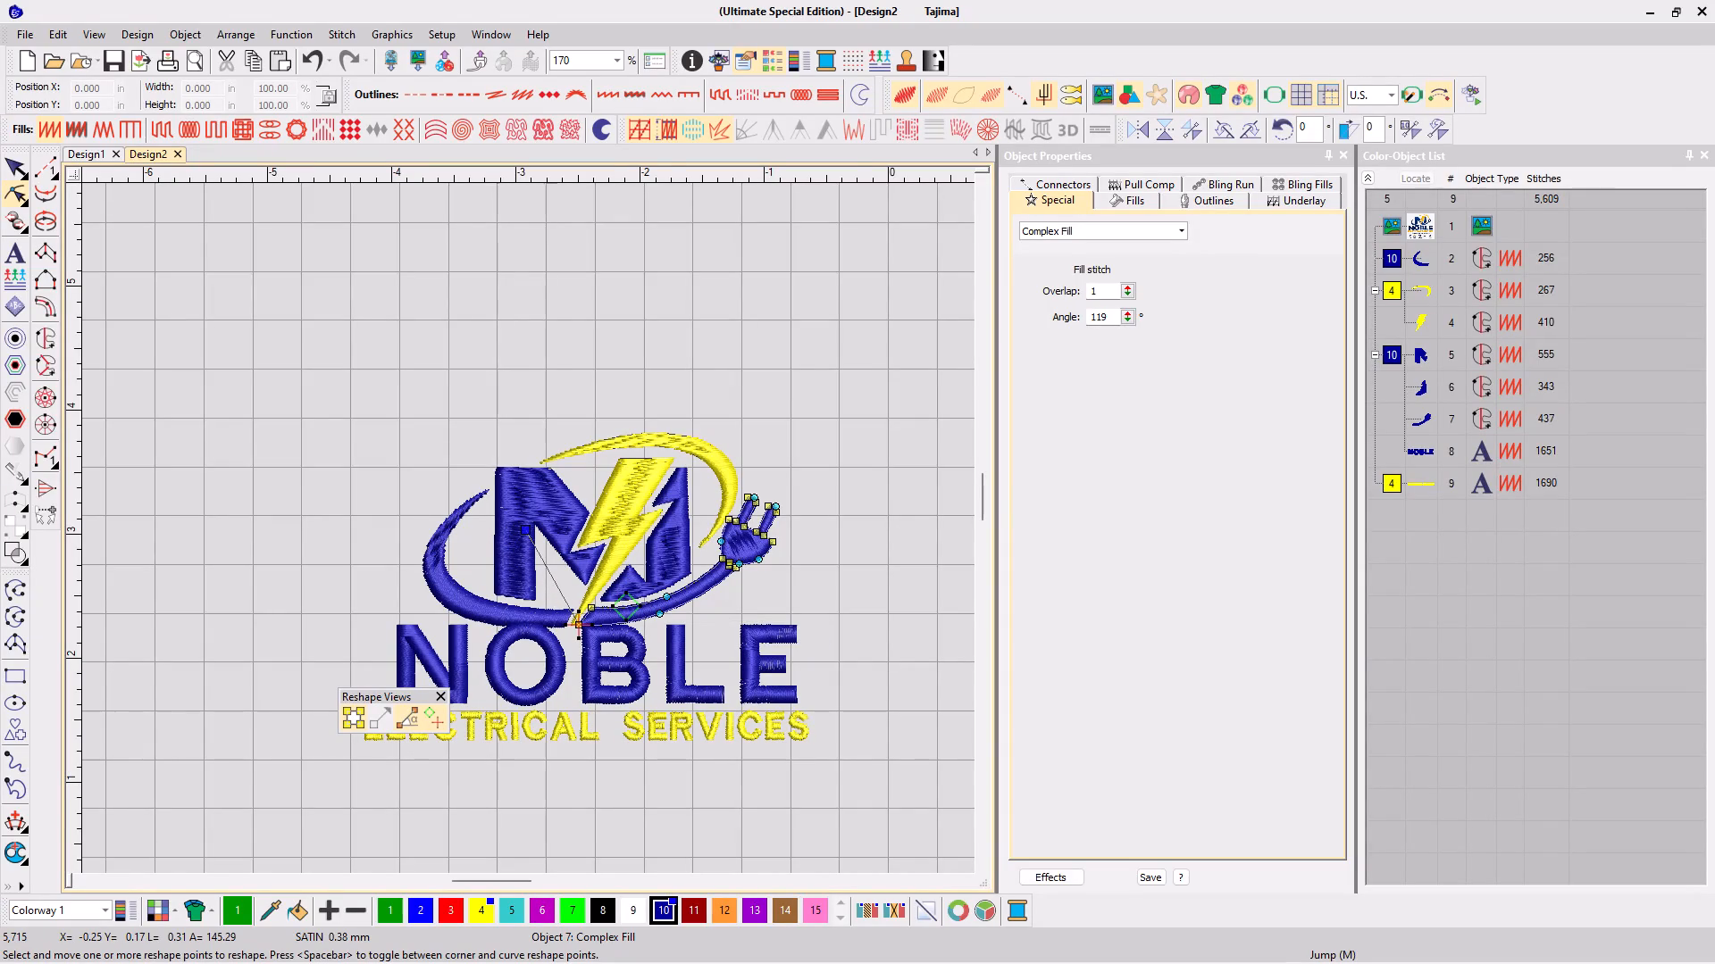
pyautogui.moveTo(526, 529); pyautogui.dragTo(540, 524)
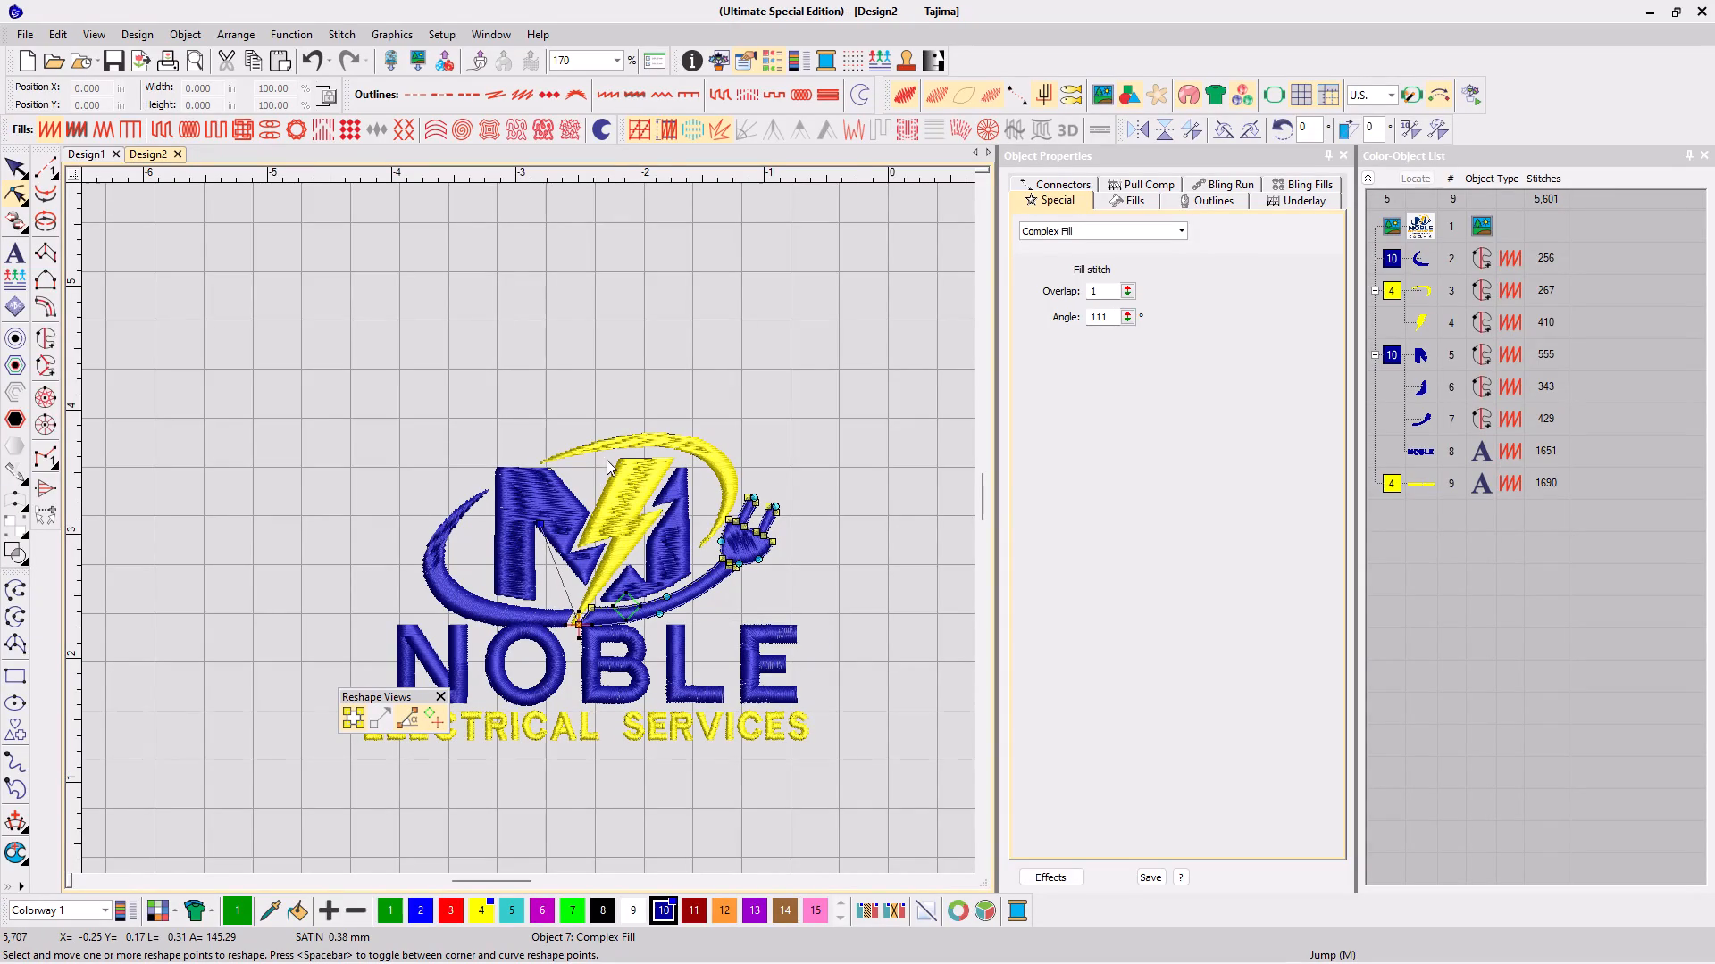
# Turn the stitch angle of the yellow upper arc to about 51°.
pyautogui.click(606, 453)
pyautogui.moveTo(734, 539); pyautogui.dragTo(636, 390)
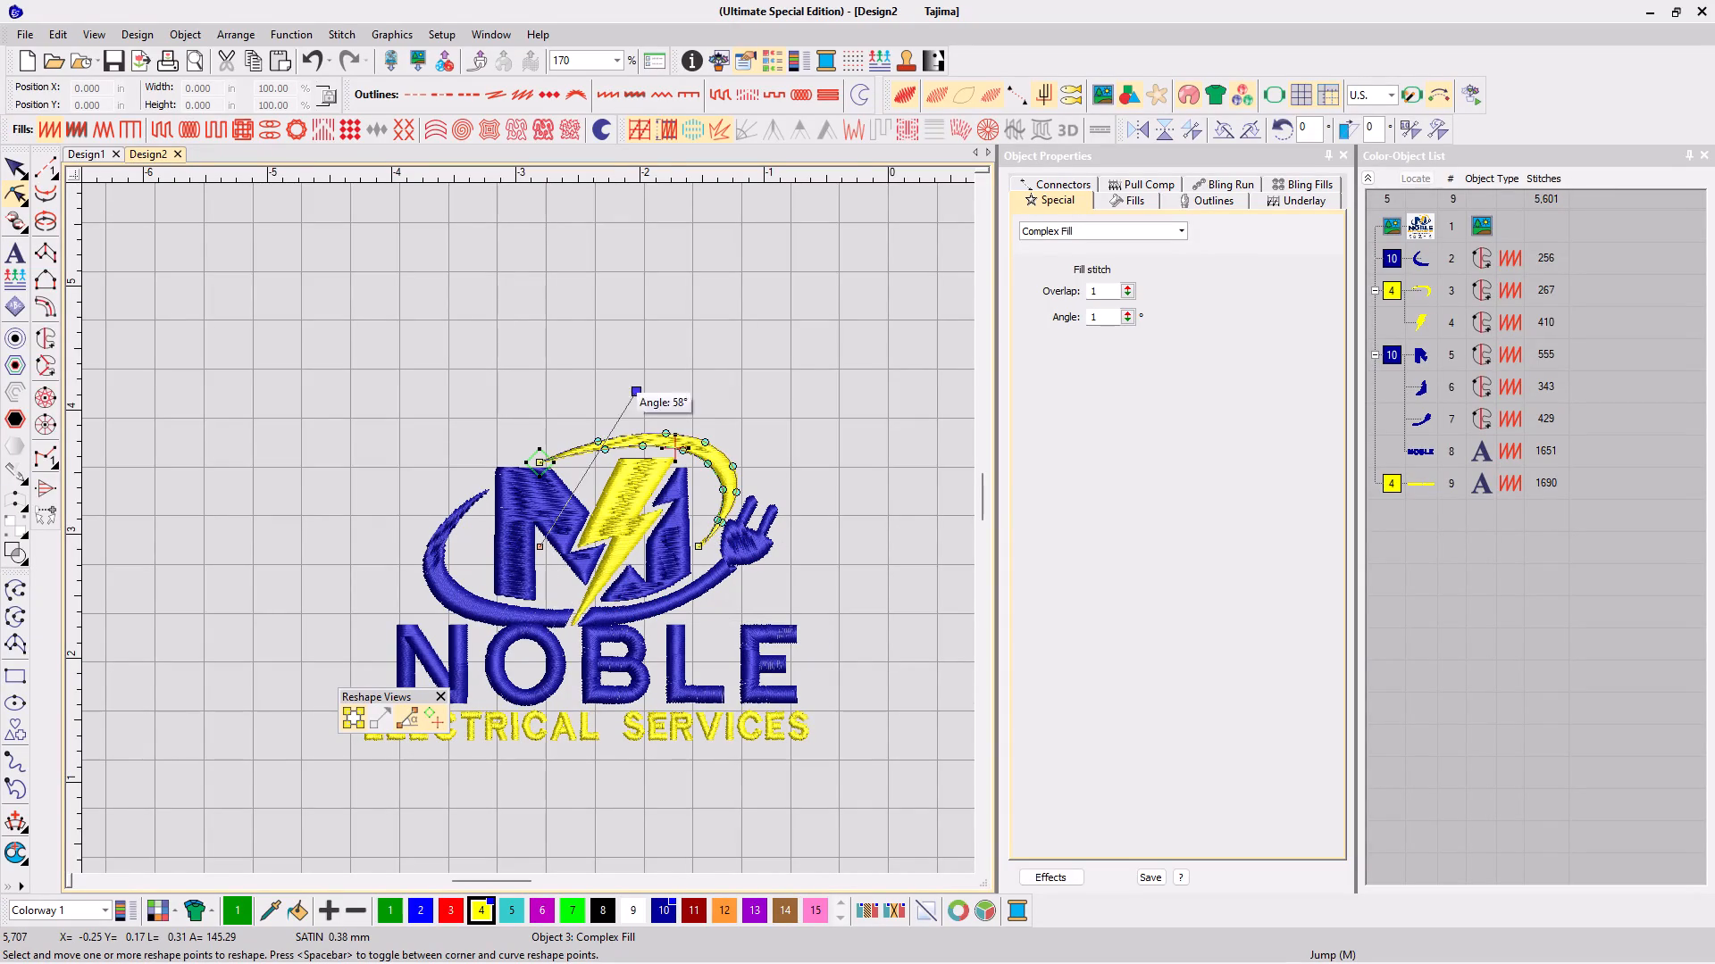
pyautogui.moveTo(636, 390); pyautogui.dragTo(598, 367)
pyautogui.moveTo(598, 367); pyautogui.dragTo(669, 388)
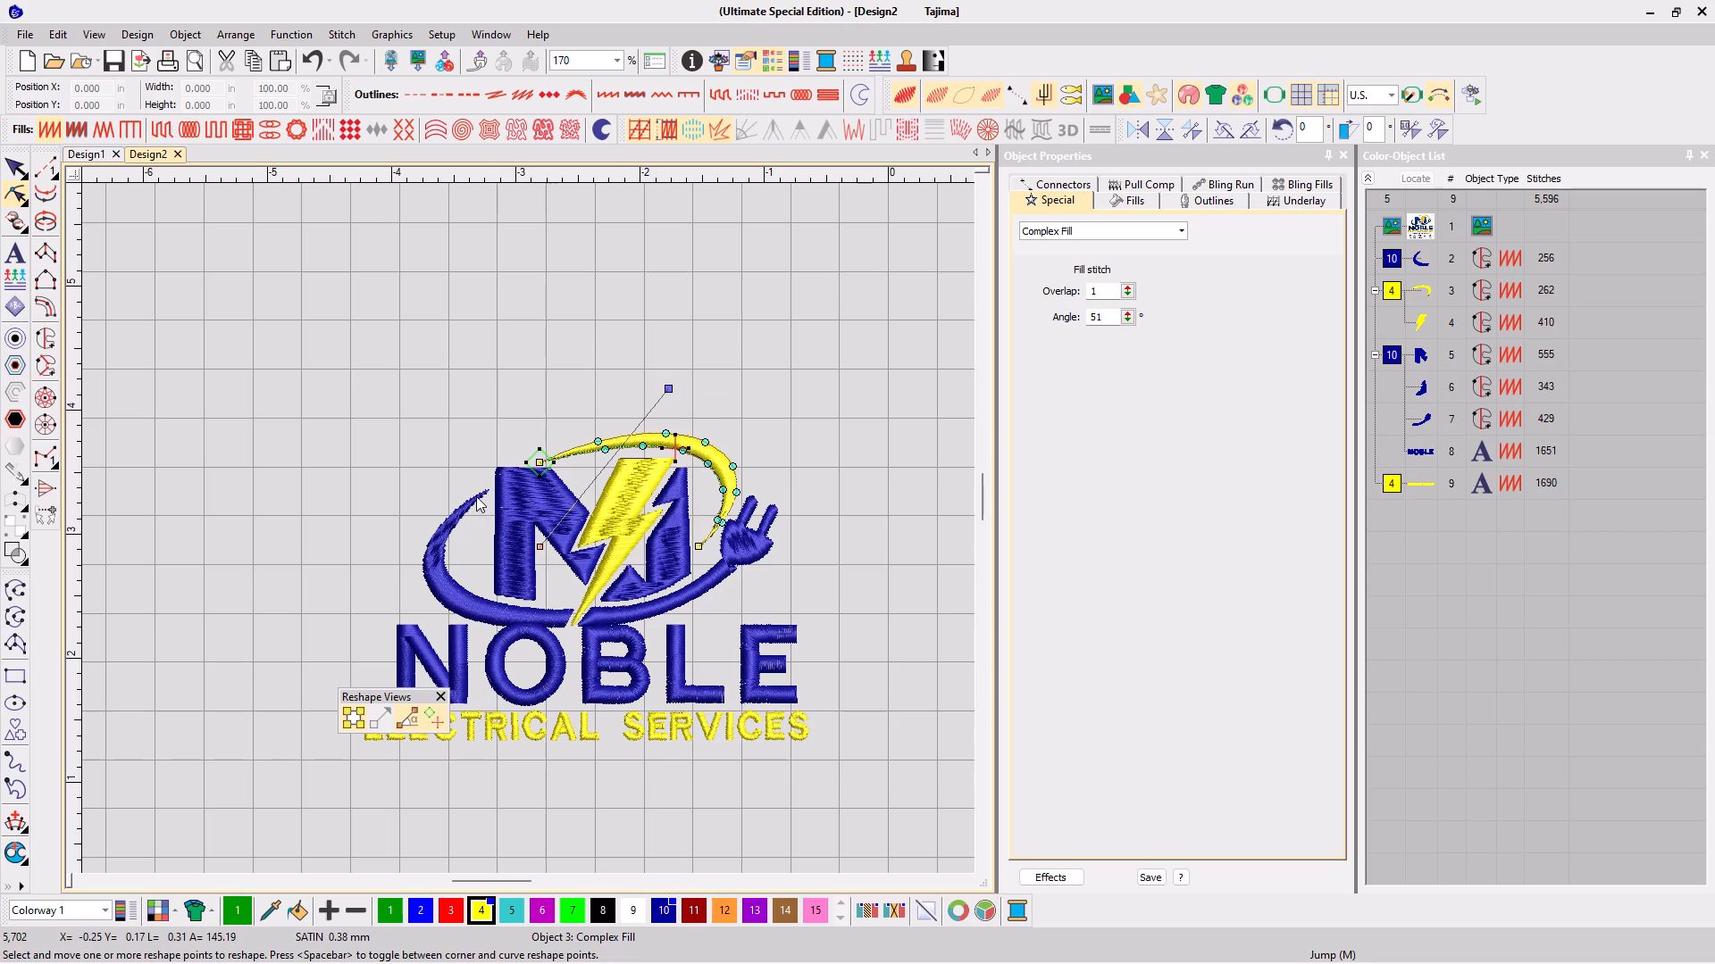
# Turn the stitch angle of the dark blue lower swoosh to about 32° and leave reshaping.
pyautogui.click(476, 496)
pyautogui.moveTo(489, 523); pyautogui.dragTo(551, 567)
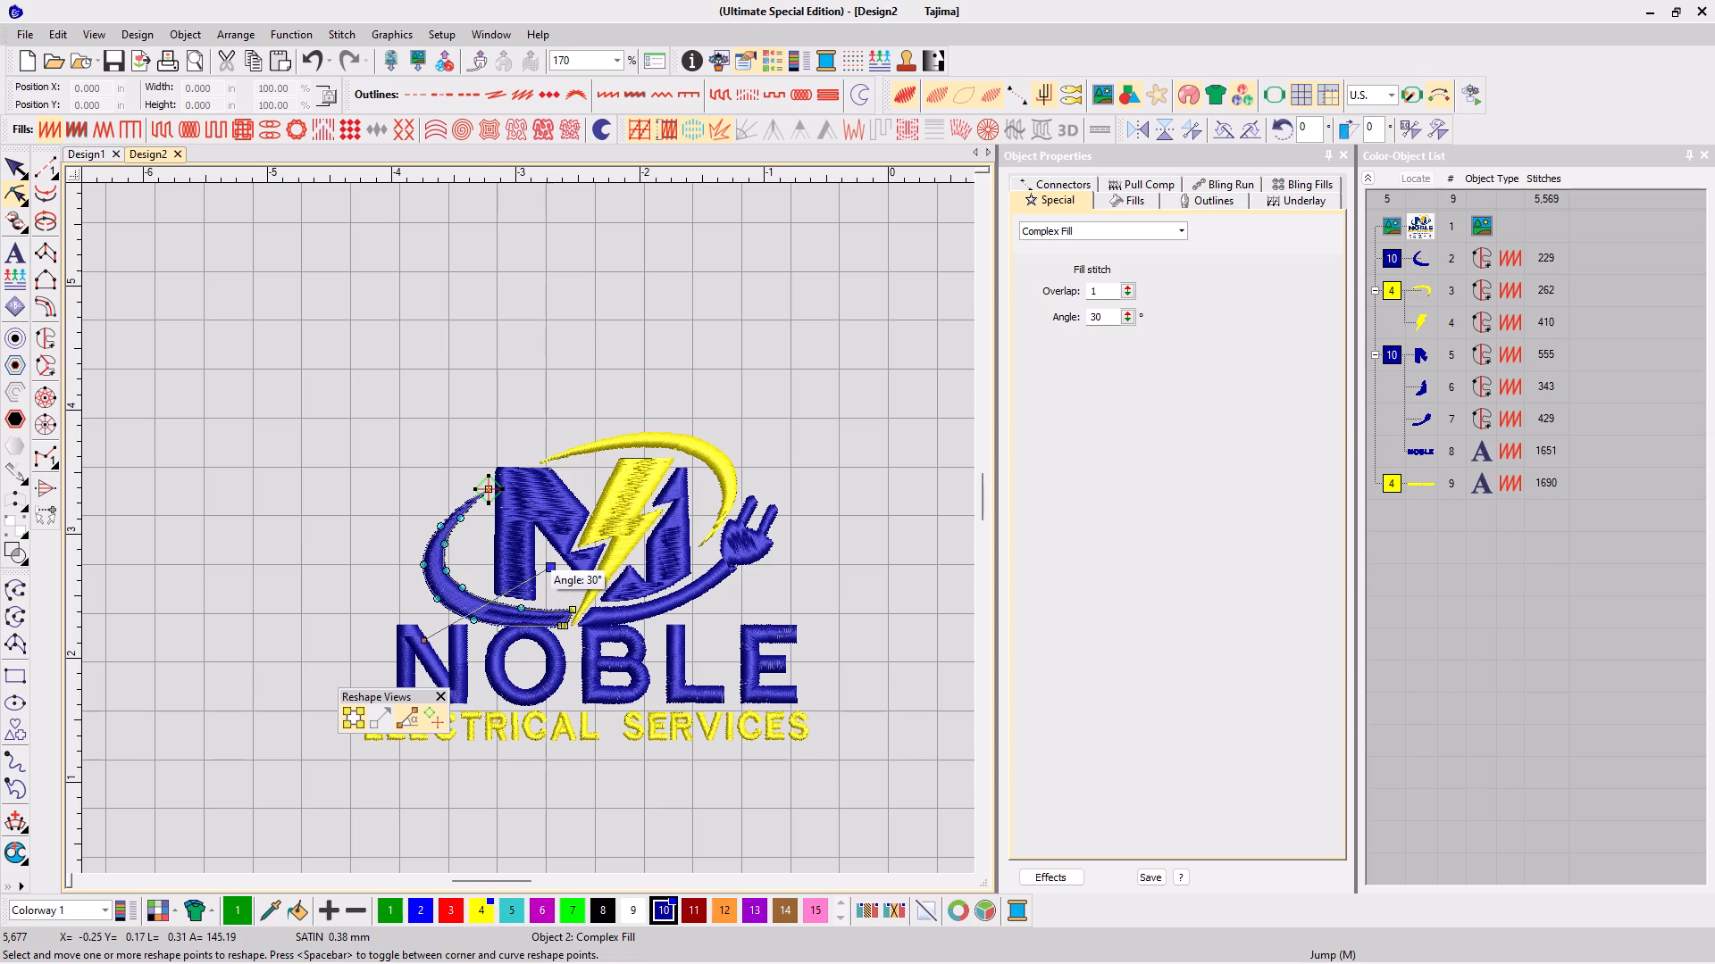
pyautogui.moveTo(551, 569); pyautogui.dragTo(540, 567)
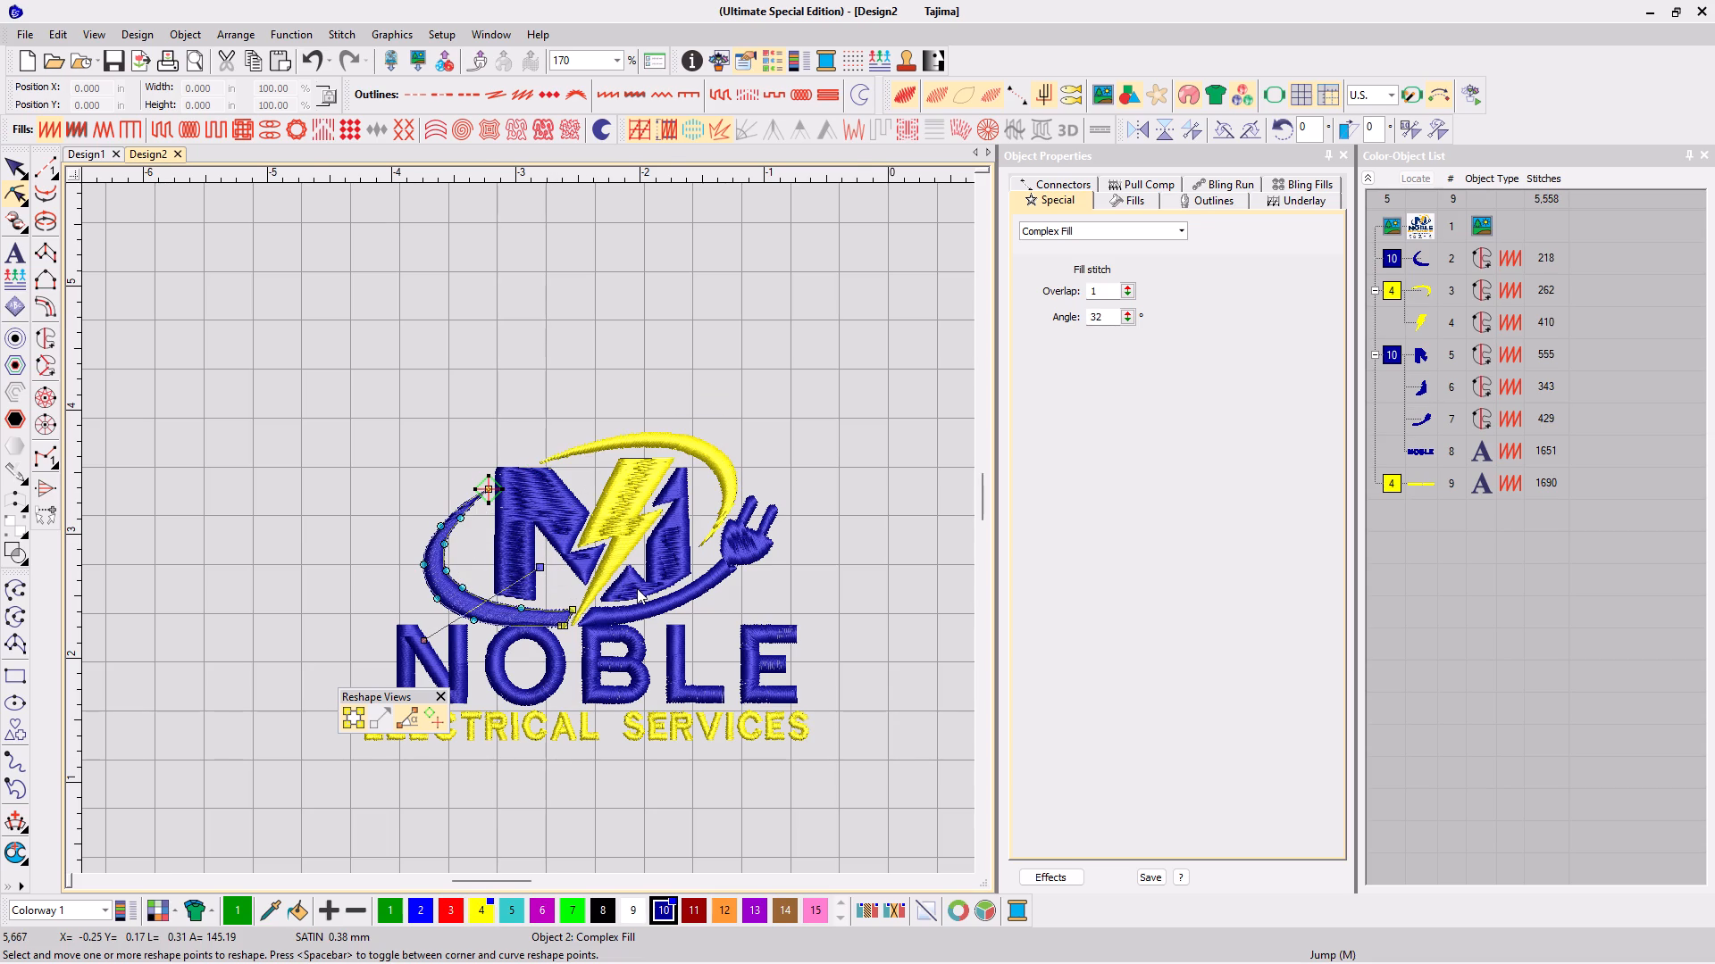
pyautogui.click(637, 588)
pyautogui.click(13, 170)
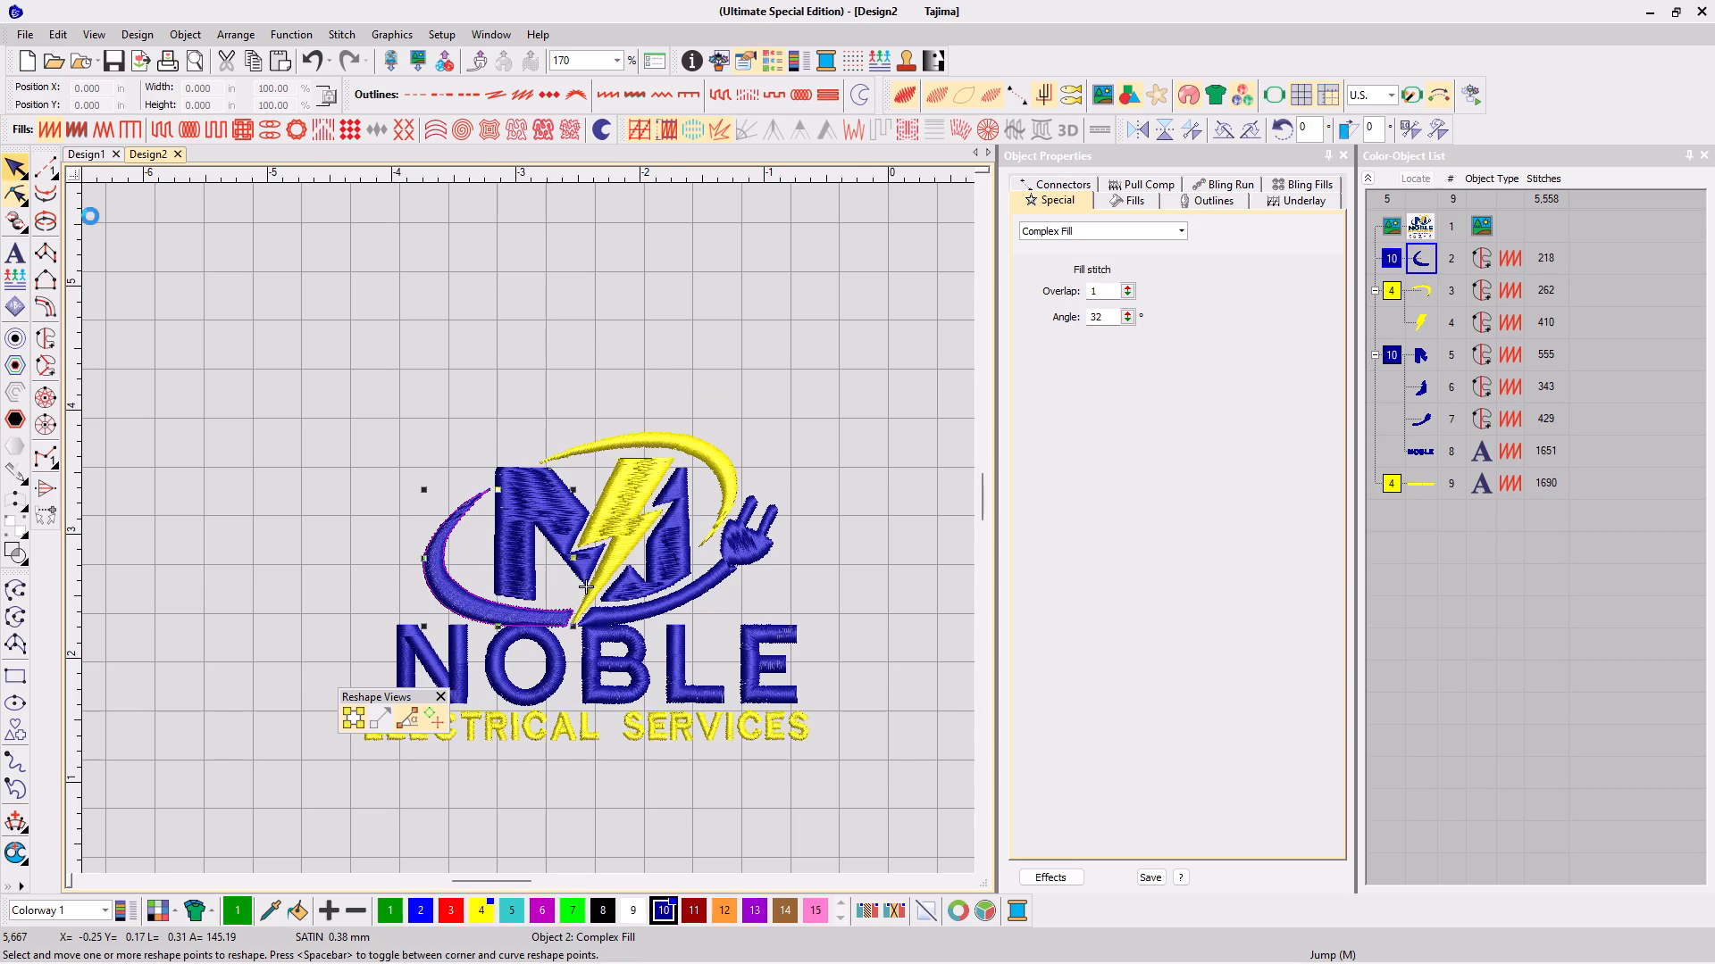
# Change the fill of both M parts and the lightning bolt from satin to tatami.
pyautogui.click(684, 507)
pyautogui.keyDown('ctrl'); pyautogui.click(560, 511); pyautogui.keyUp('ctrl')
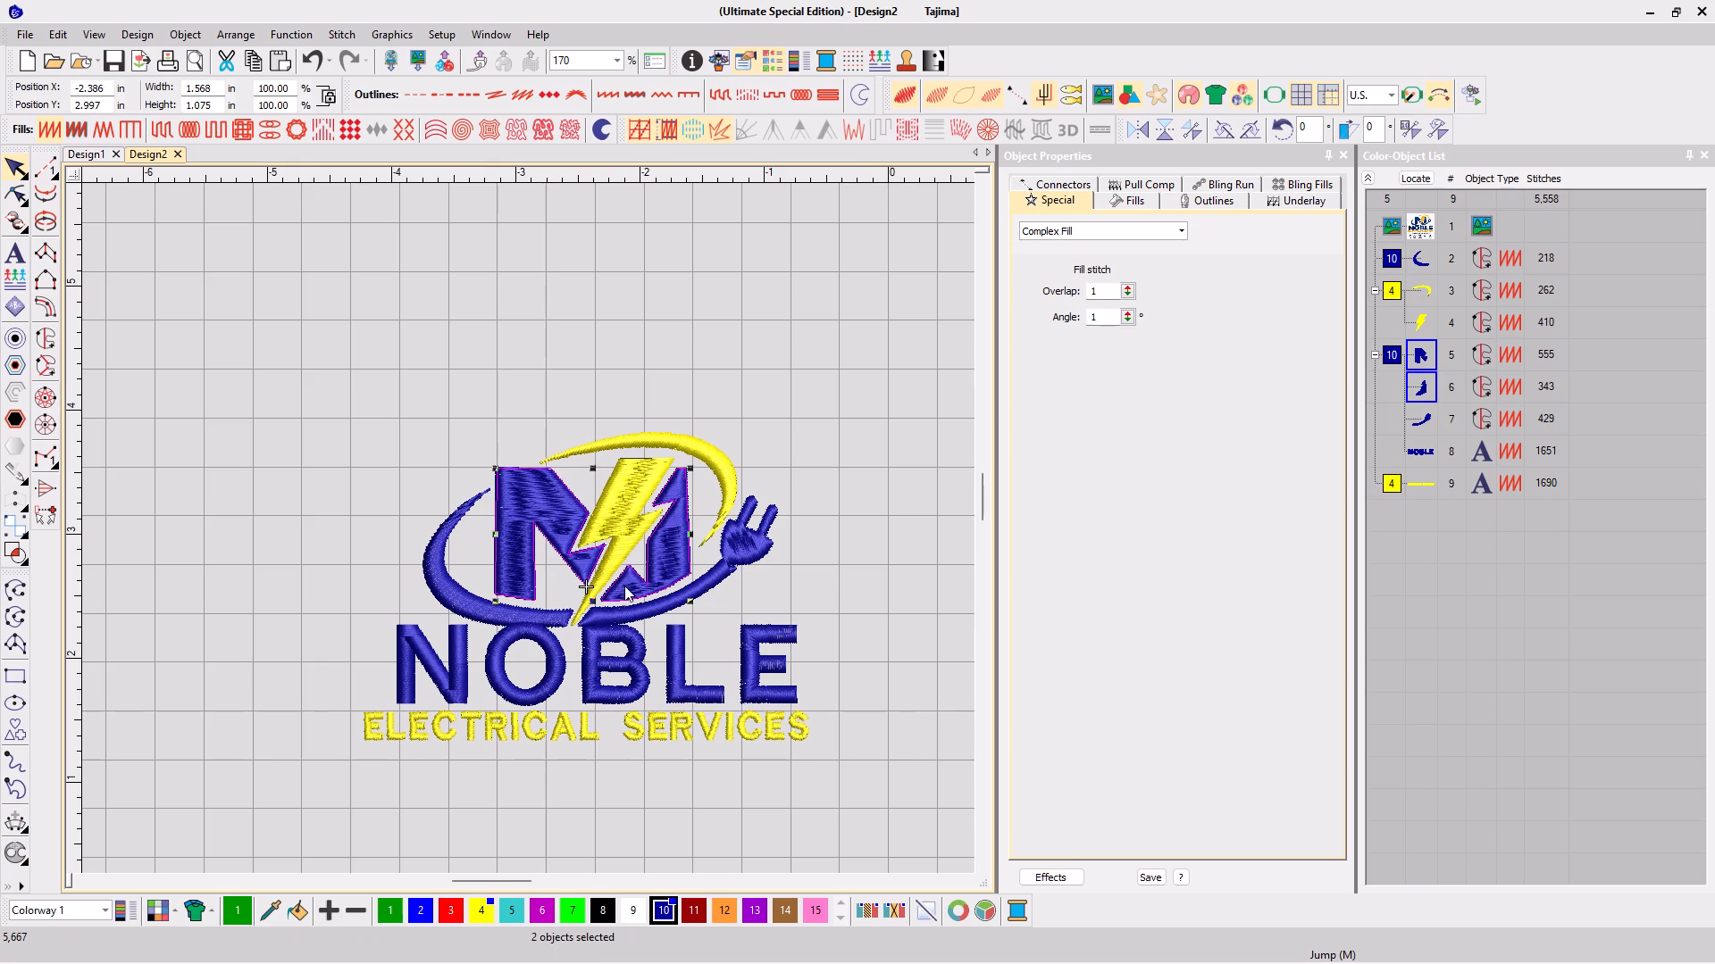
pyautogui.keyDown('ctrl'); pyautogui.click(610, 521); pyautogui.keyUp('ctrl')
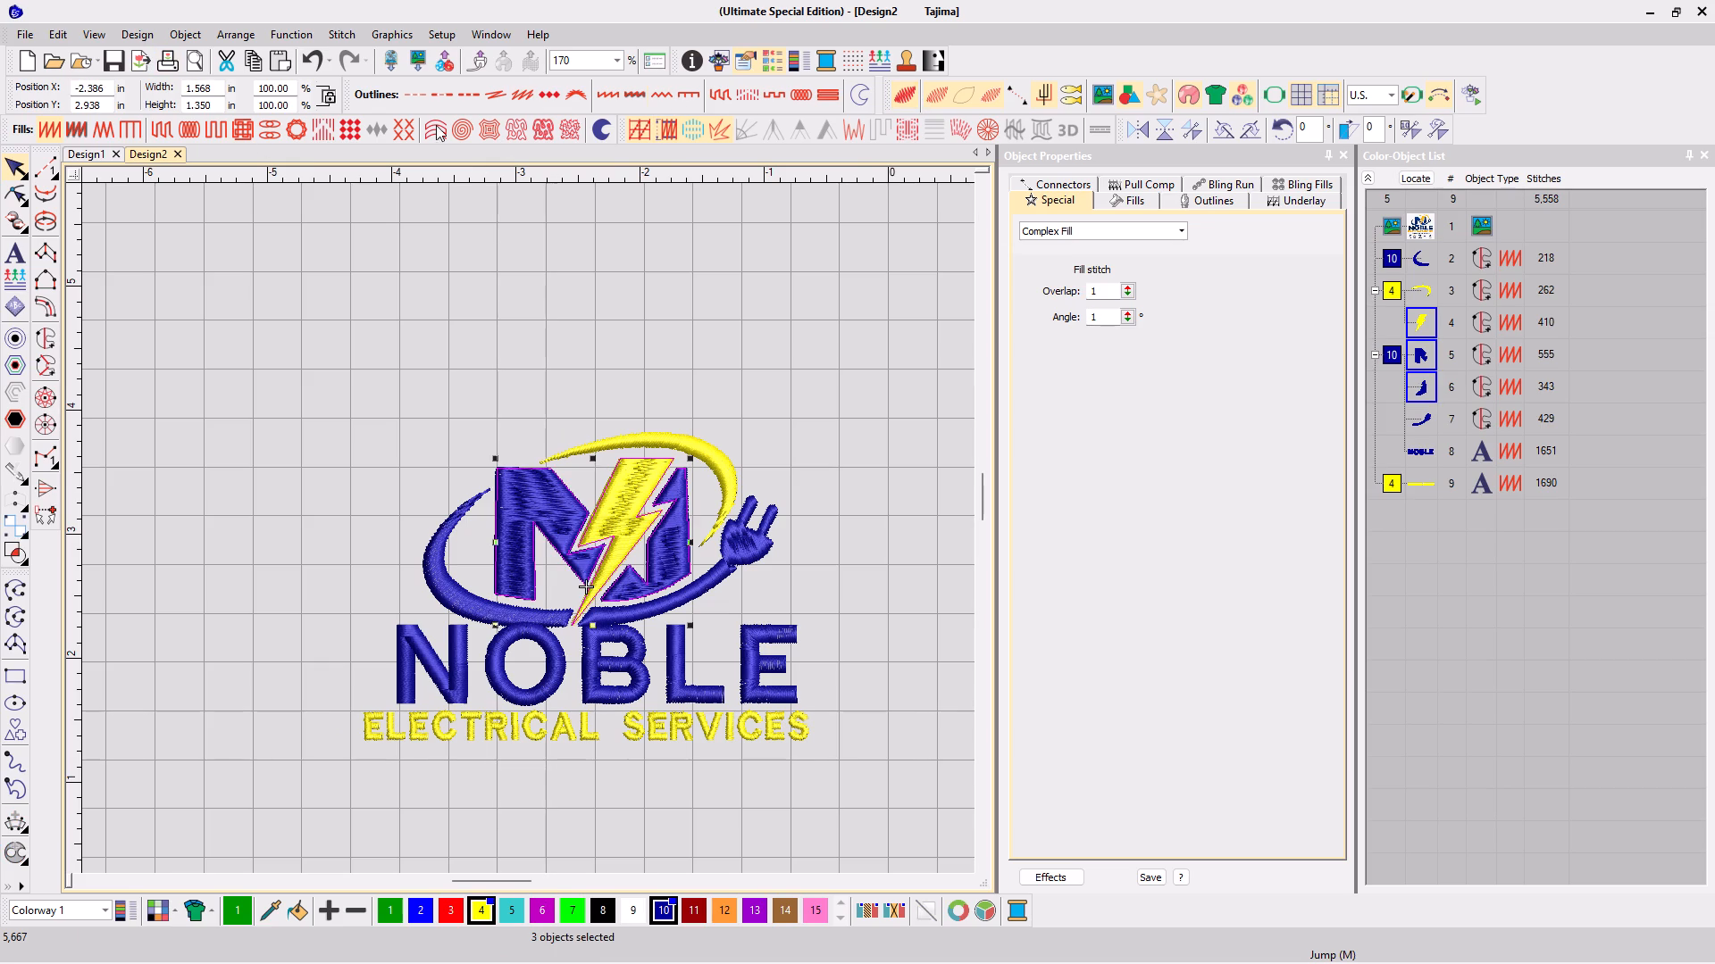
pyautogui.click(167, 126)
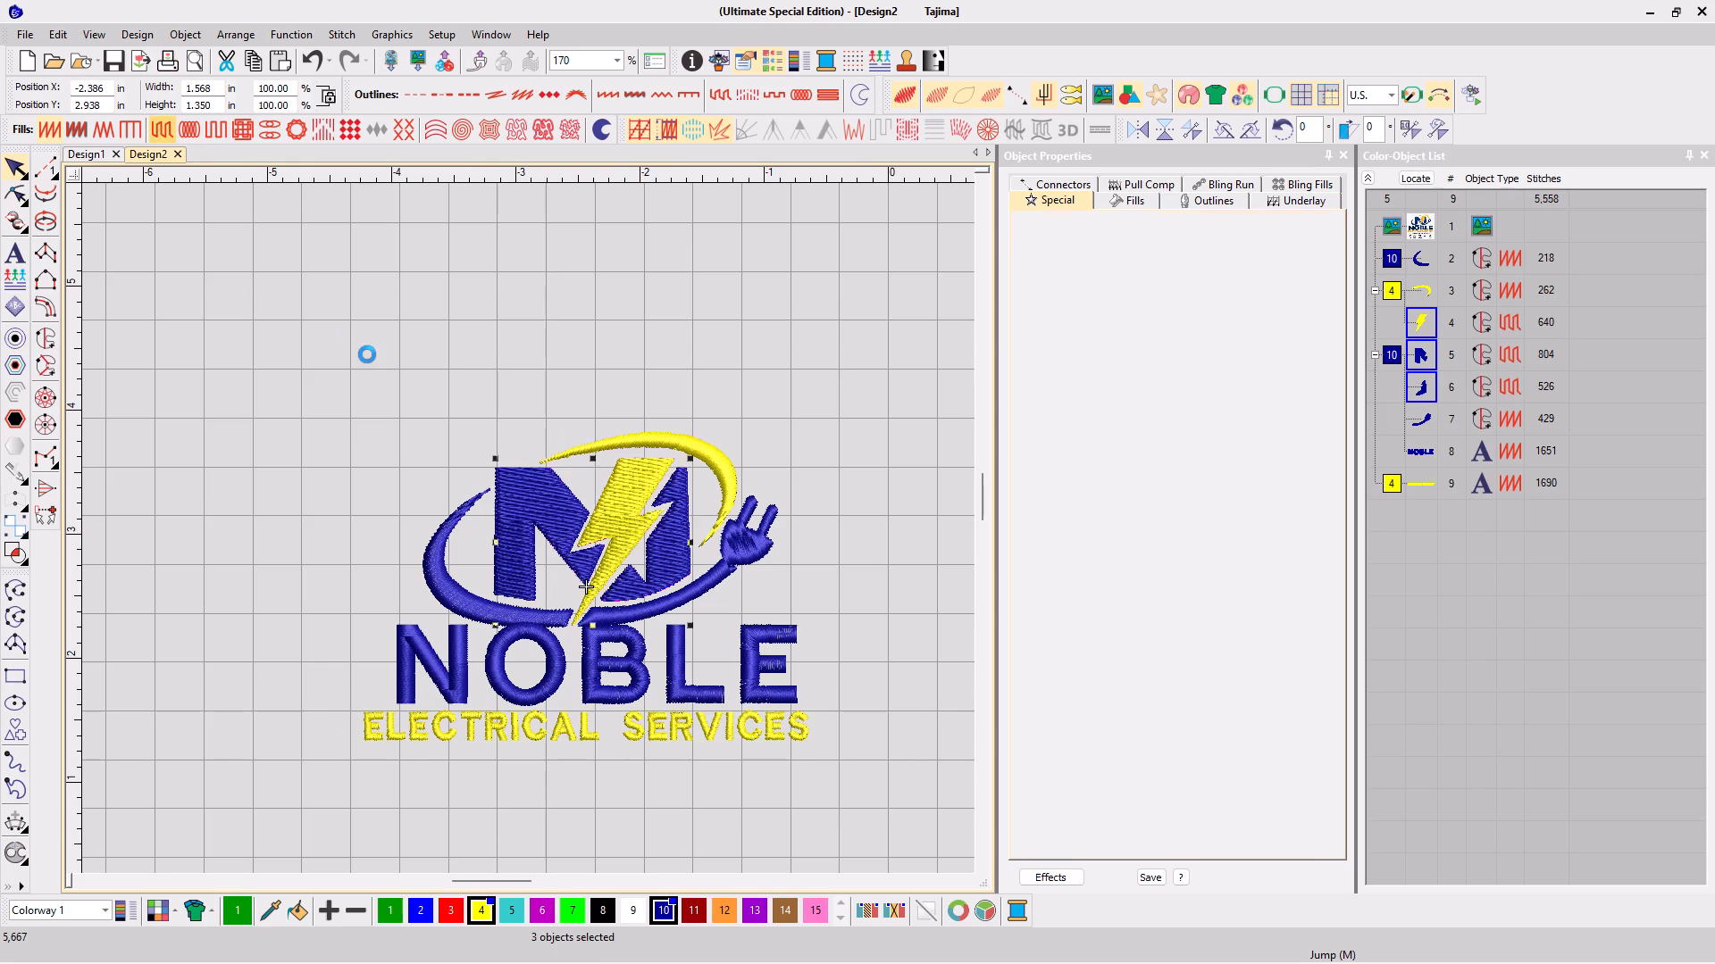
pyautogui.click(362, 351)
pyautogui.click(538, 894)
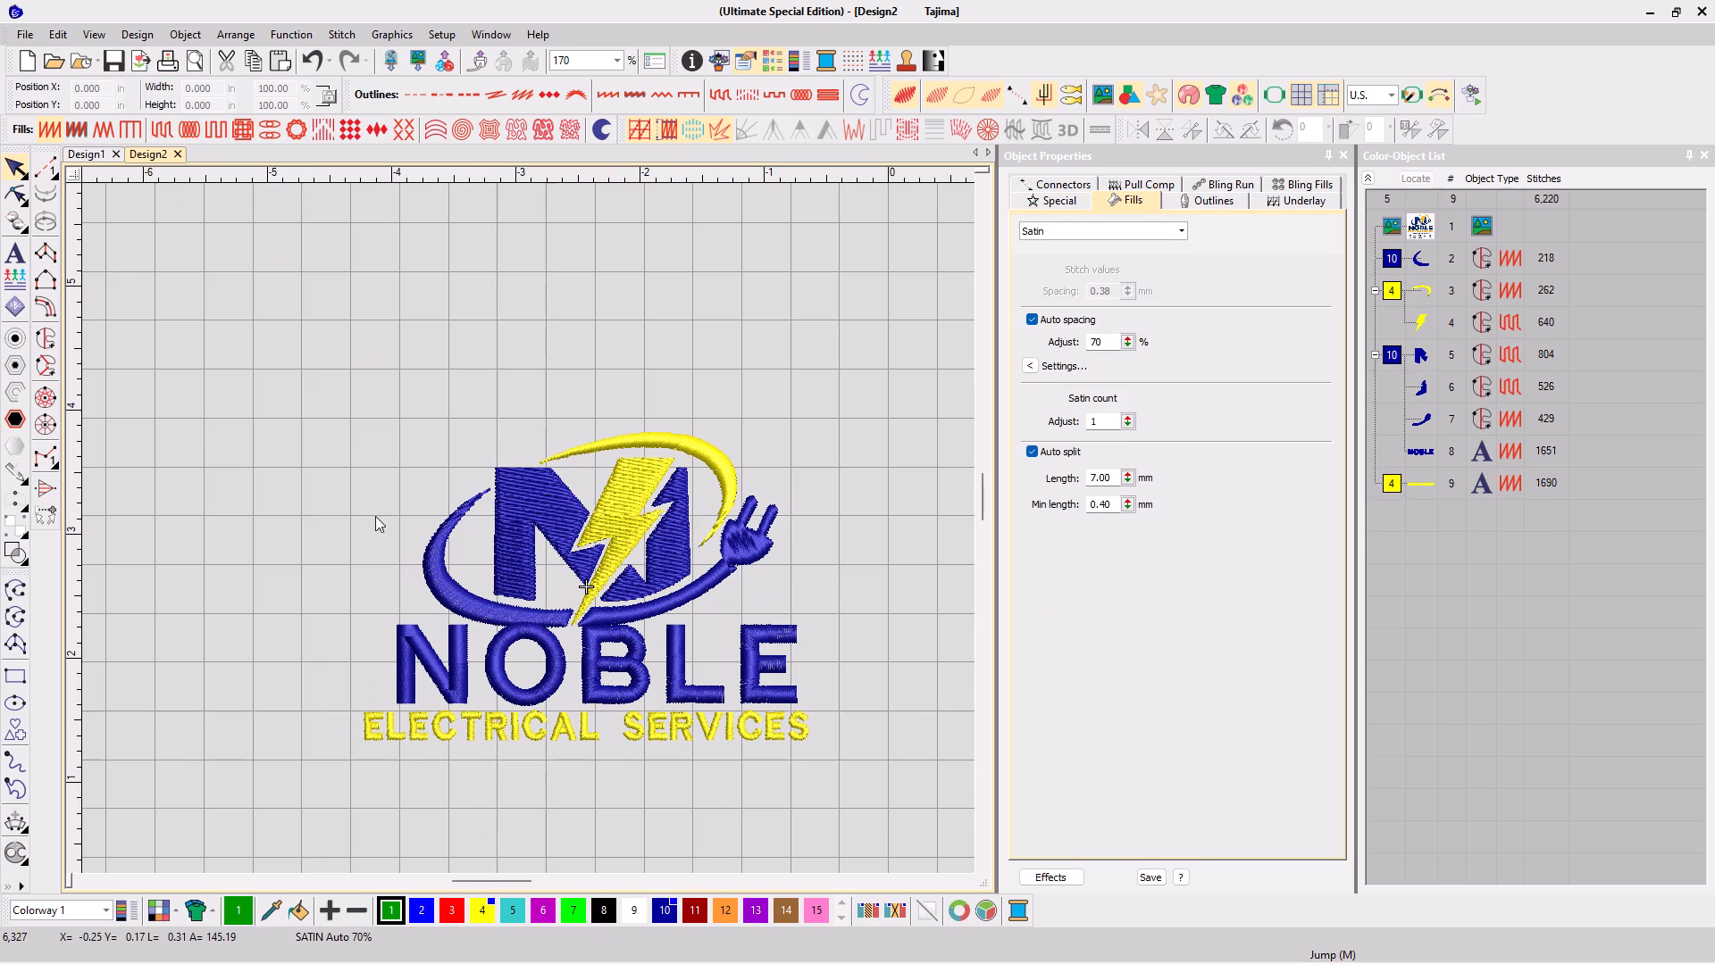
# Nudge the six emblem objects up away from the NOBLE lettering, to a vertical position of about 3.13 in.
pyautogui.moveTo(272, 308); pyautogui.dragTo(873, 641)
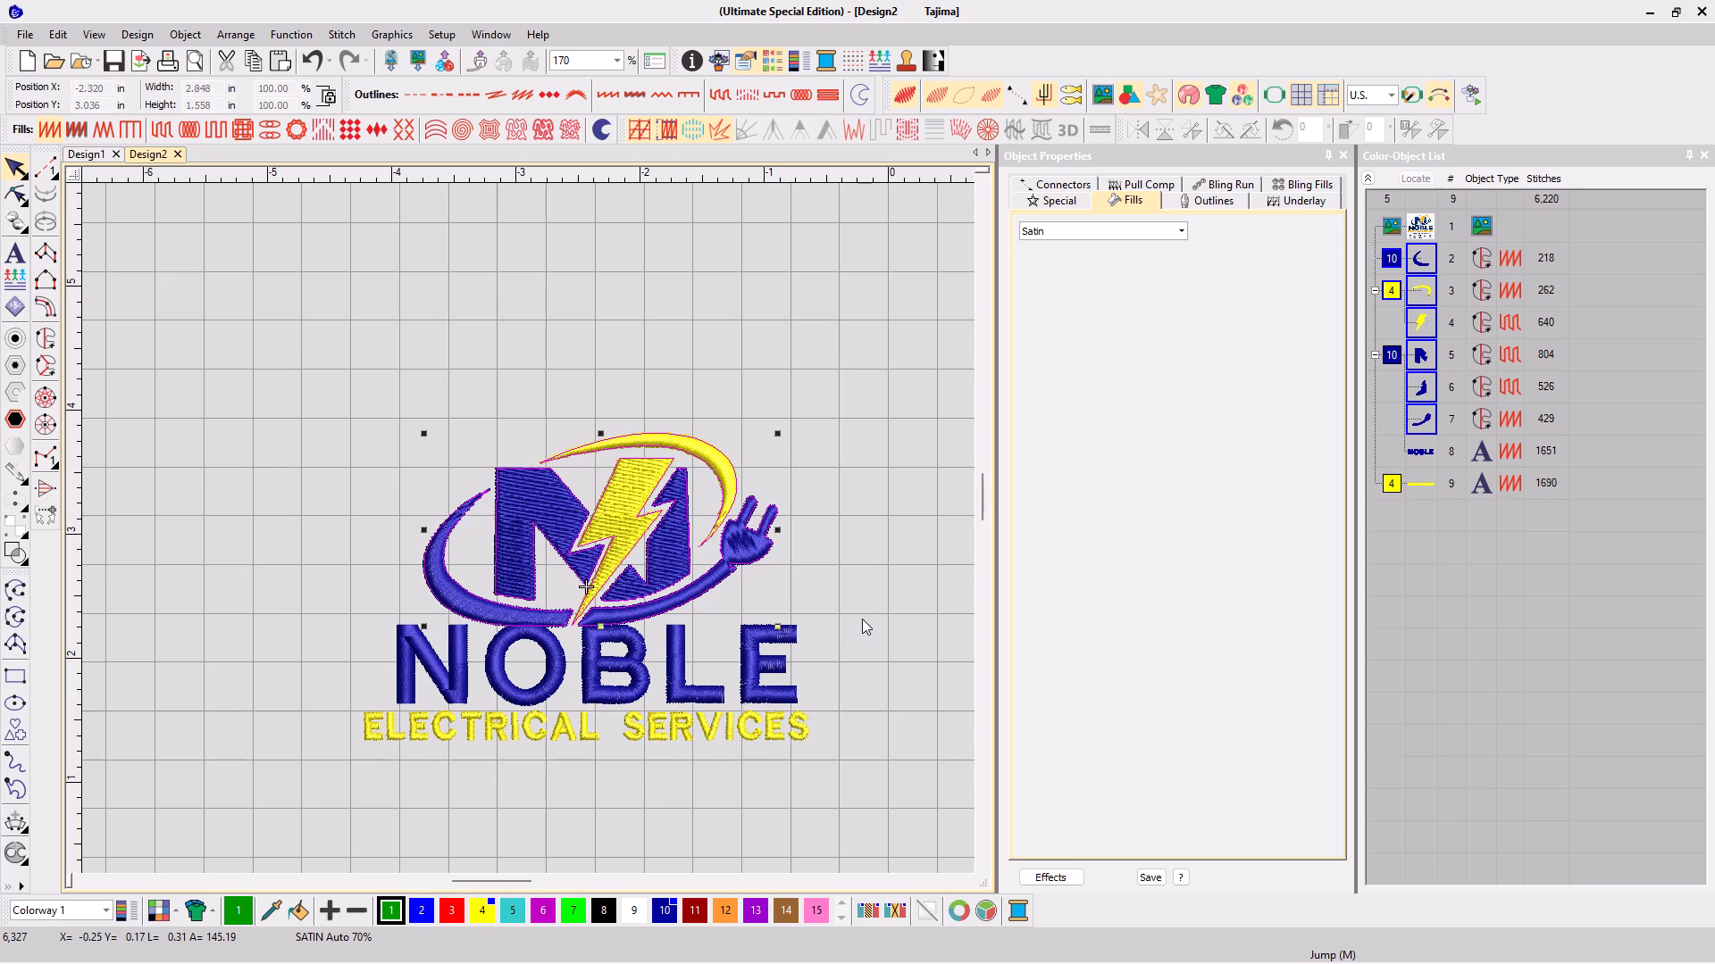
pyautogui.press('Up')
pyautogui.press('Up')
pyautogui.press('Up')
pyautogui.press('Up')
pyautogui.press('Up')
pyautogui.press('Up')
pyautogui.press('Up')
pyautogui.press('Up')
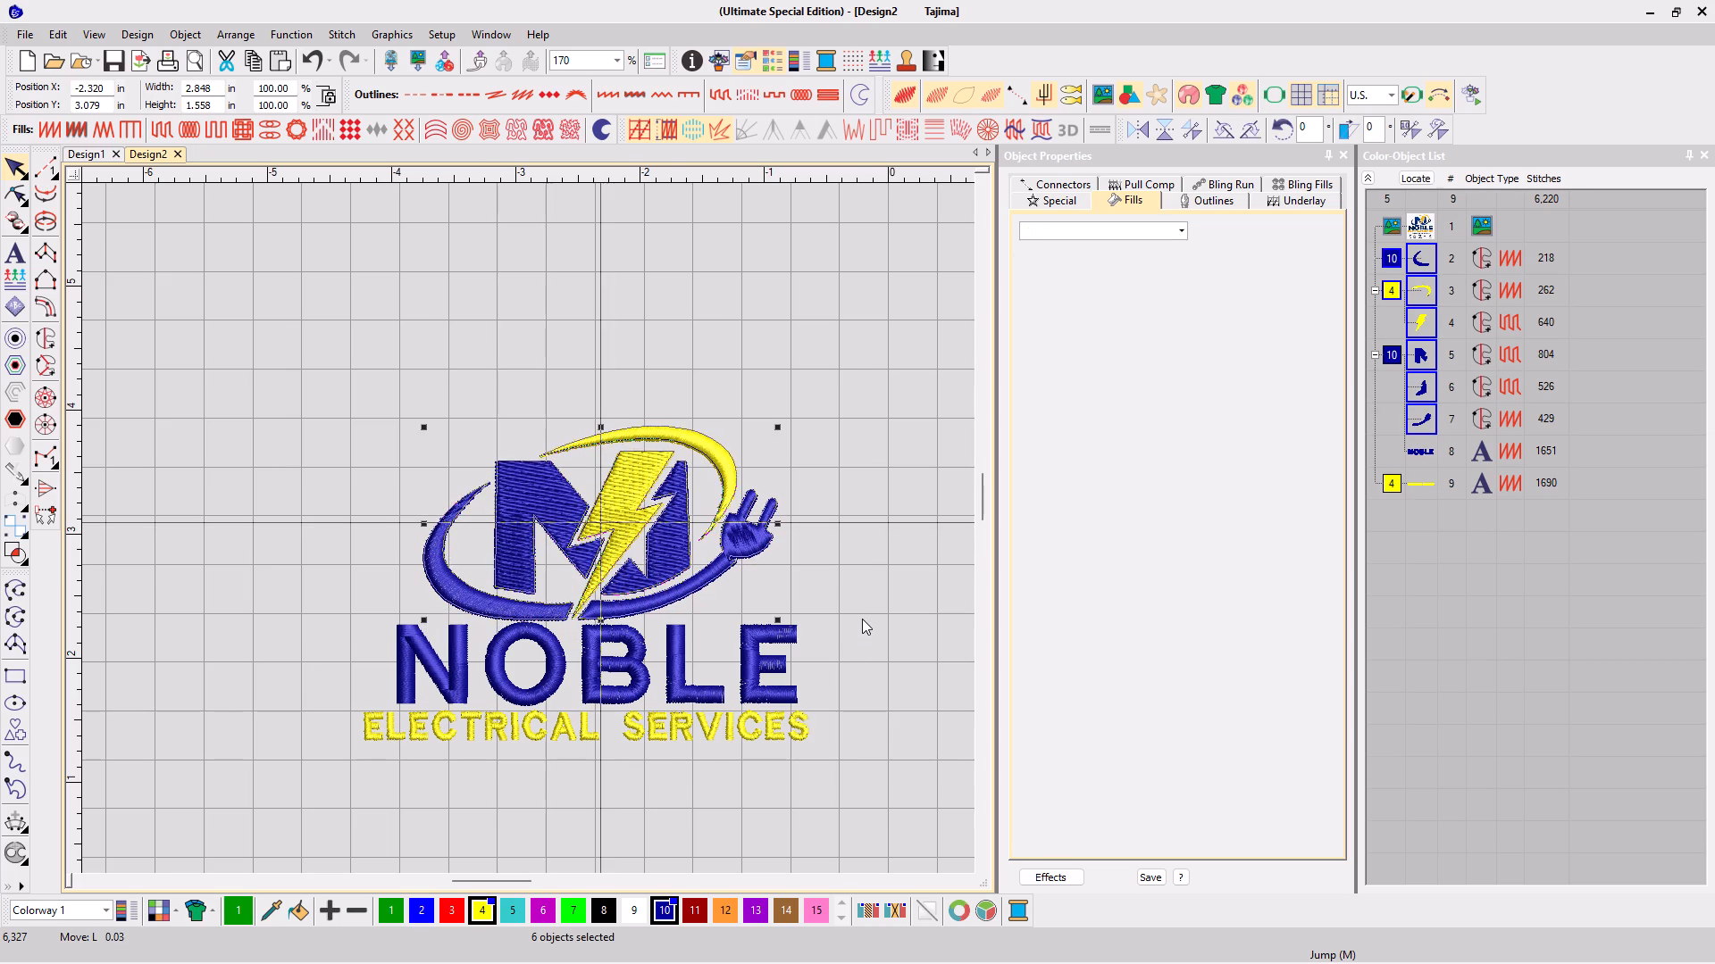
pyautogui.press('Up')
pyautogui.press('Up')
pyautogui.press('Up')
pyautogui.press('Up')
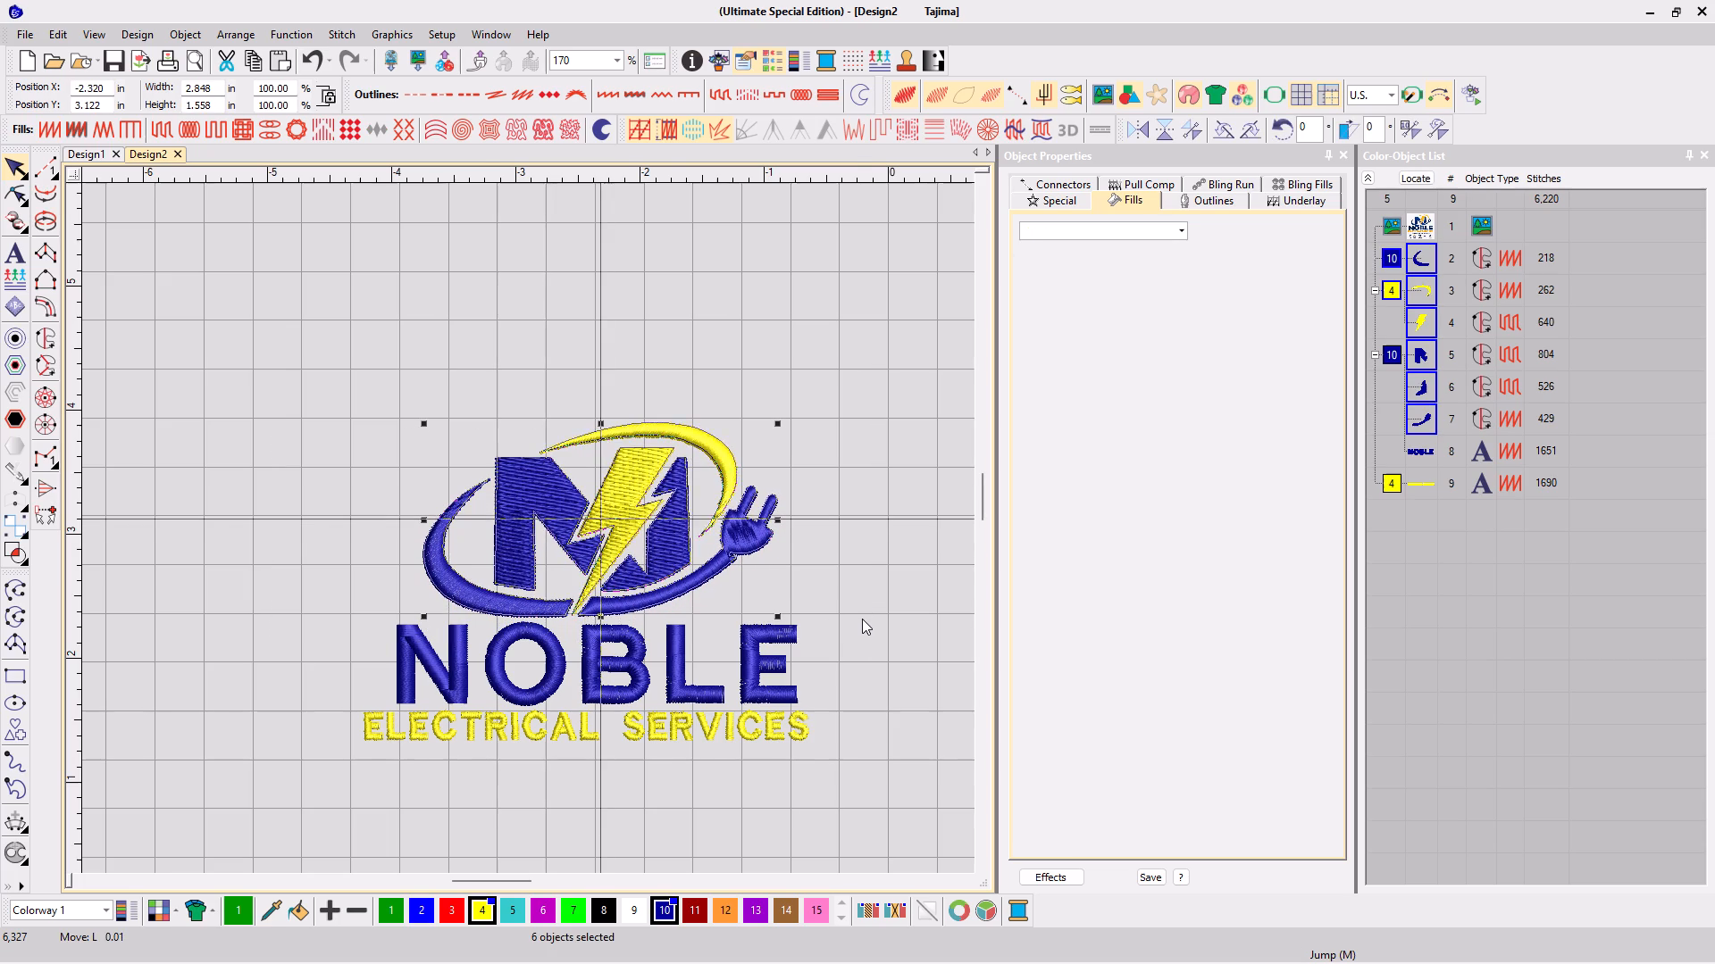
pyautogui.press('Up')
pyautogui.click(862, 619)
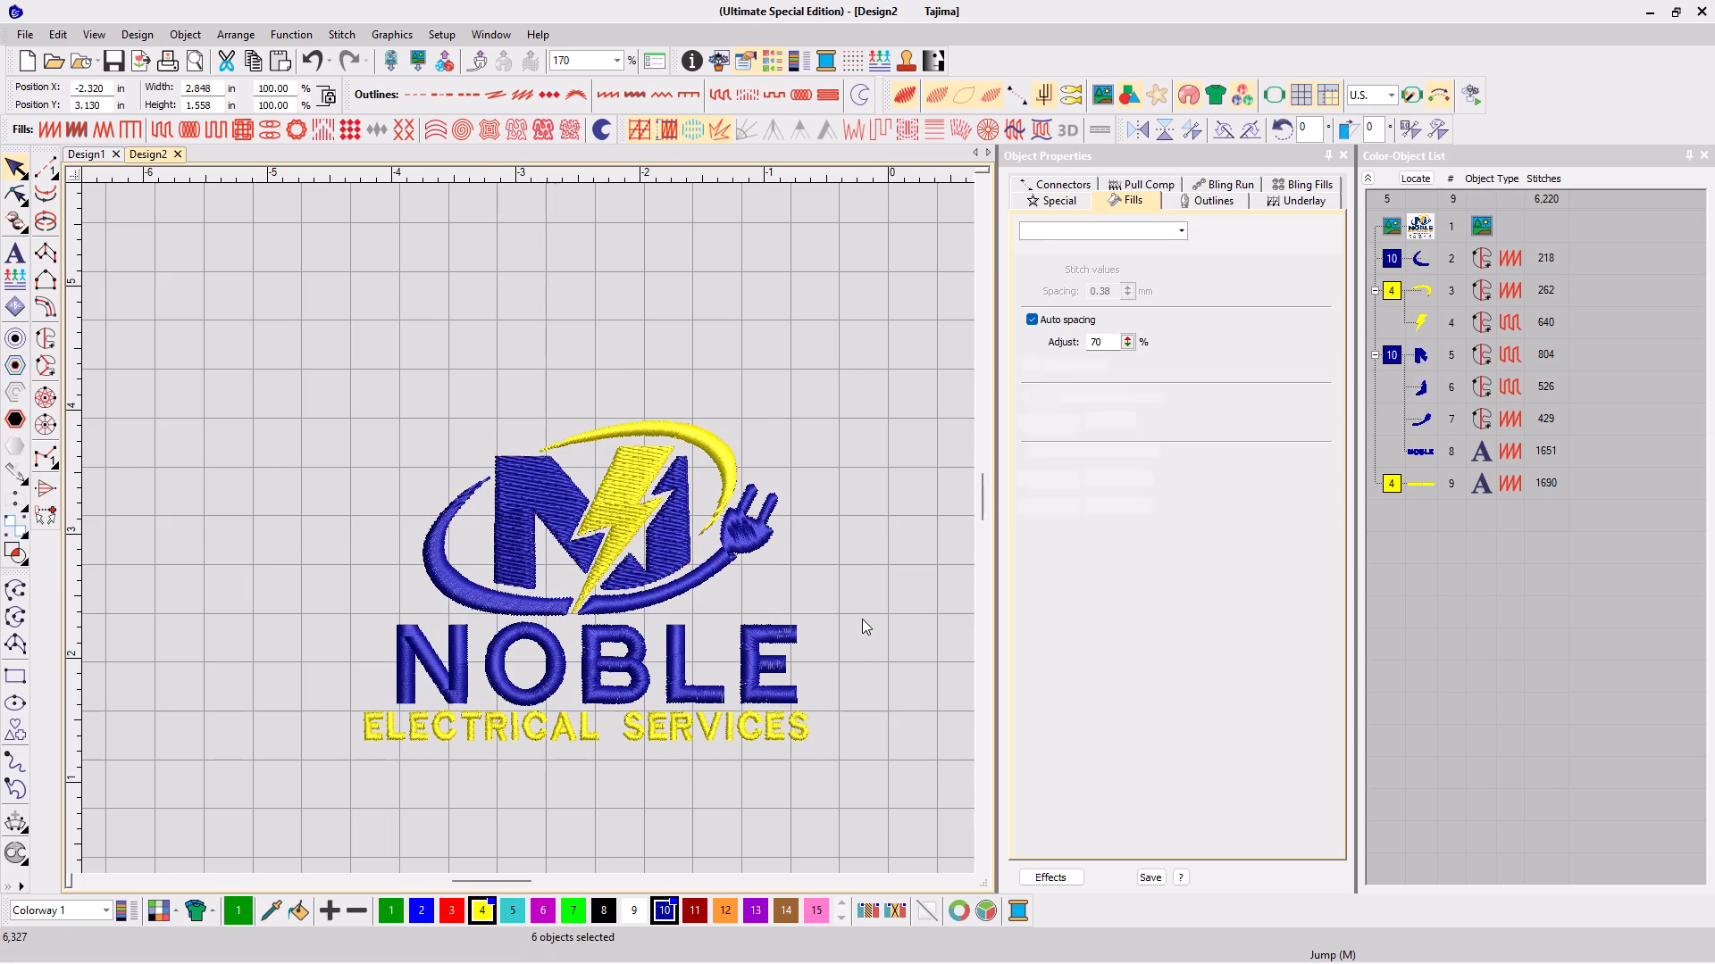
# Nudge the ELECTRICAL SERVICES lettering down, away from NOBLE, to a vertical position of about 1.41 in.
pyautogui.scroll(-1, 613, 564)
pyautogui.scroll(-1, 528, 528)
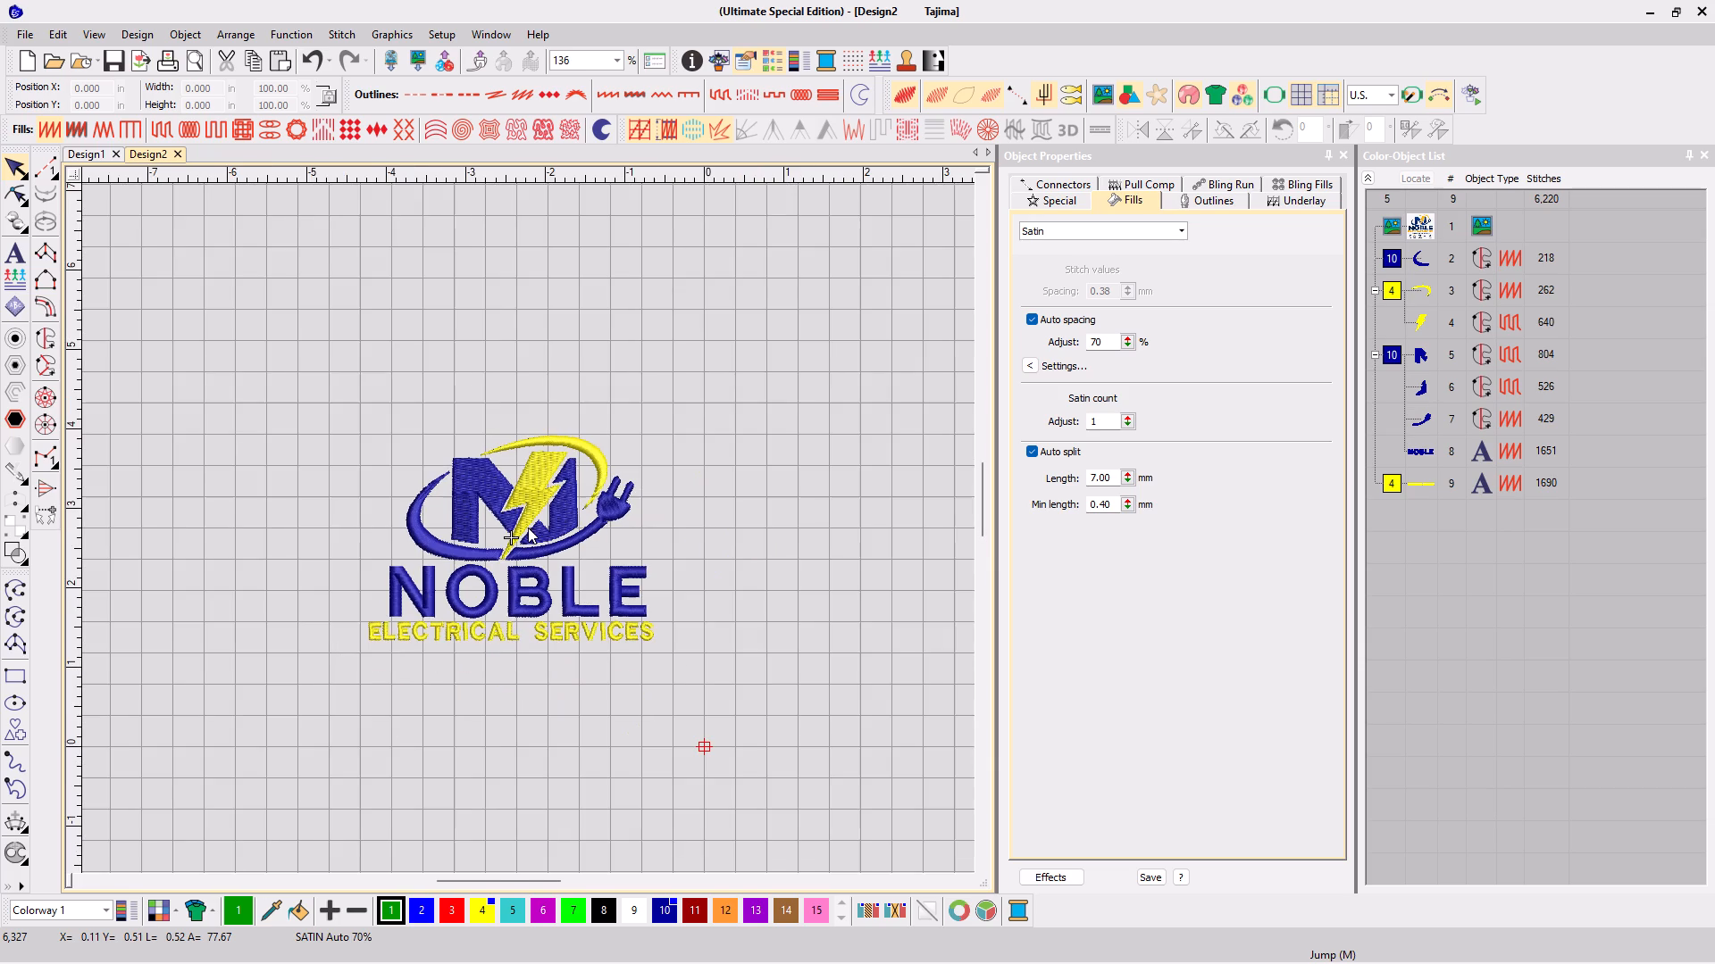
pyautogui.click(507, 628)
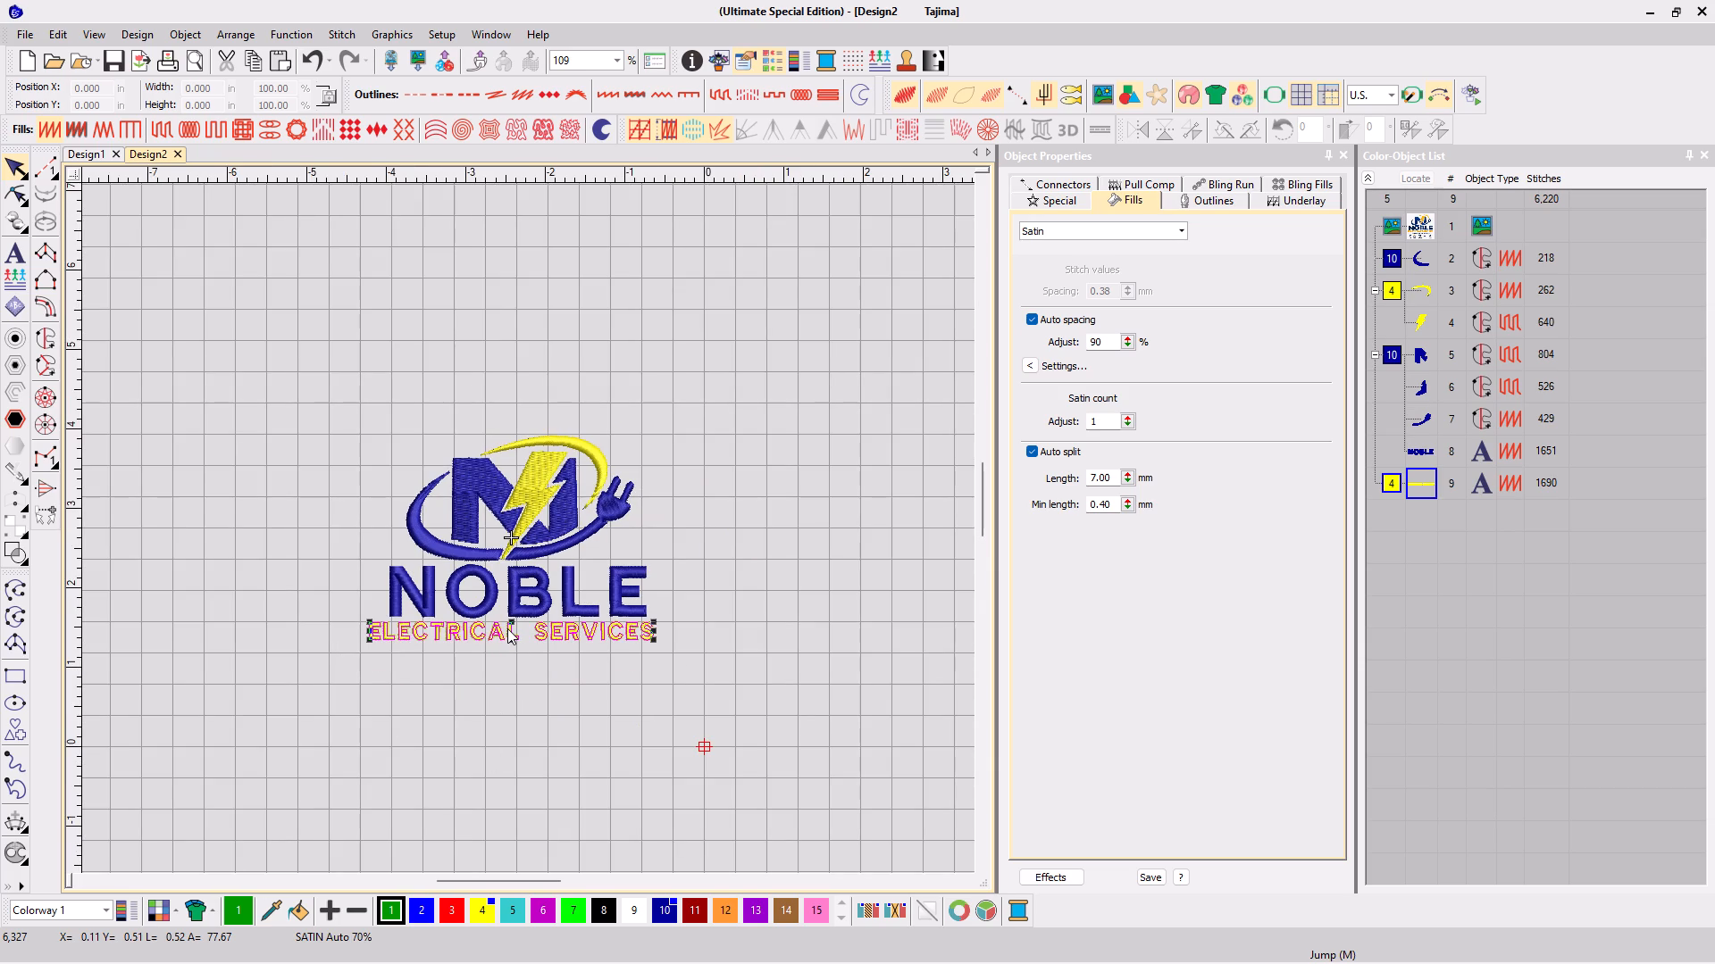
pyautogui.press('Down')
pyautogui.press('Down')
pyautogui.press('Down')
pyautogui.press('Down')
pyautogui.press('Down')
pyautogui.click(251, 414)
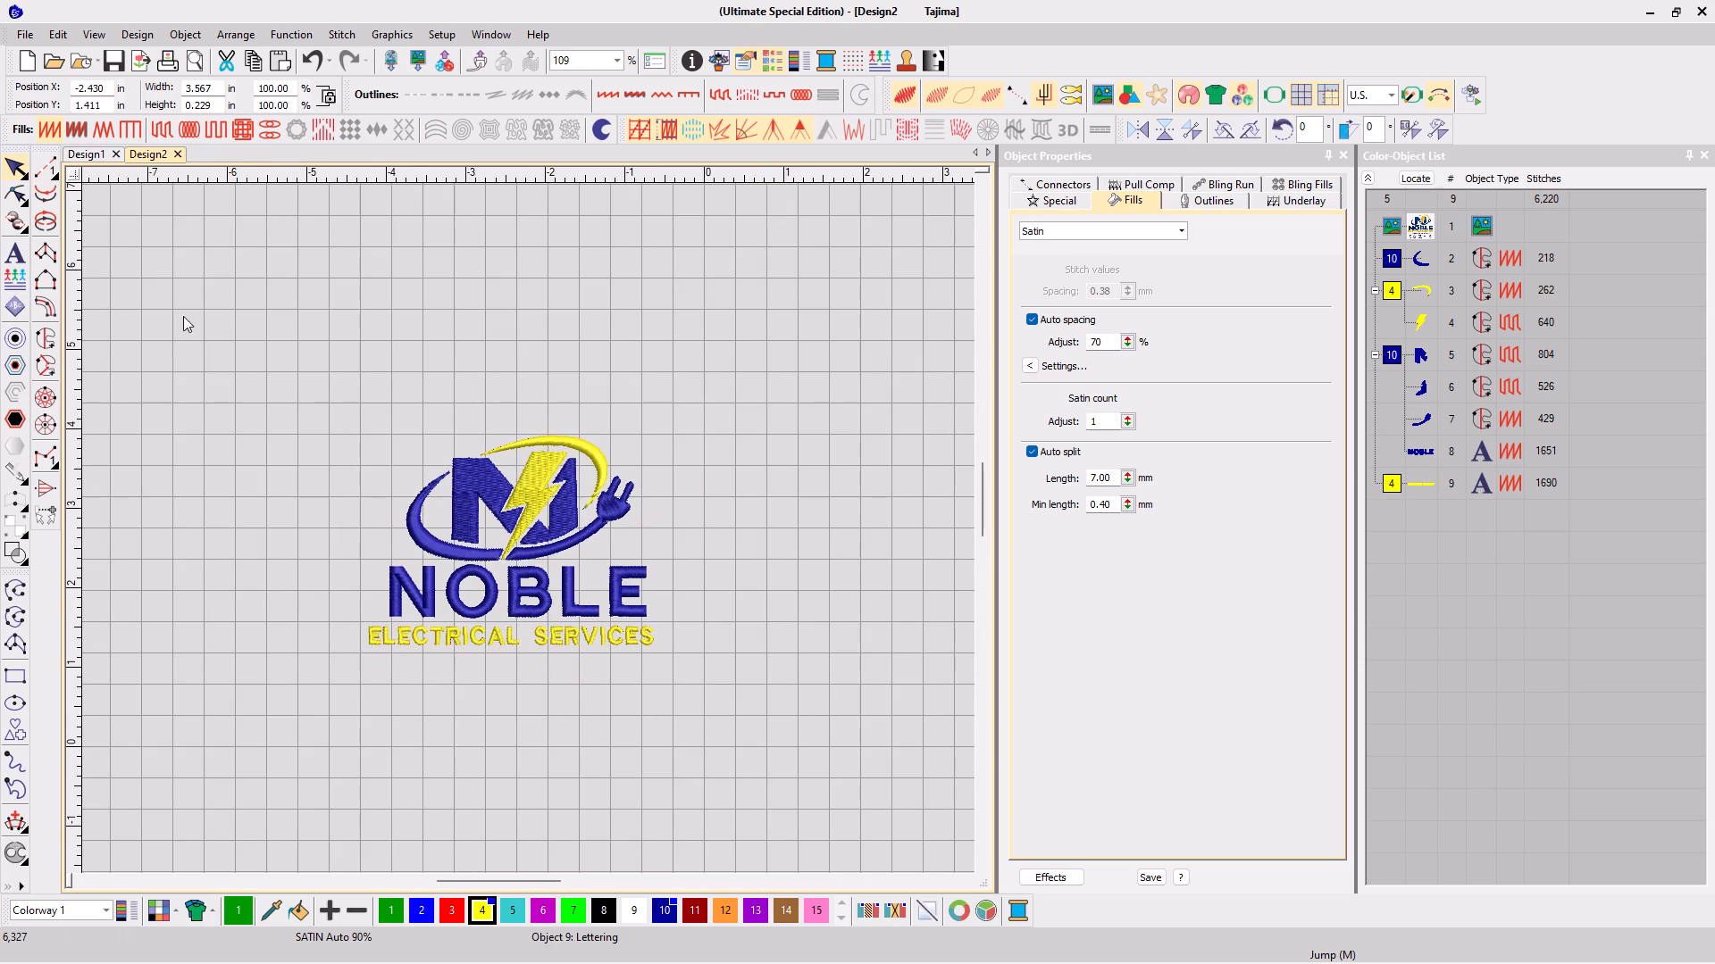
# Scale all eight embroidery objects down proportionally to about 3.11 in wide.
pyautogui.moveTo(186, 316); pyautogui.dragTo(806, 750)
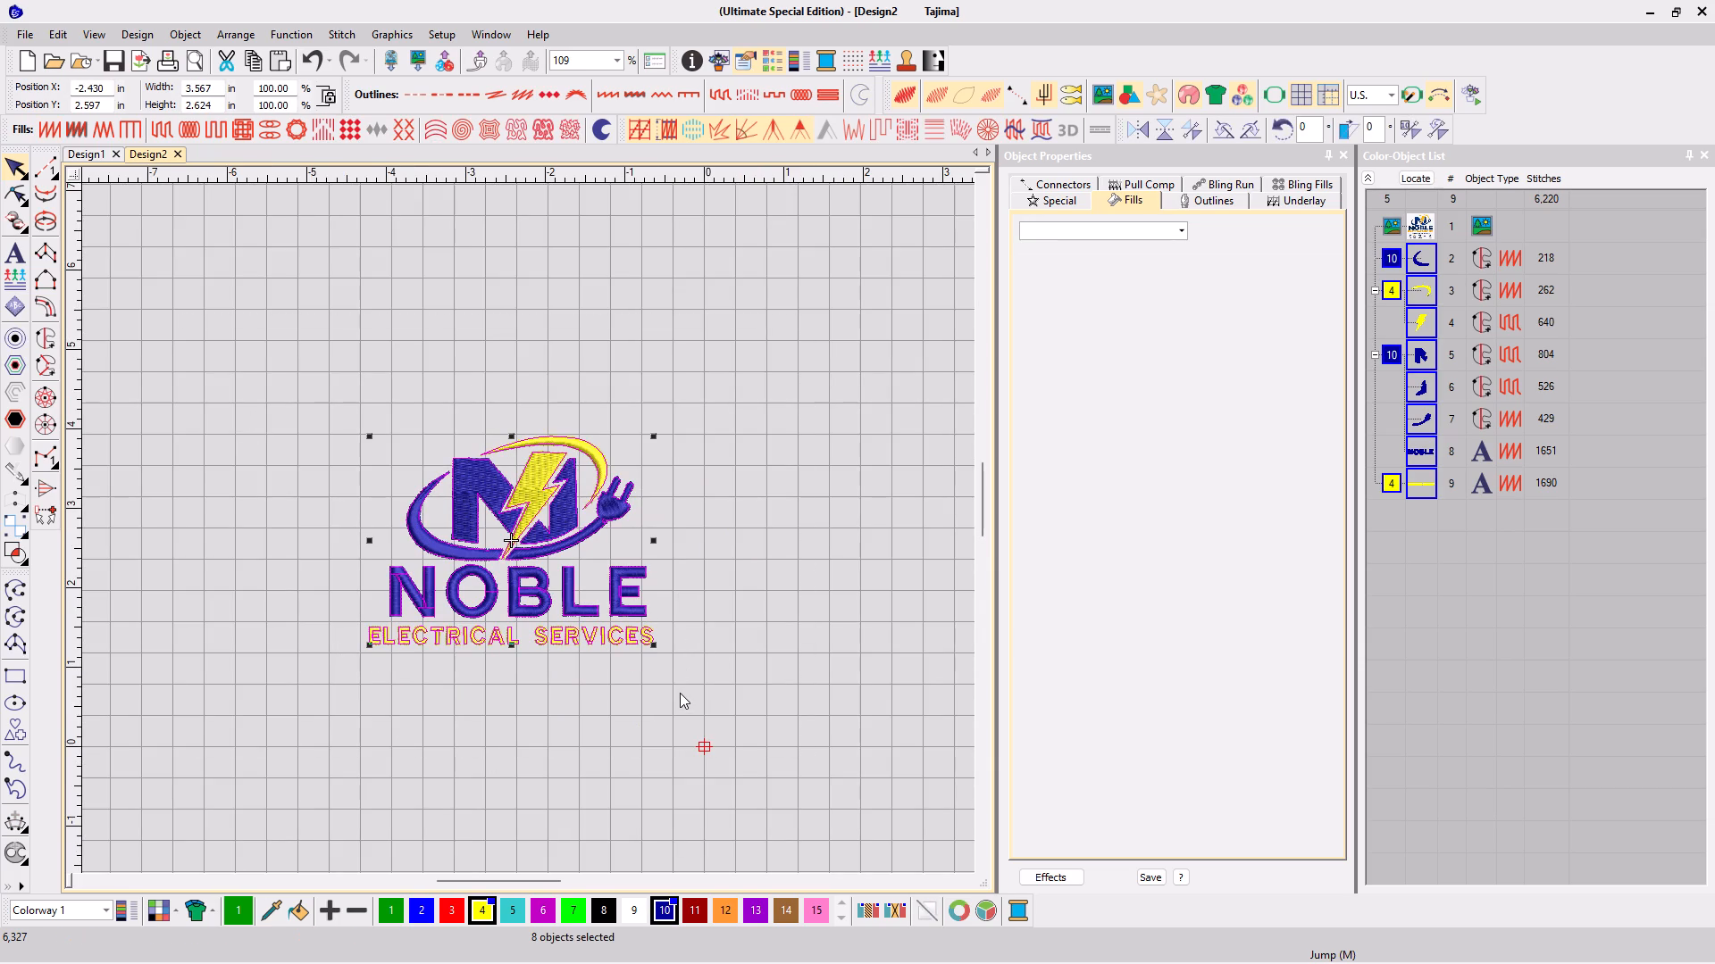
pyautogui.moveTo(653, 643); pyautogui.dragTo(622, 626)
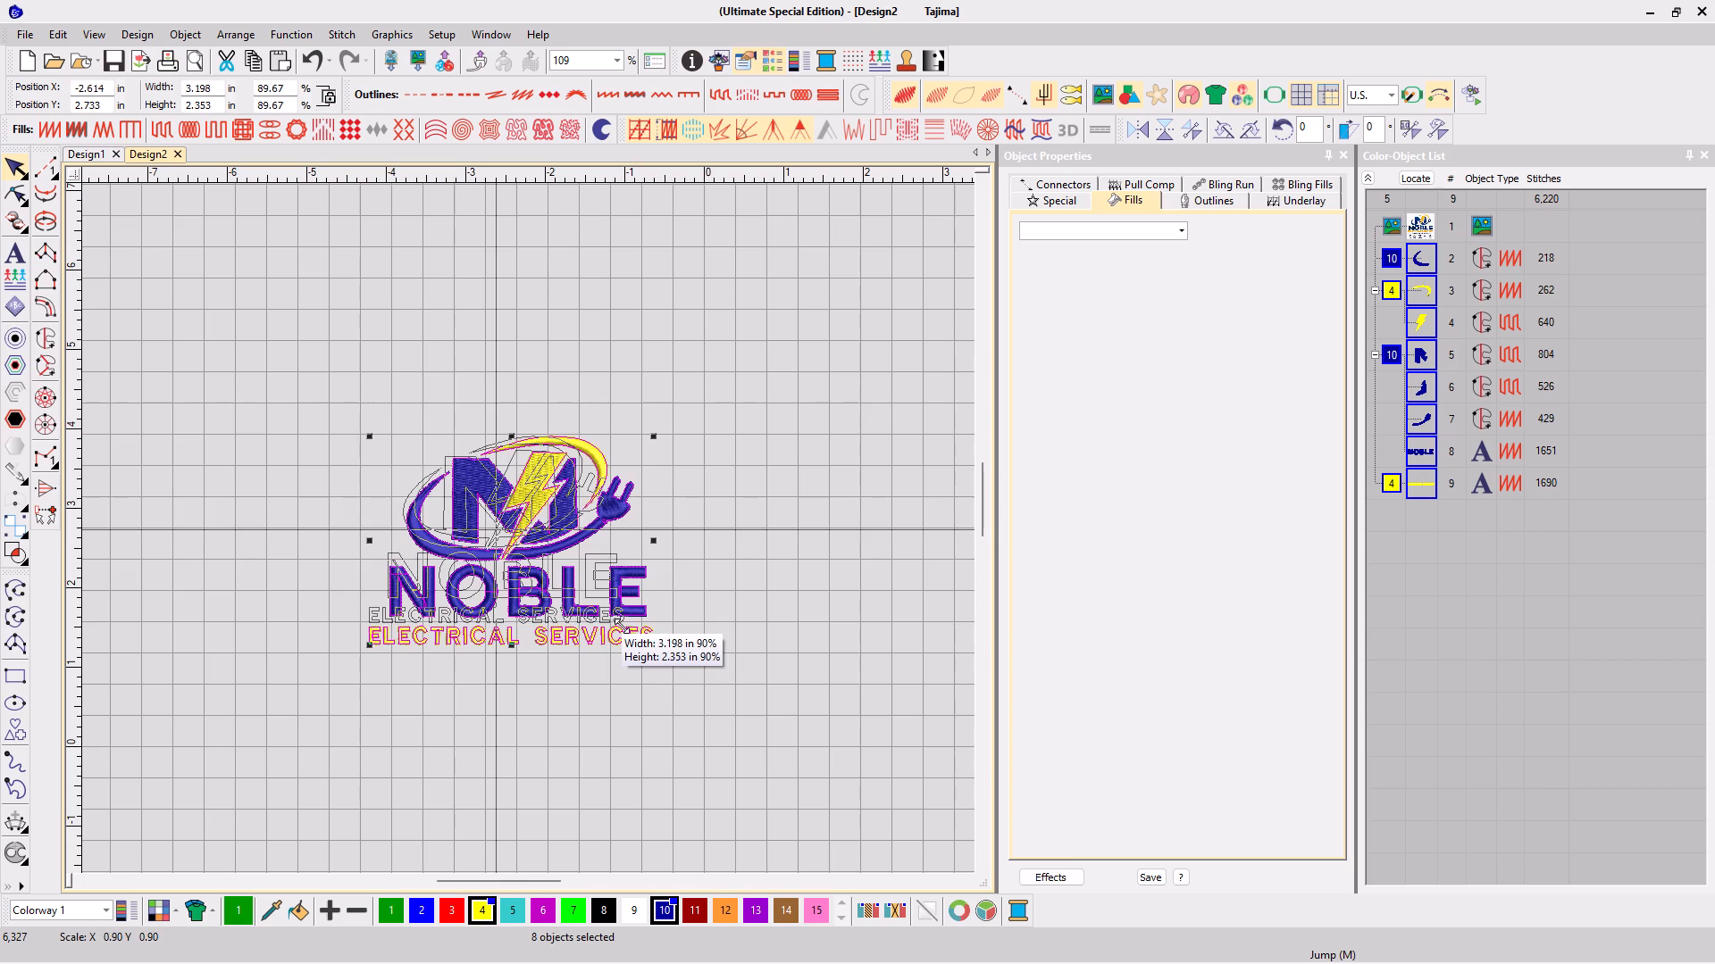
pyautogui.moveTo(622, 626); pyautogui.dragTo(614, 622)
pyautogui.click(683, 706)
# Enable column width adjustment for the ELECTRICAL SERVICES lettering and set it to 0.05 mm.
pyautogui.click(572, 615)
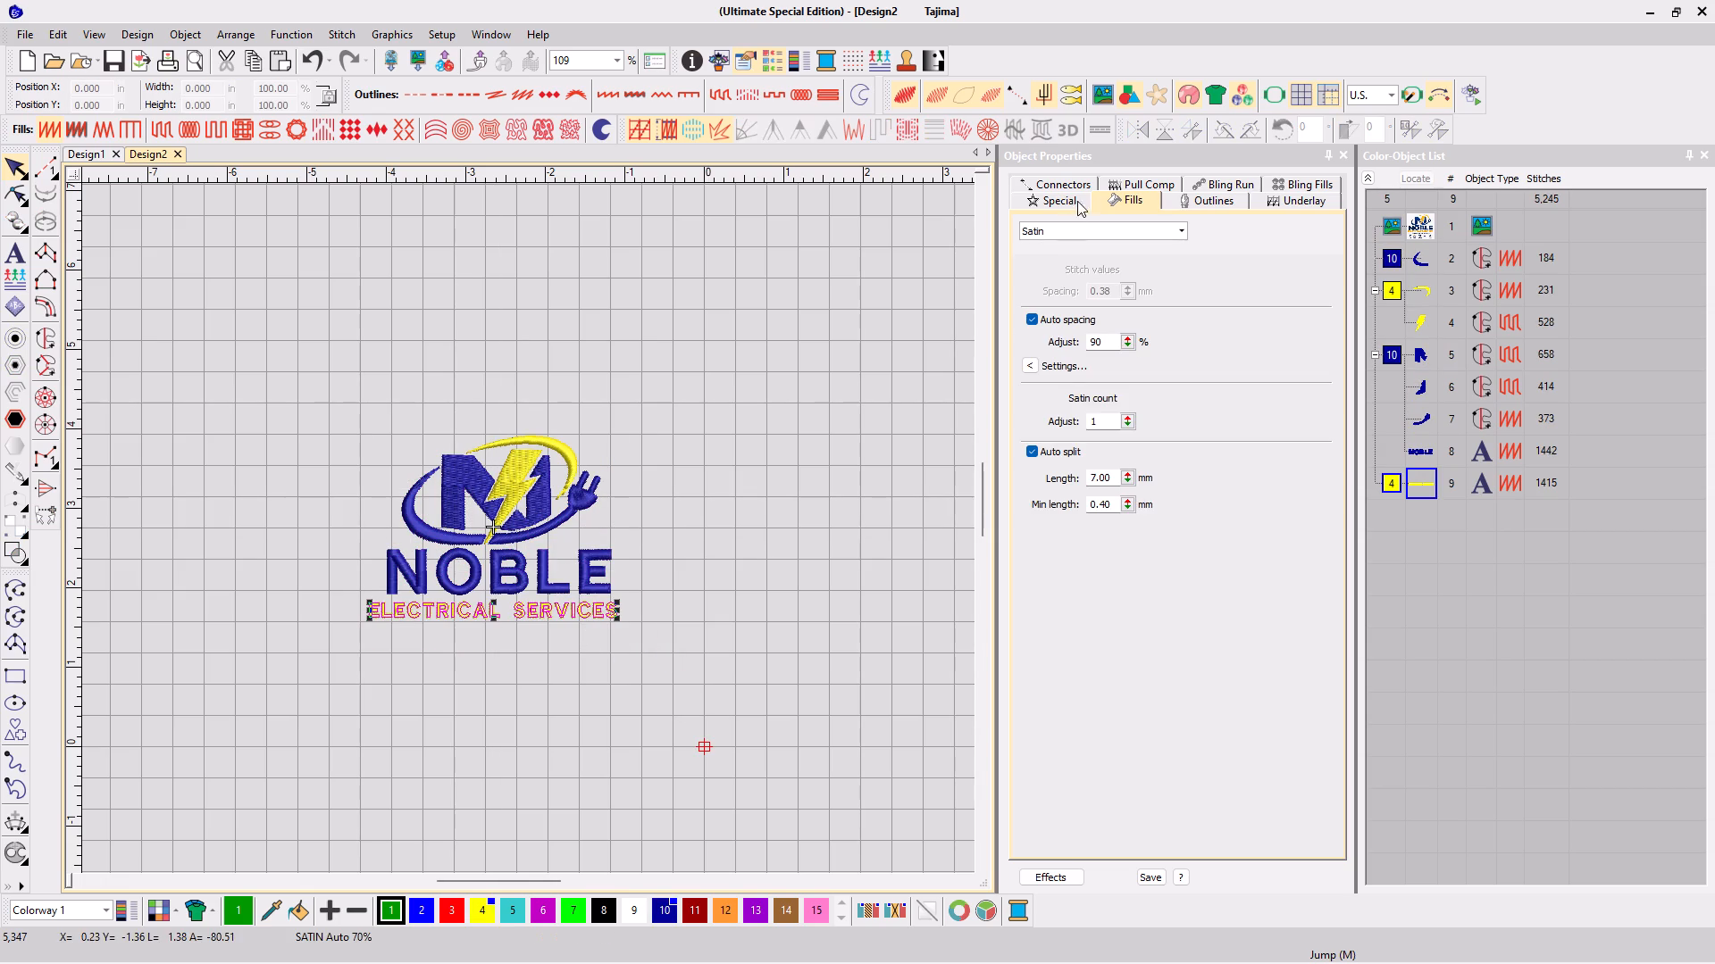
pyautogui.click(1154, 180)
pyautogui.click(1034, 300)
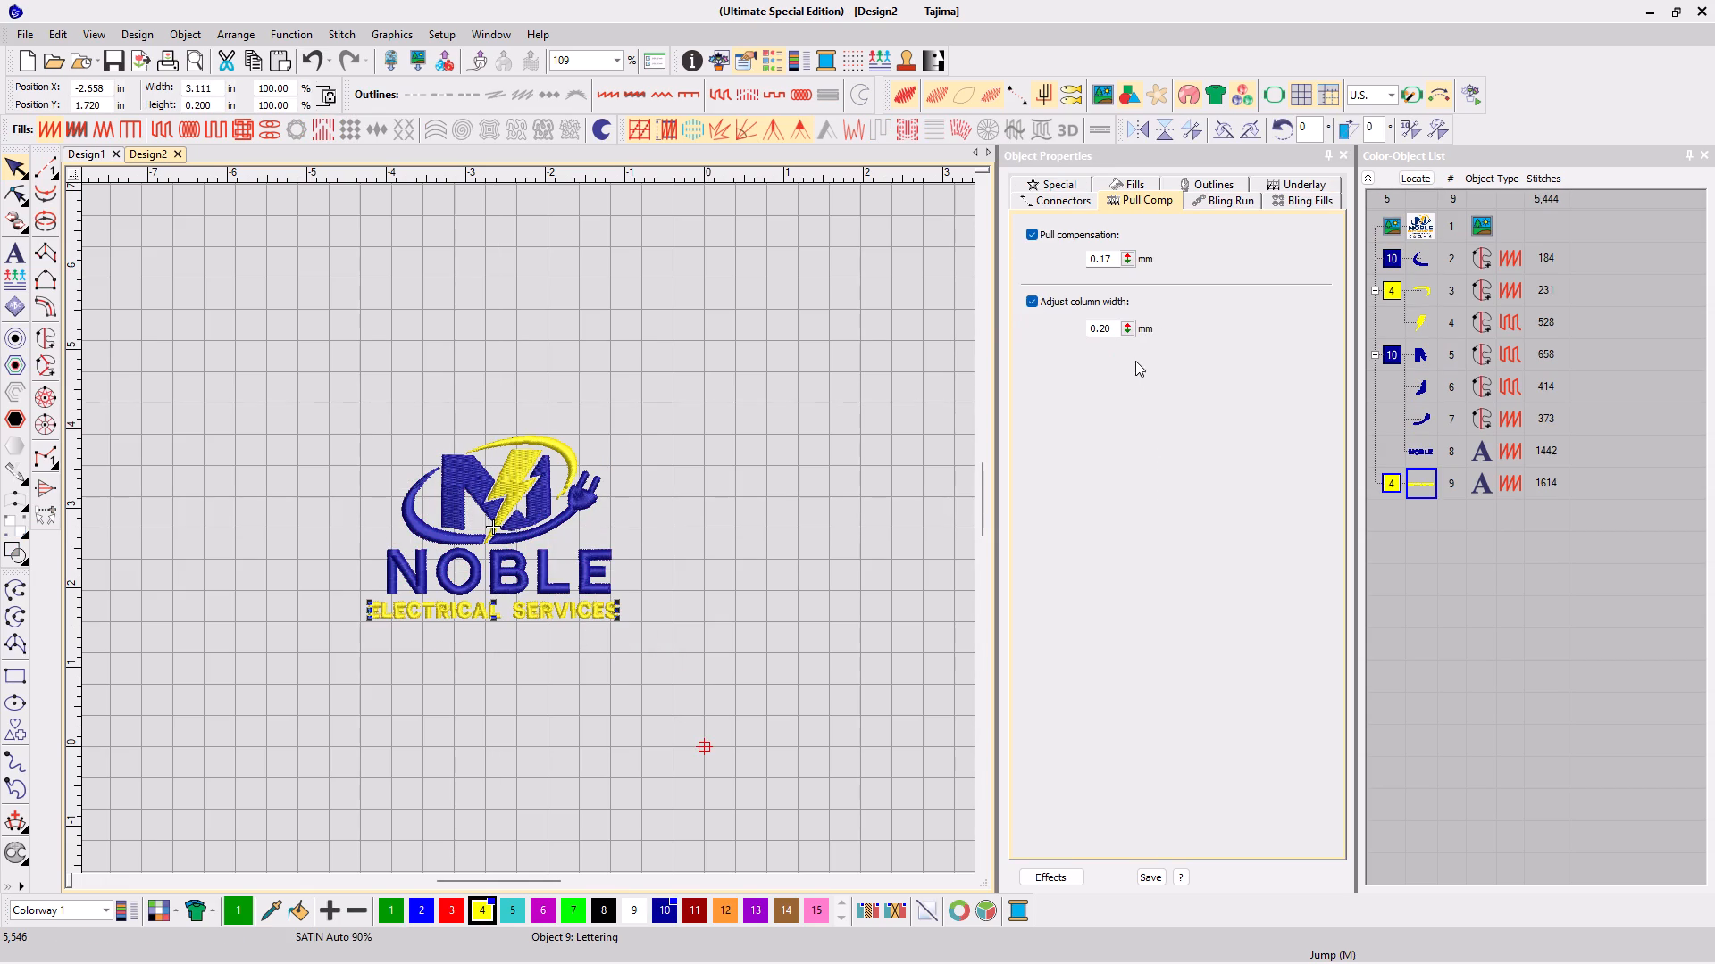
pyautogui.moveTo(1126, 326); pyautogui.dragTo(1042, 335)
pyautogui.click(799, 690)
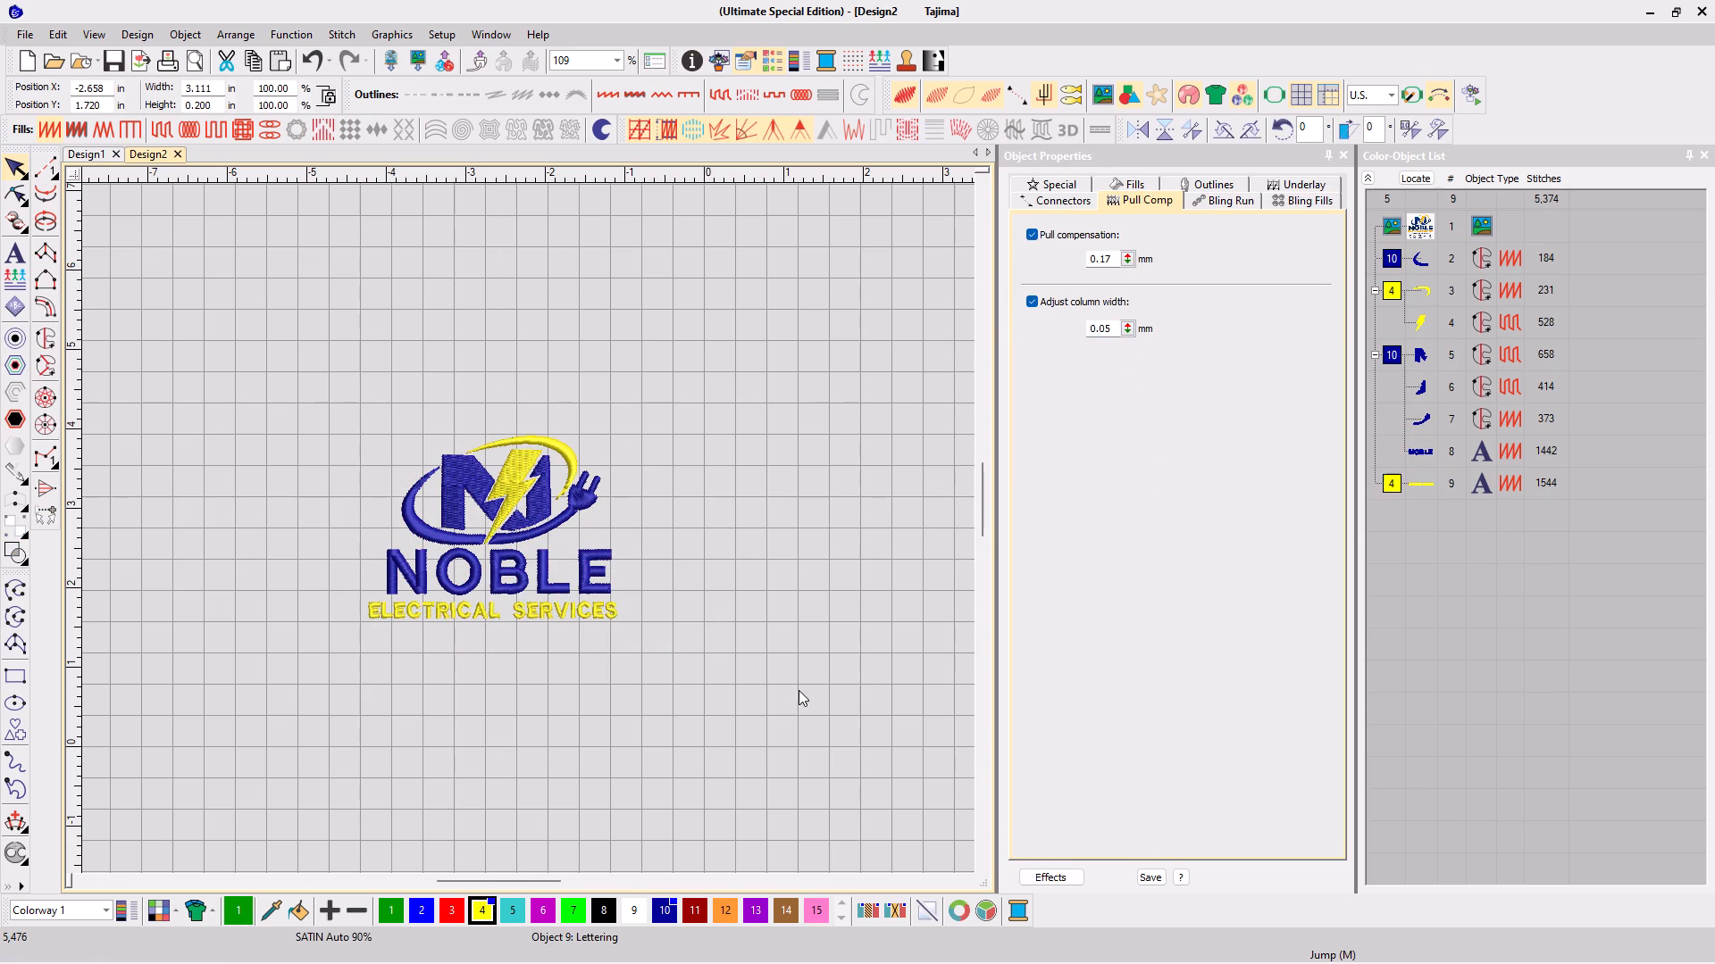
# Nudge the ELECTRICAL SERVICES lettering right and slightly down, to about X -2.61 in, Y 1.71 in.
pyautogui.click(584, 610)
pyautogui.press('Right')
pyautogui.press('Right')
pyautogui.press('Right')
pyautogui.press('Right')
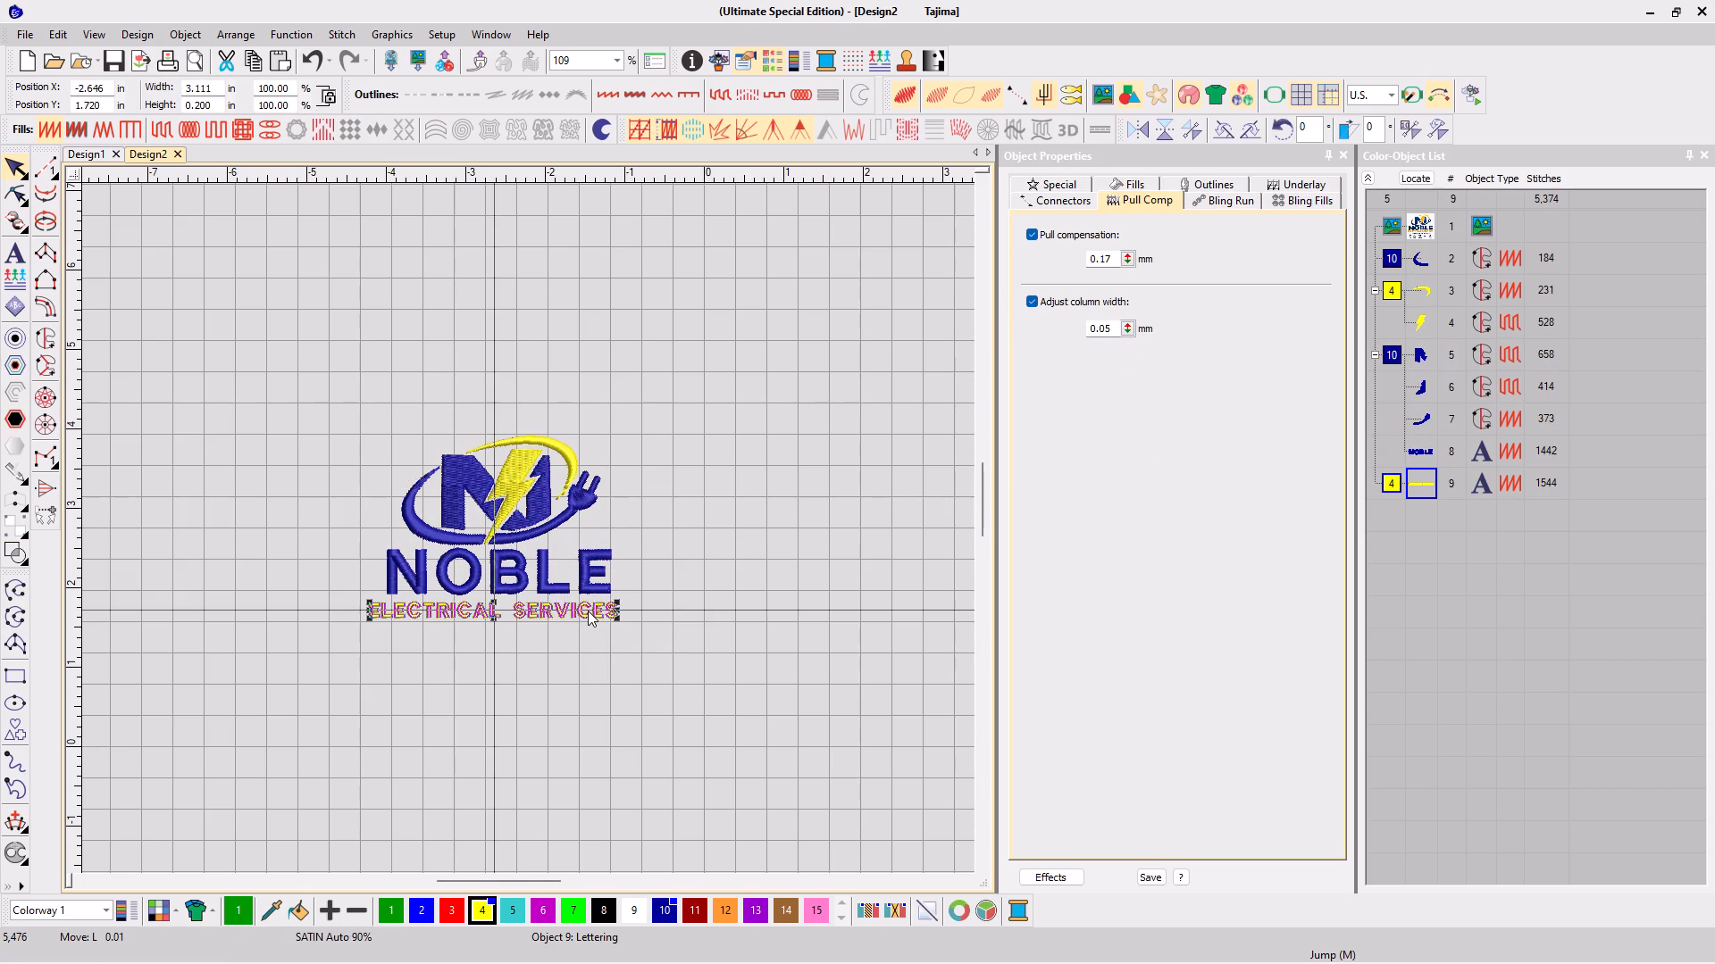
pyautogui.press('Down')
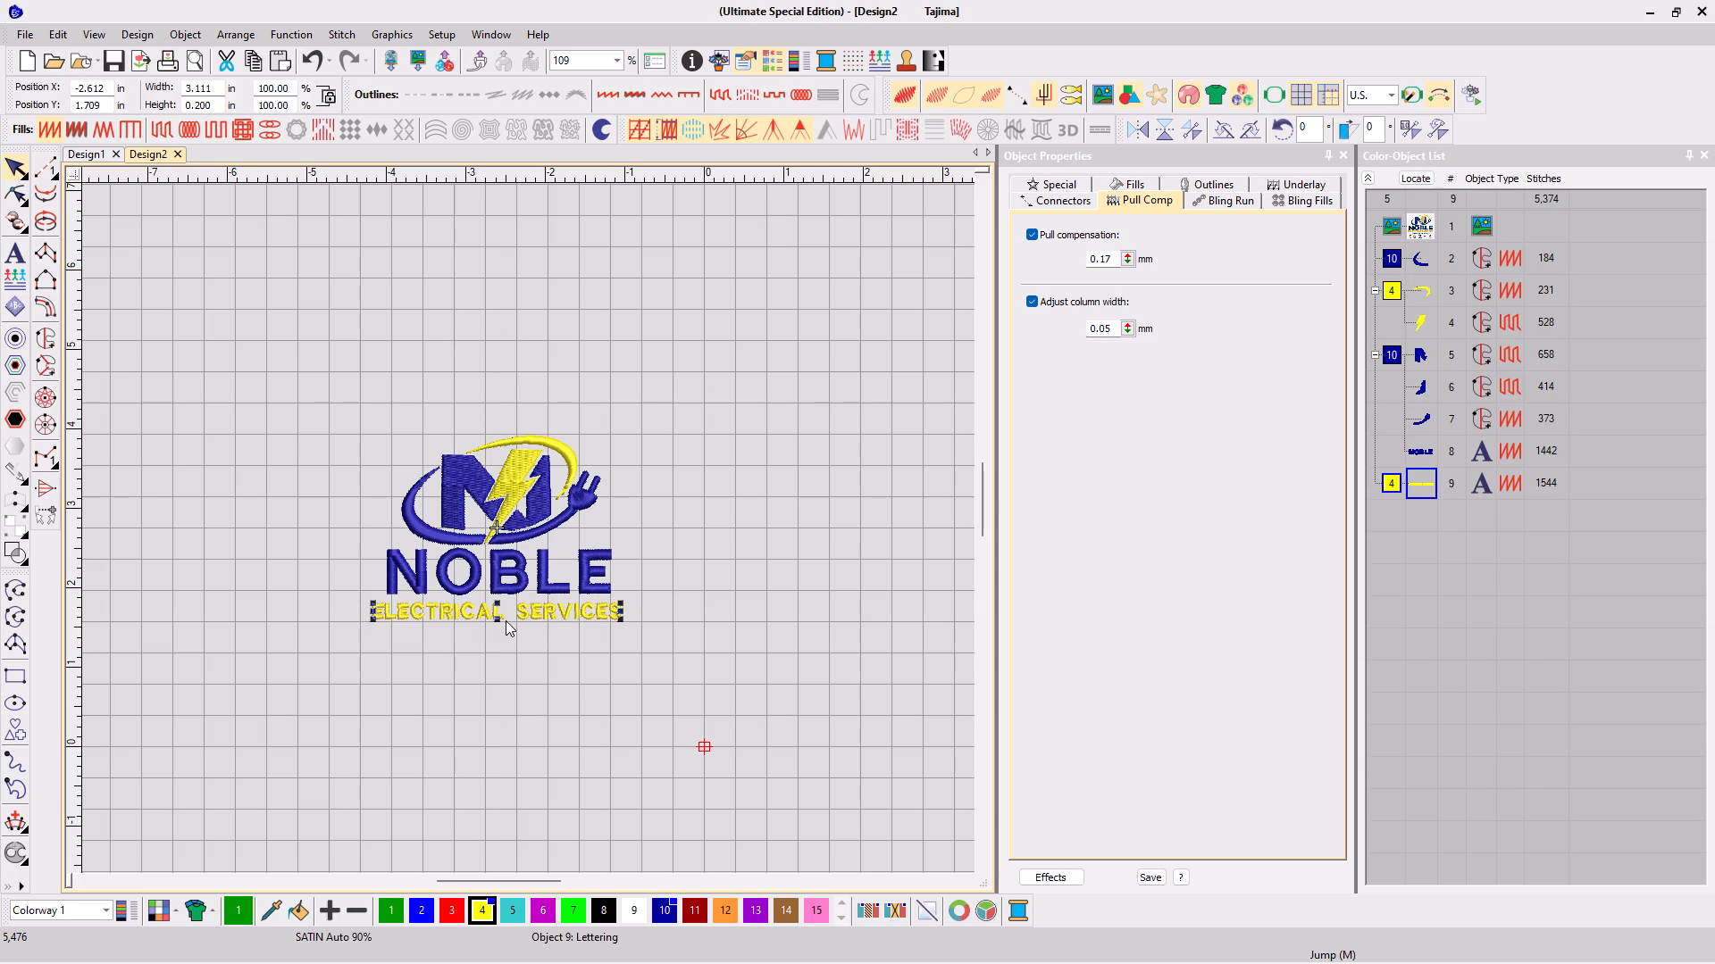
# Stretch only the height of the ELECTRICAL SERVICES lettering to about 0.243 in.
pyautogui.click(495, 617)
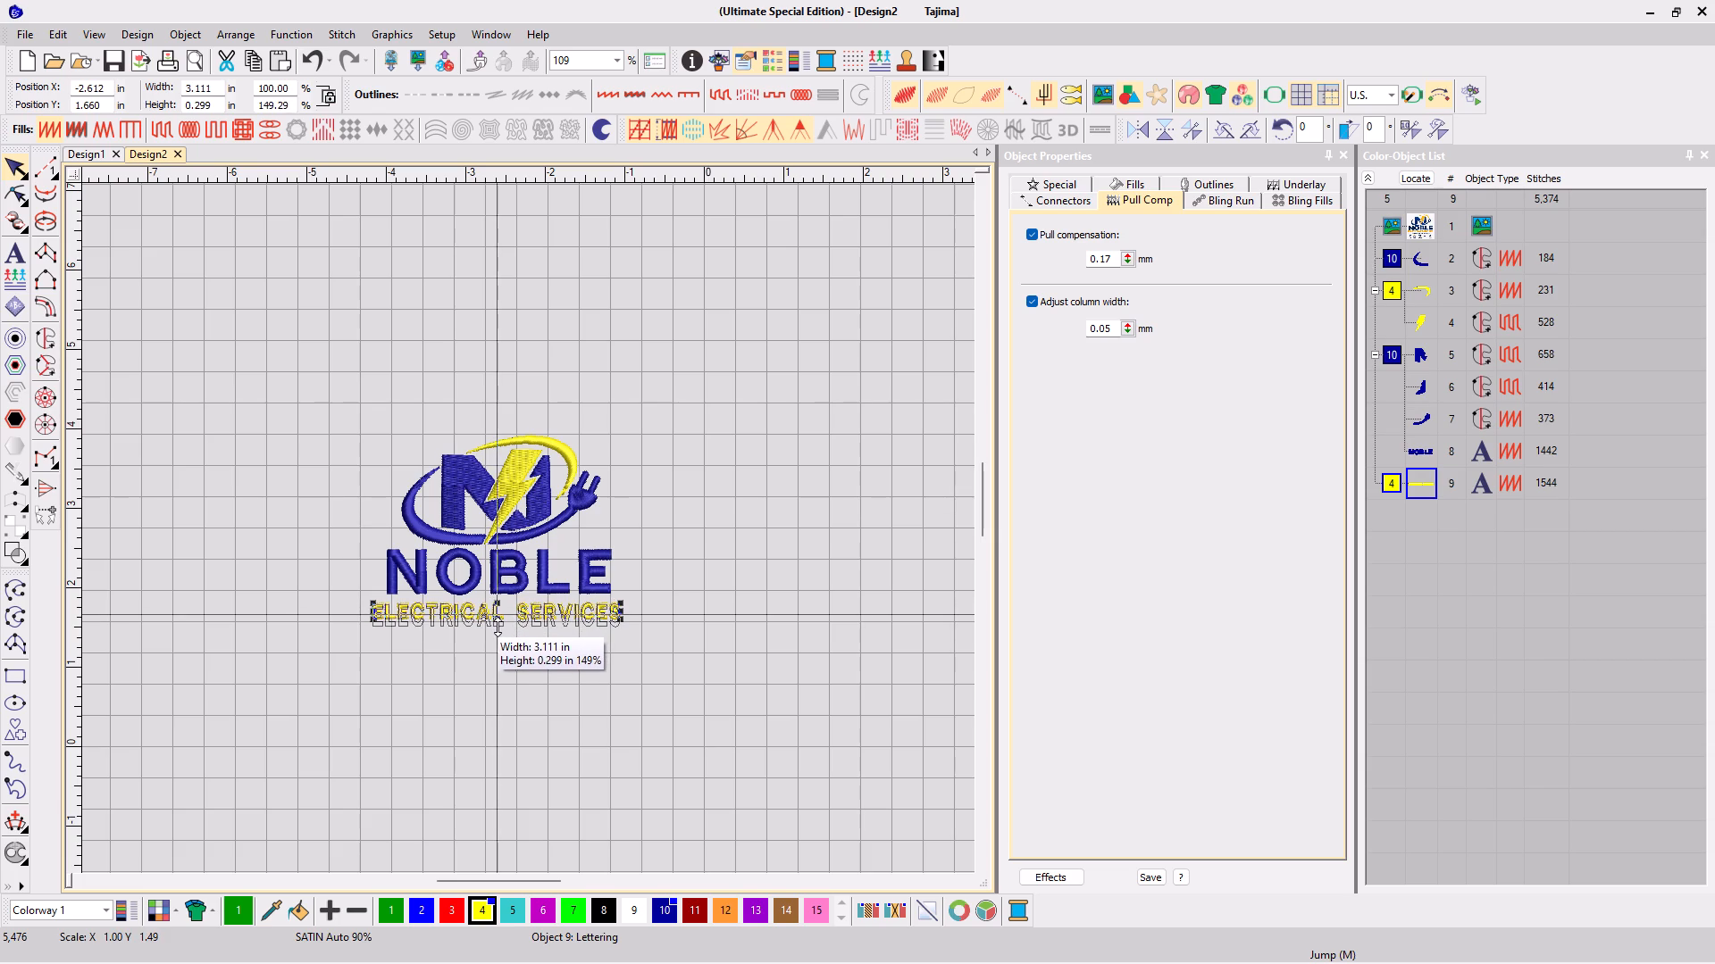
pyautogui.click(857, 513)
# Examine the resized logo's stitching and lettering spacing, both close up and as a whole.
pyautogui.moveTo(275, 358); pyautogui.dragTo(769, 772)
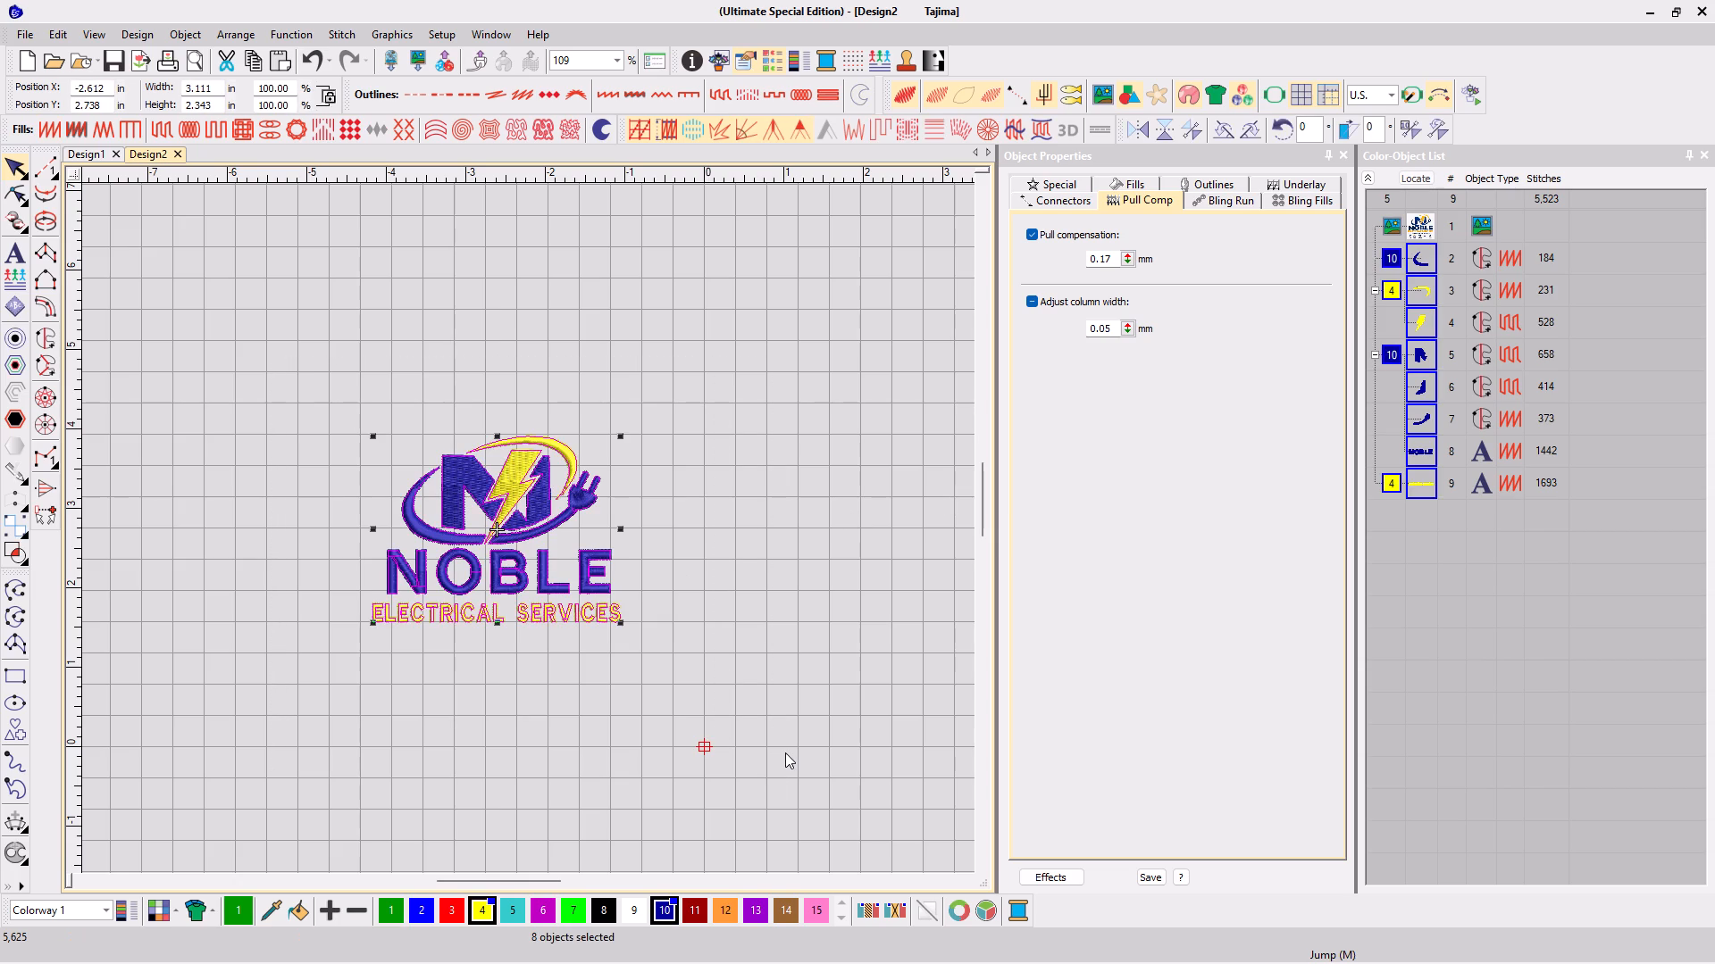
pyautogui.scroll(3, 511, 578)
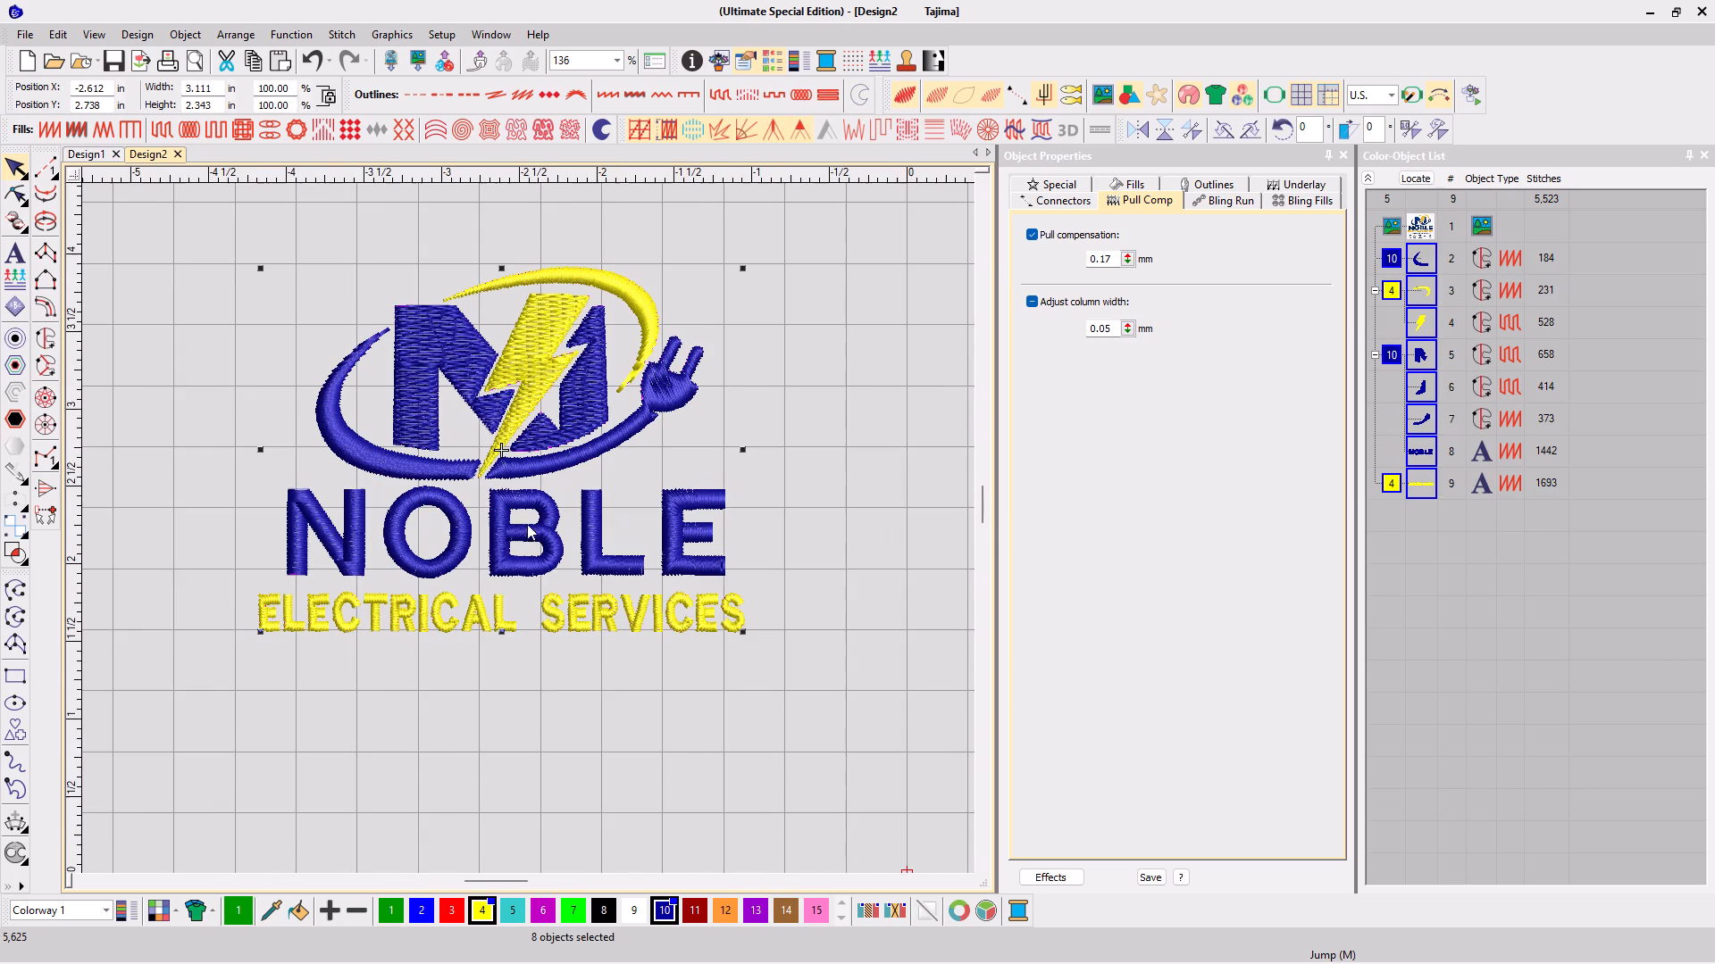
pyautogui.click(122, 368)
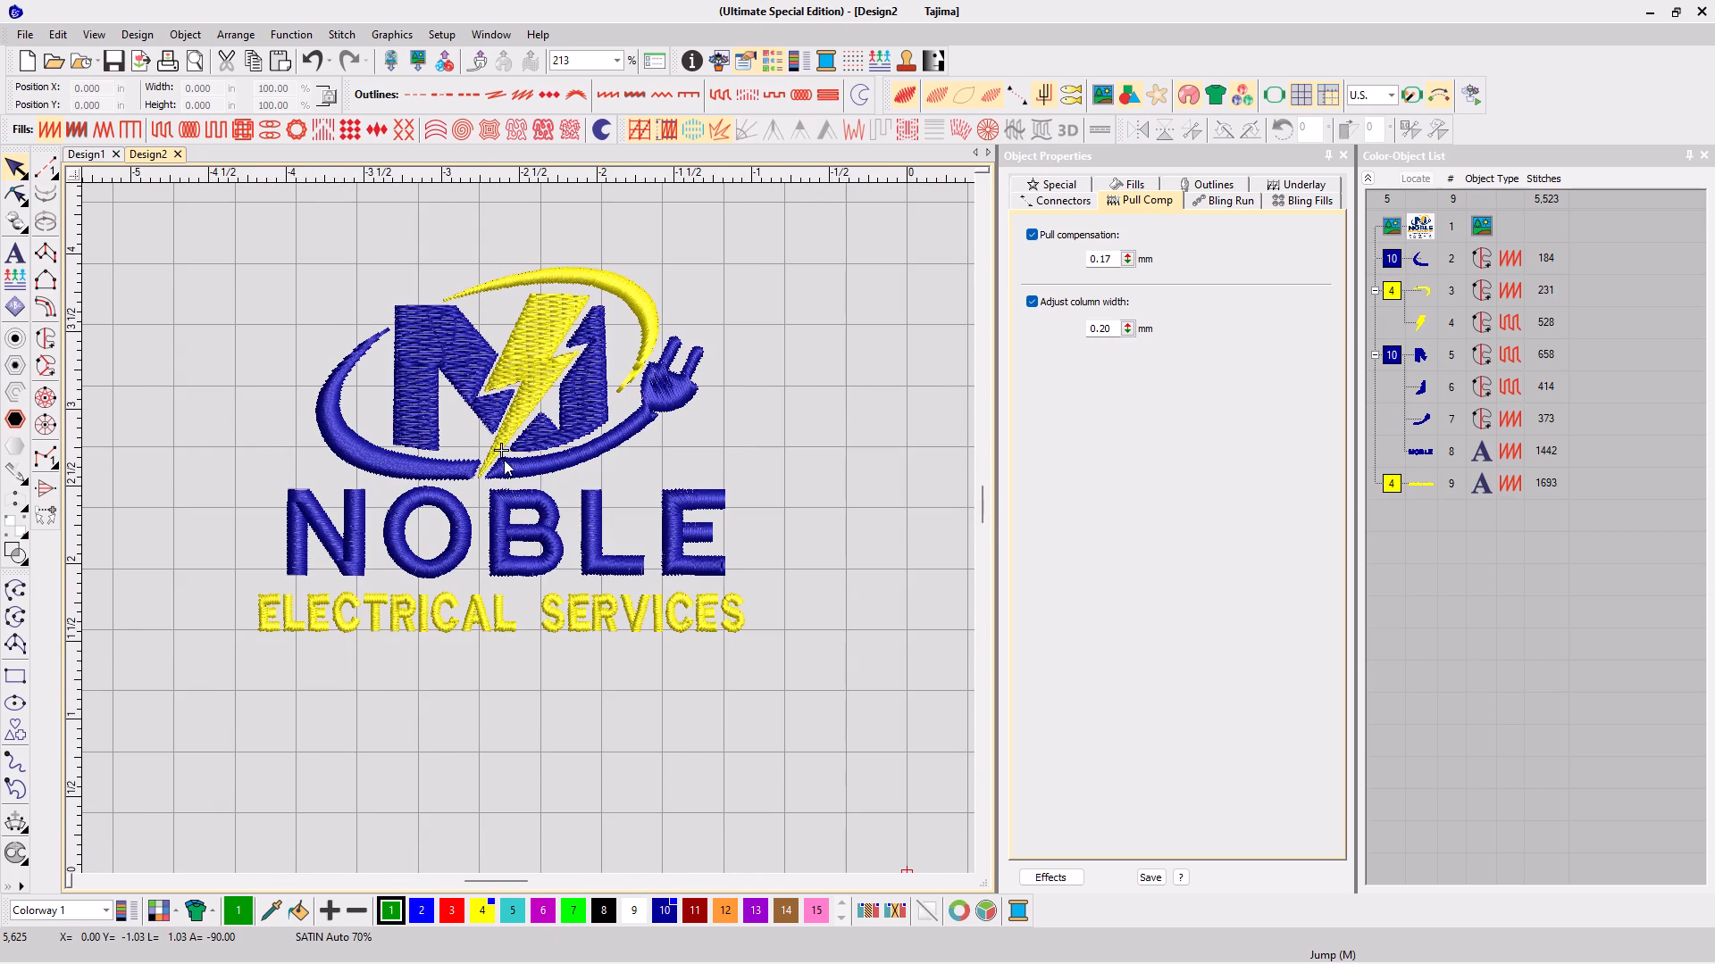
pyautogui.scroll(-3, 468, 477)
pyautogui.click(292, 403)
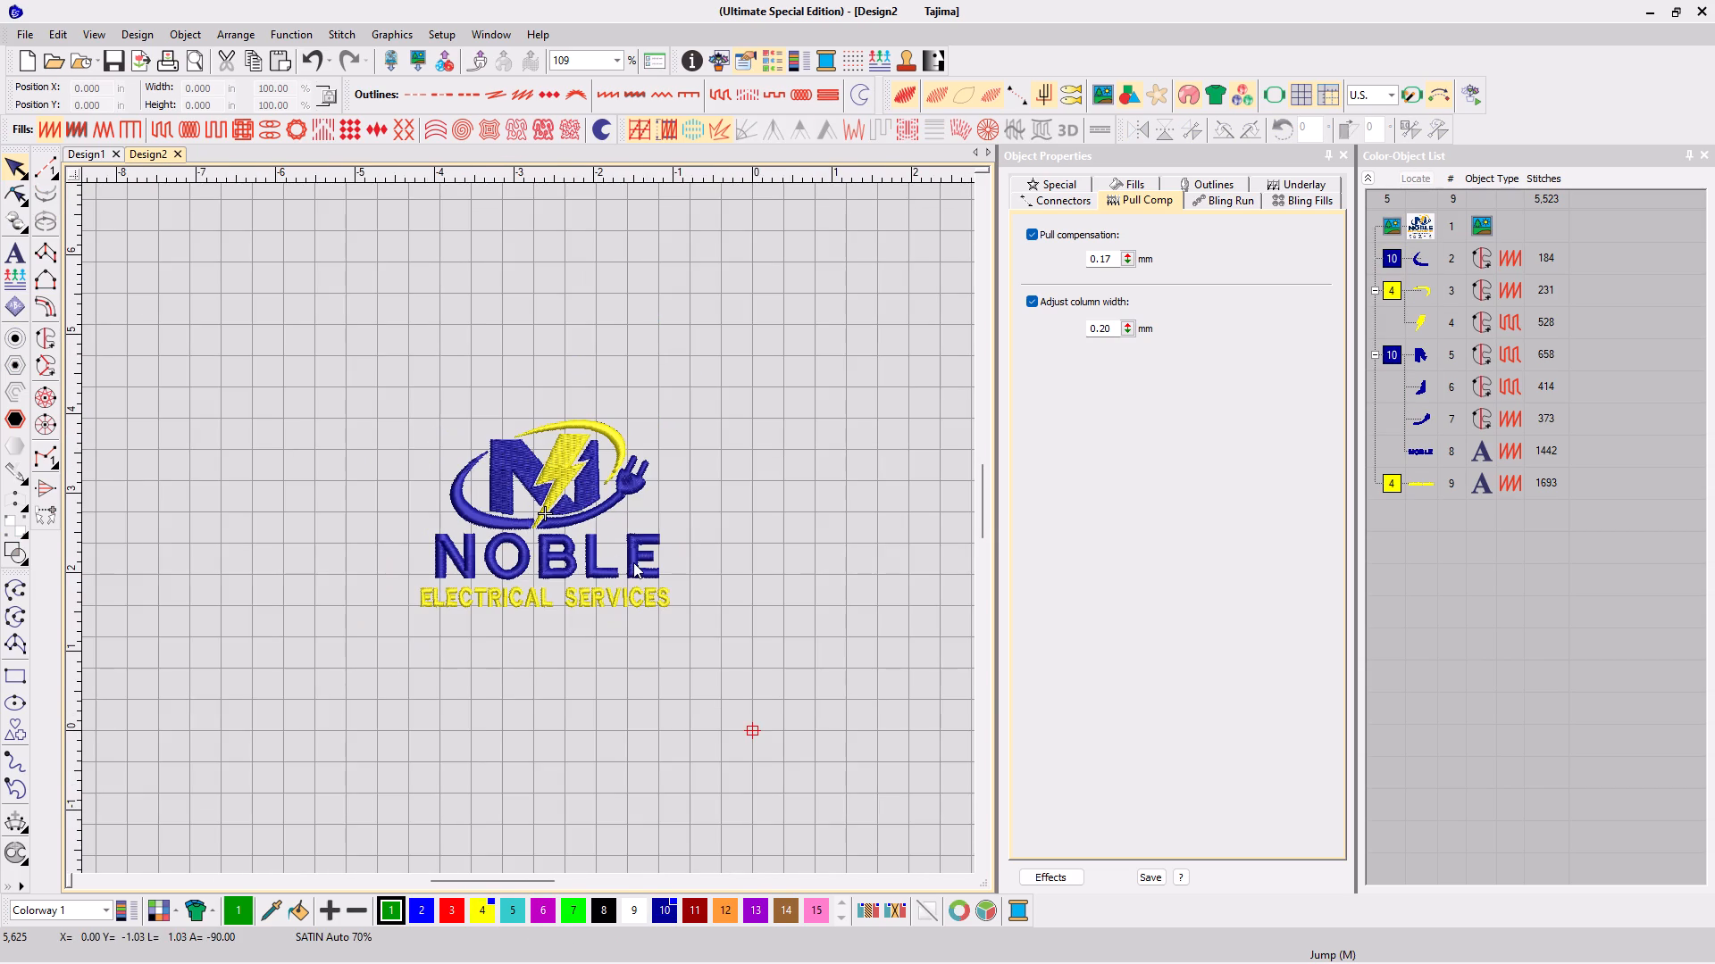
pyautogui.scroll(5, 550, 526)
pyautogui.scroll(-5, 528, 528)
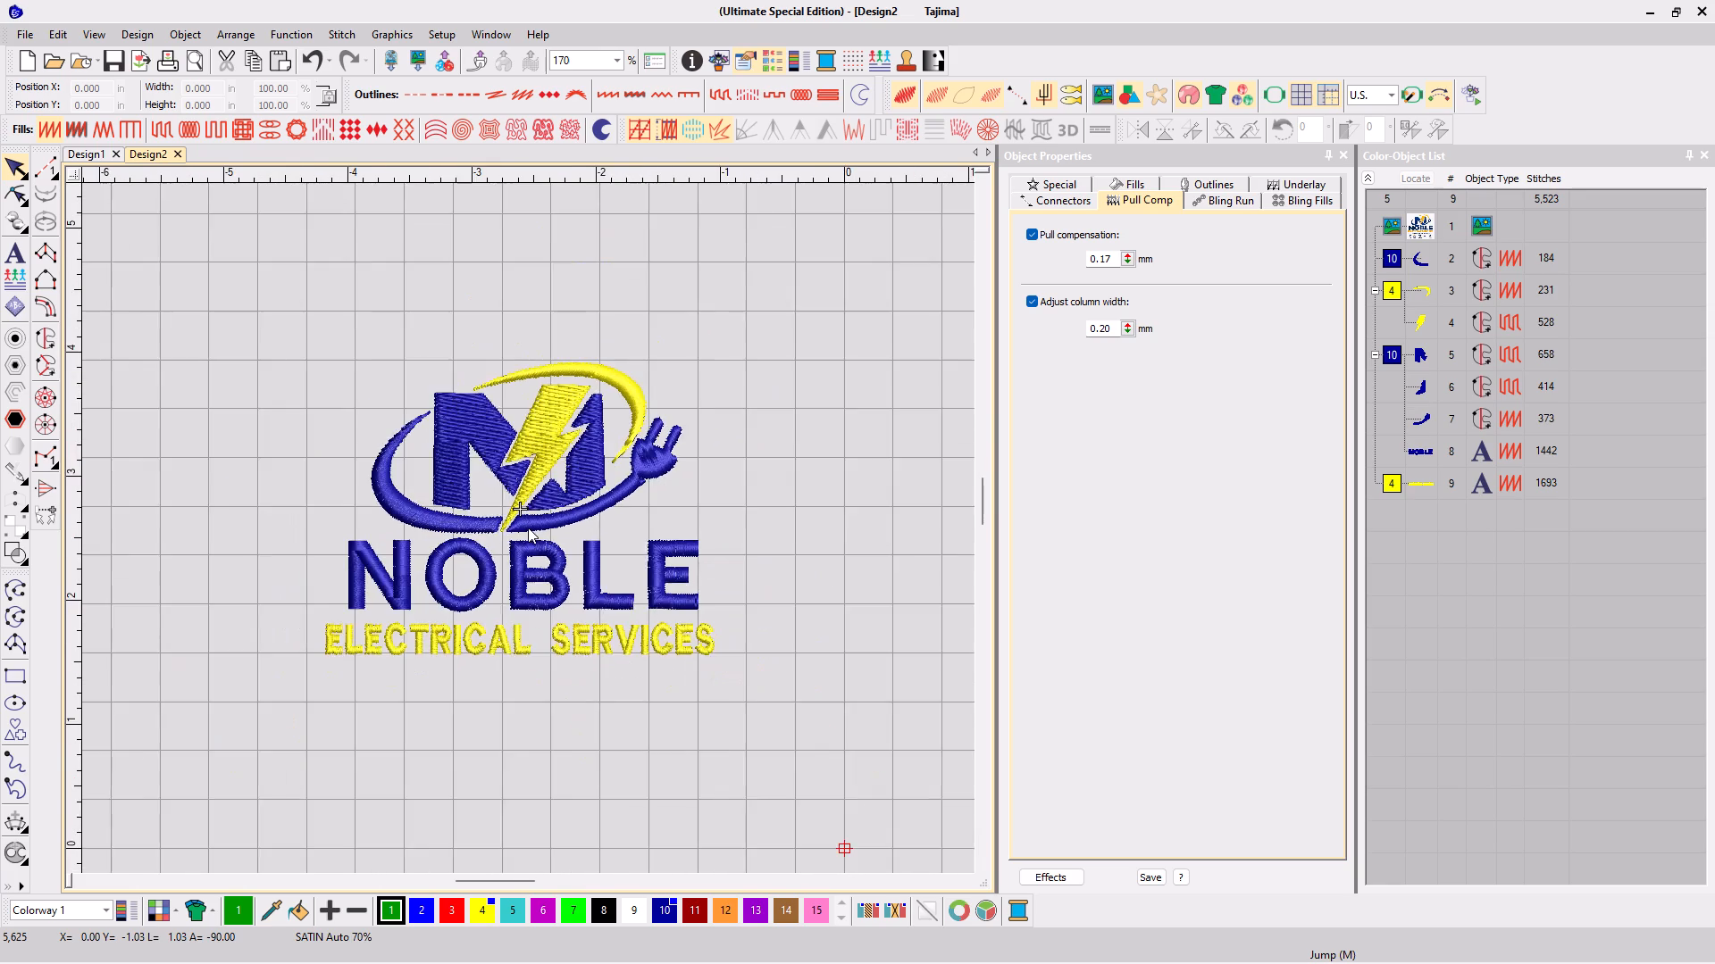
pyautogui.scroll(-2, 528, 528)
pyautogui.click(283, 352)
# Give all eight embroidery objects a by-segment zigzag first underlay, with the second underlay off.
pyautogui.moveTo(265, 312); pyautogui.dragTo(812, 708)
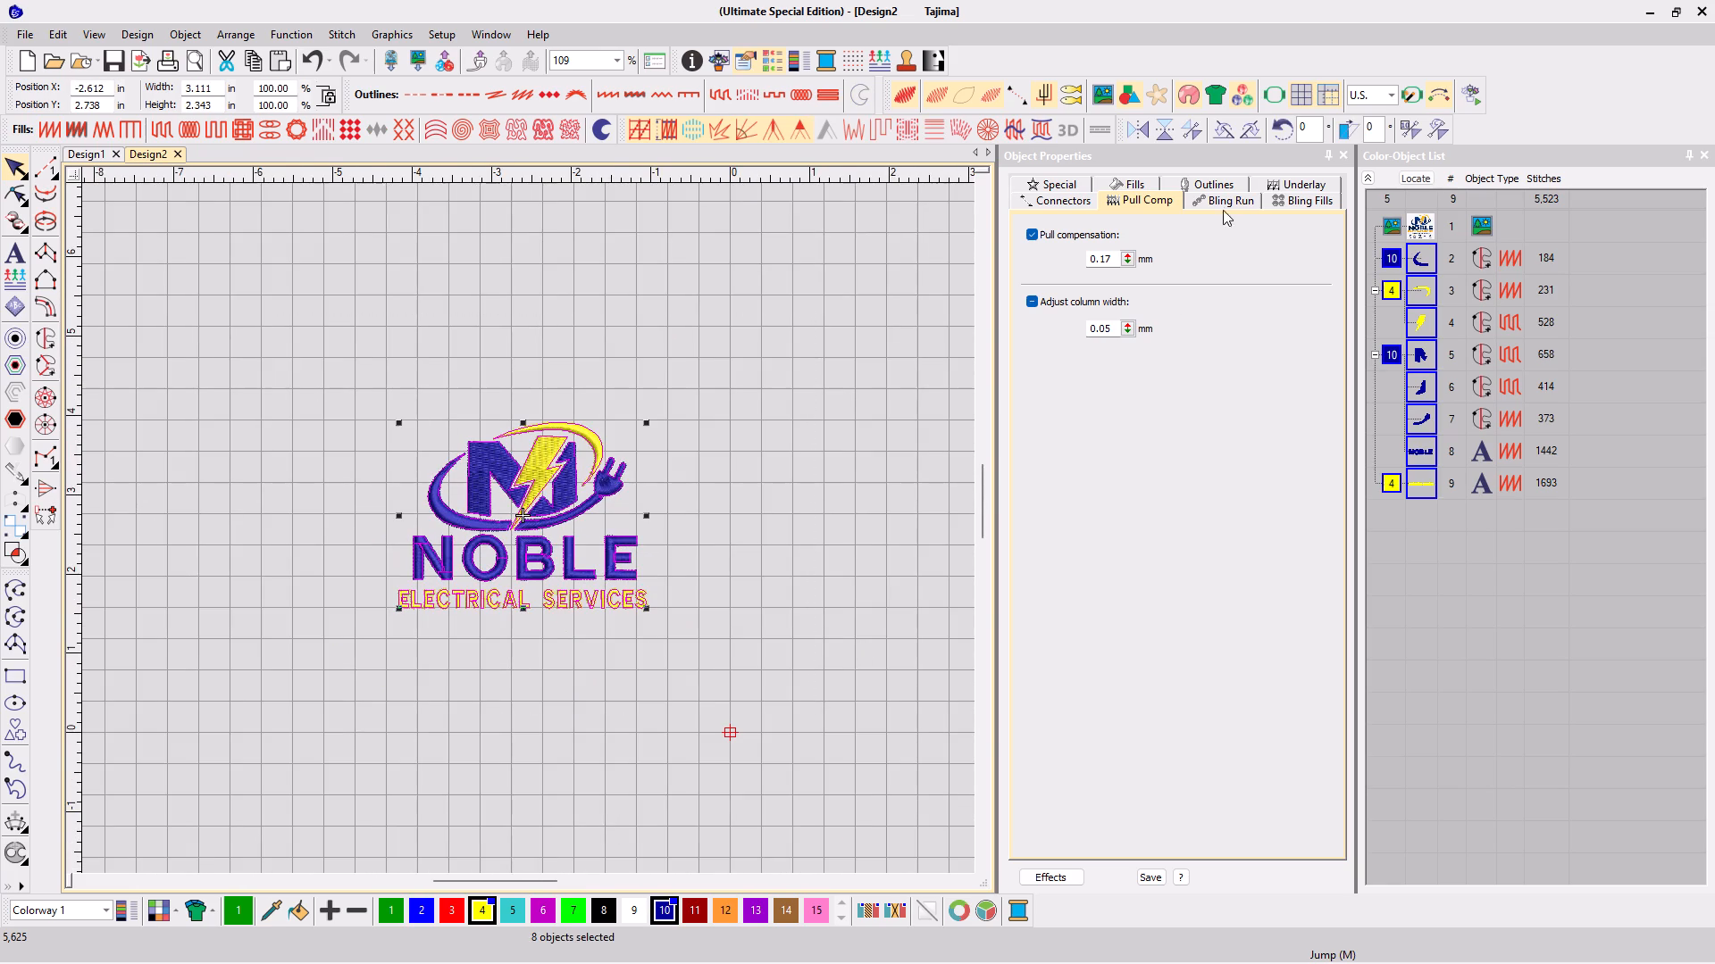
pyautogui.click(1304, 189)
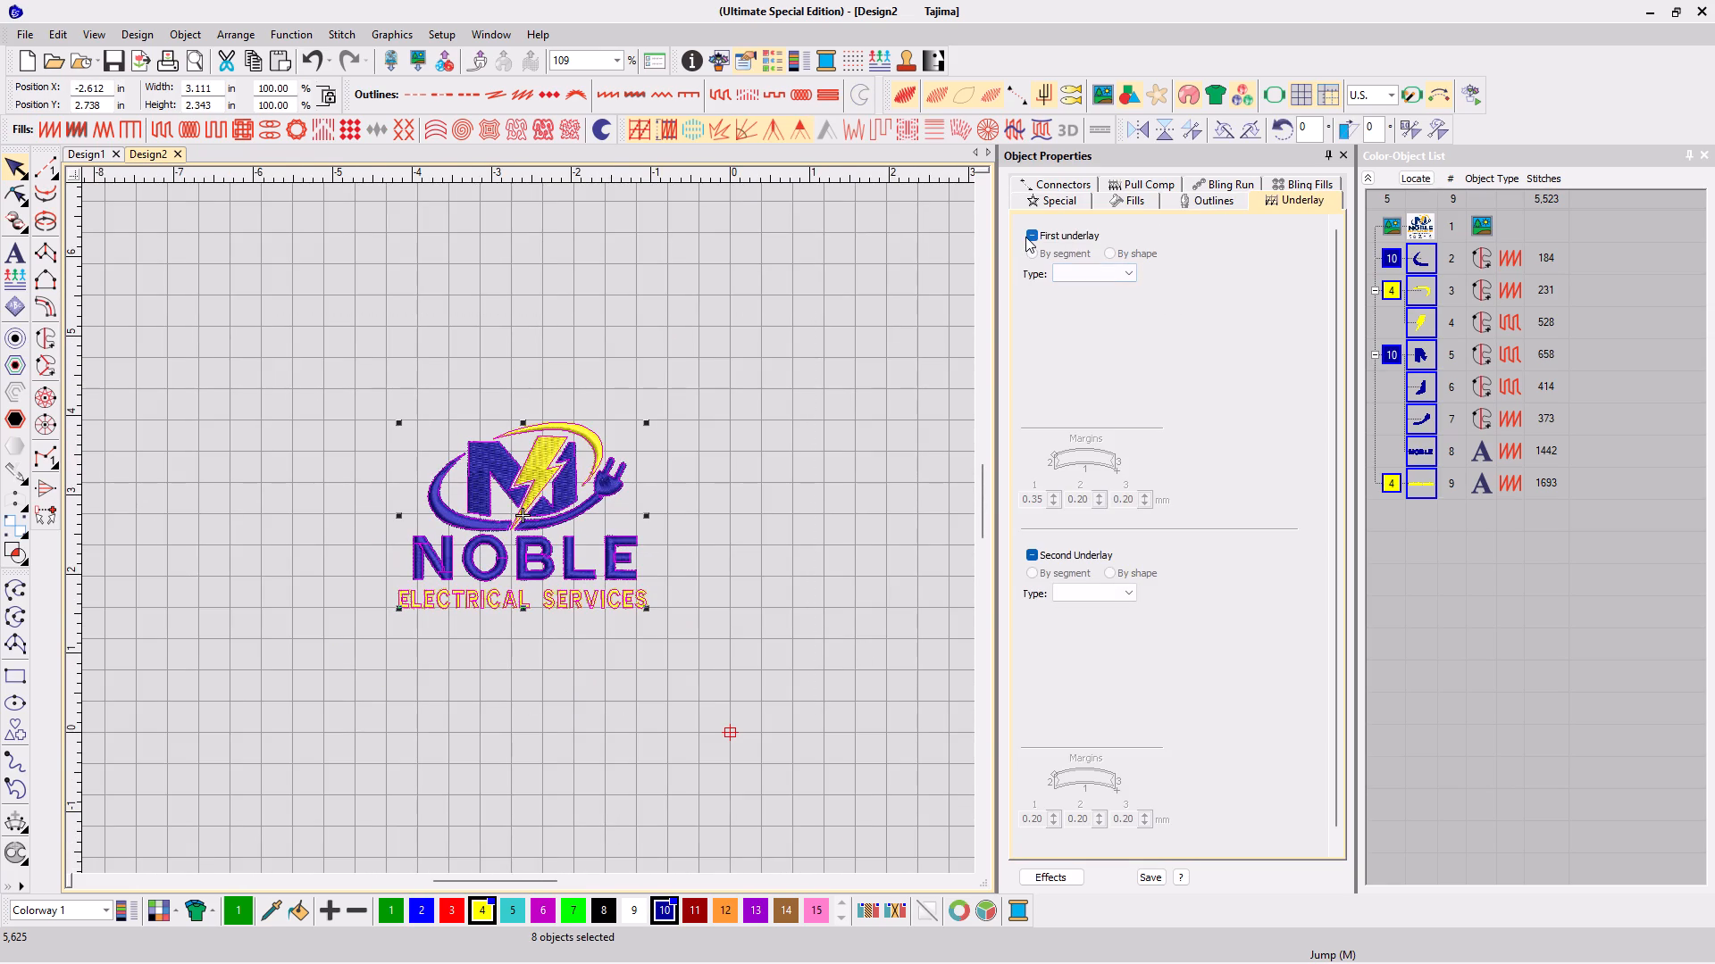
pyautogui.click(1025, 237)
pyautogui.click(1031, 235)
pyautogui.click(1033, 235)
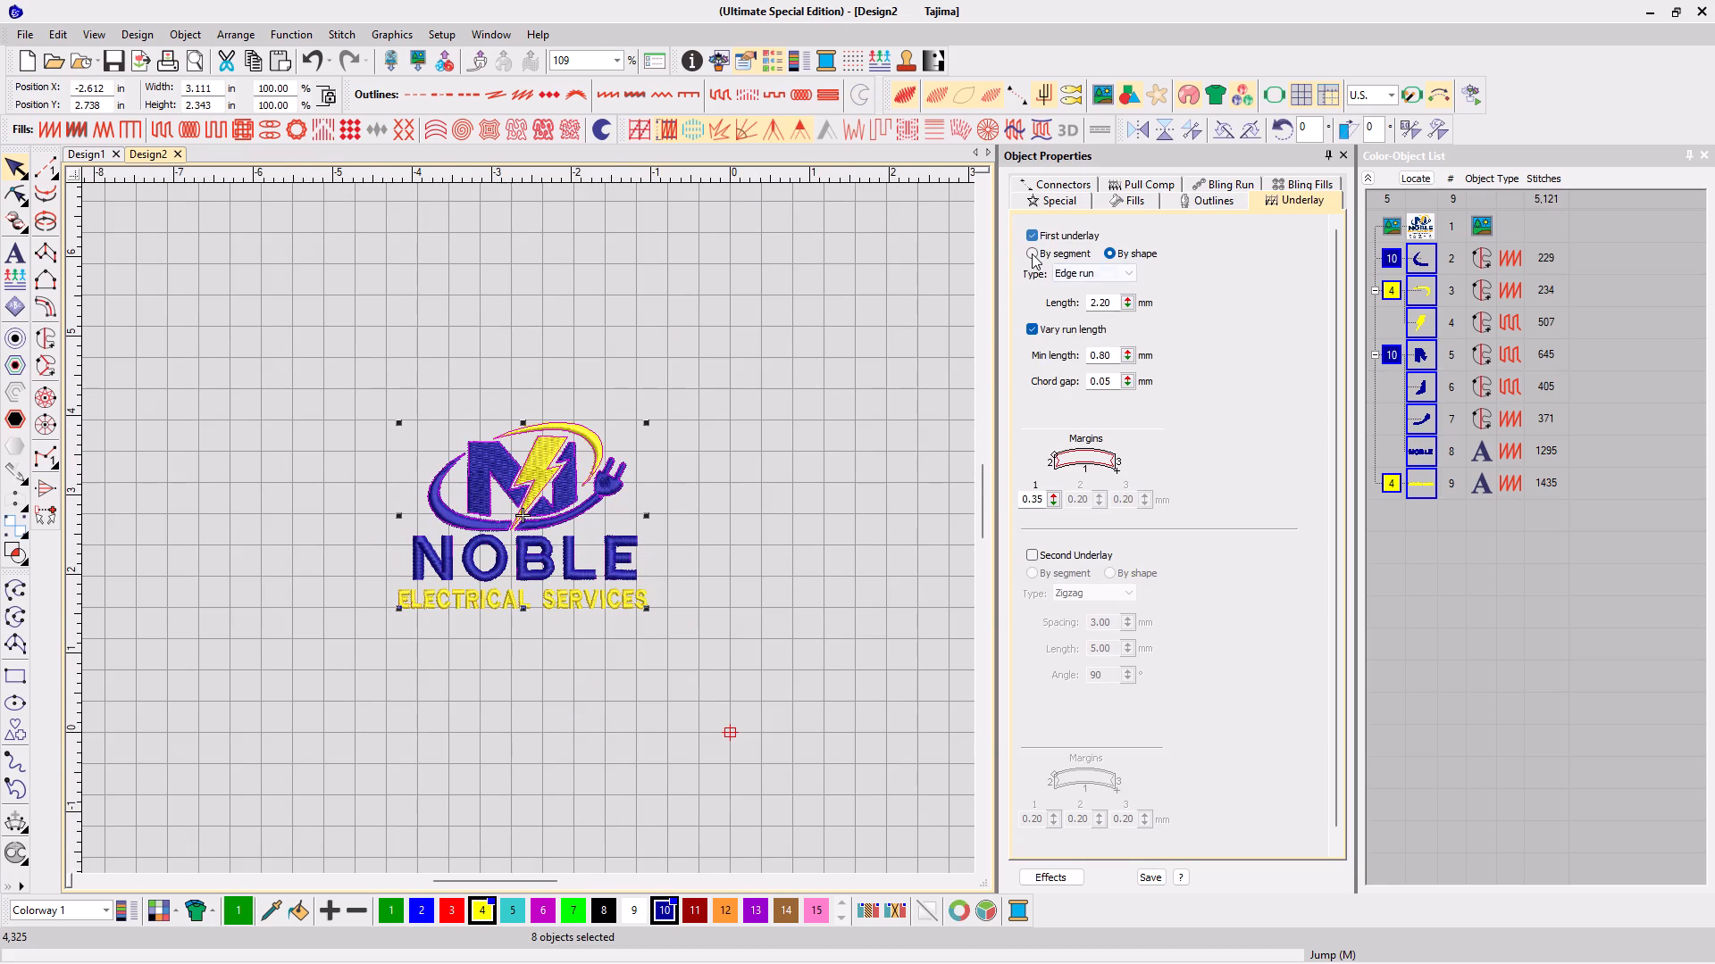
pyautogui.click(1031, 253)
pyautogui.click(1083, 274)
pyautogui.click(1083, 290)
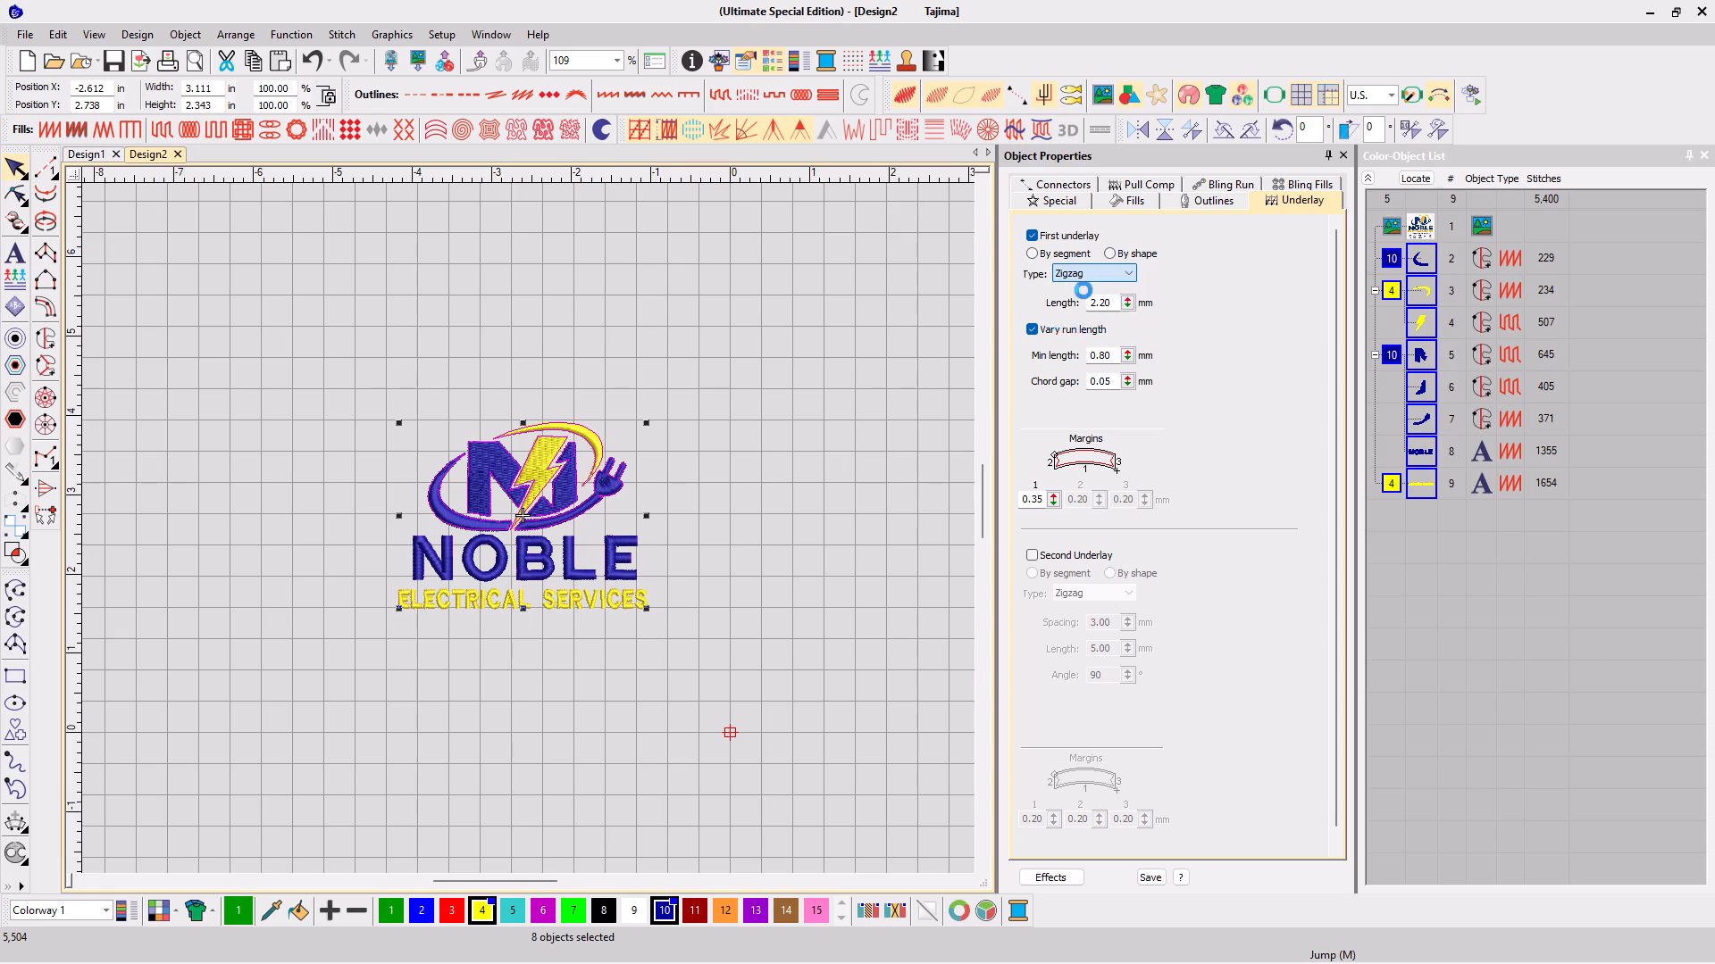
pyautogui.click(758, 312)
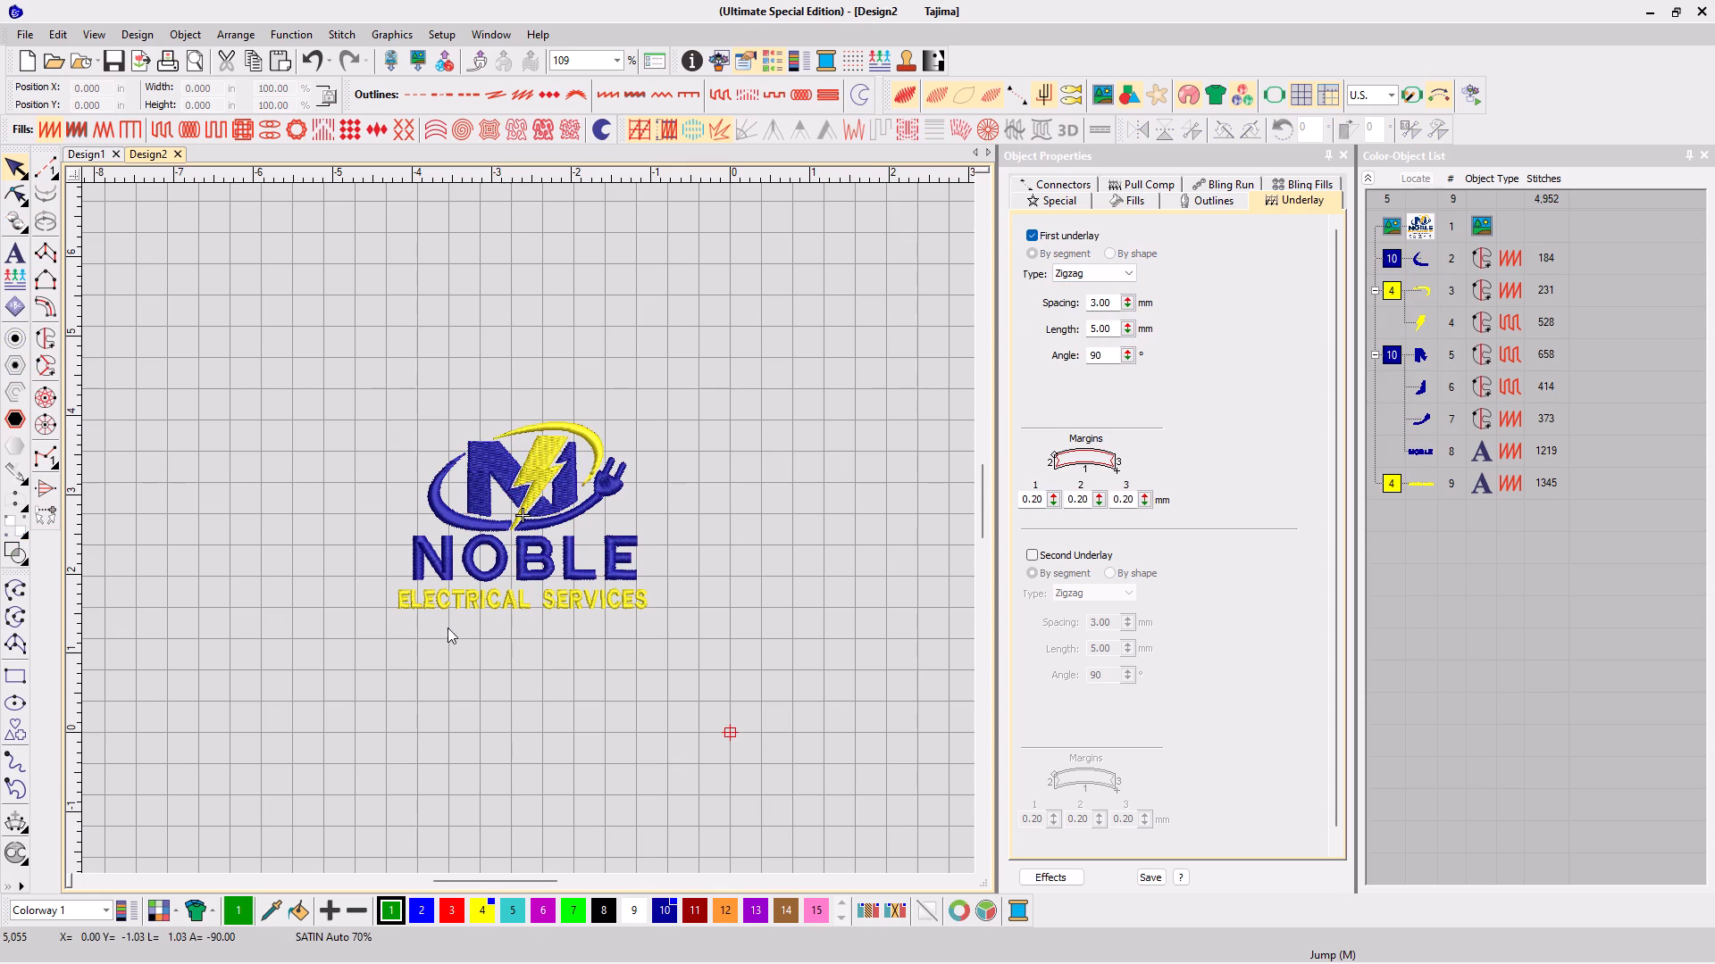
# Show the reference bitmap artwork and move it right and up, to about X 1.24 in, Y 1.17 in.
pyautogui.scroll(-1, 503, 592)
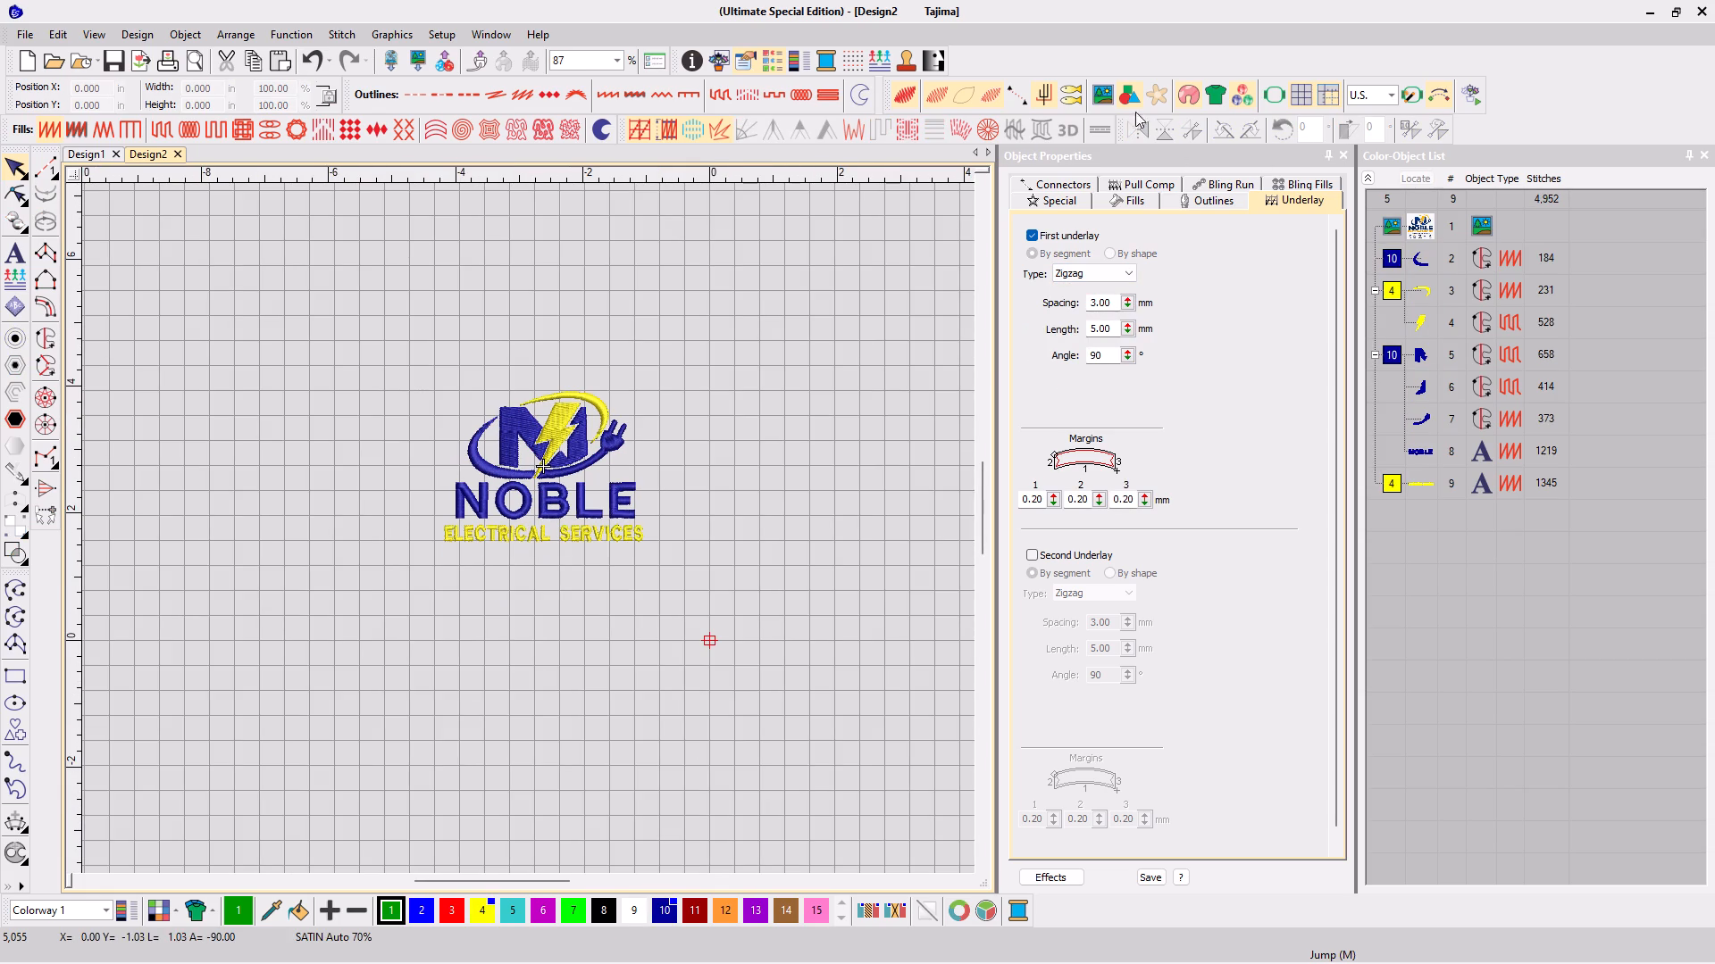
pyautogui.click(1106, 93)
pyautogui.moveTo(698, 698); pyautogui.dragTo(721, 679)
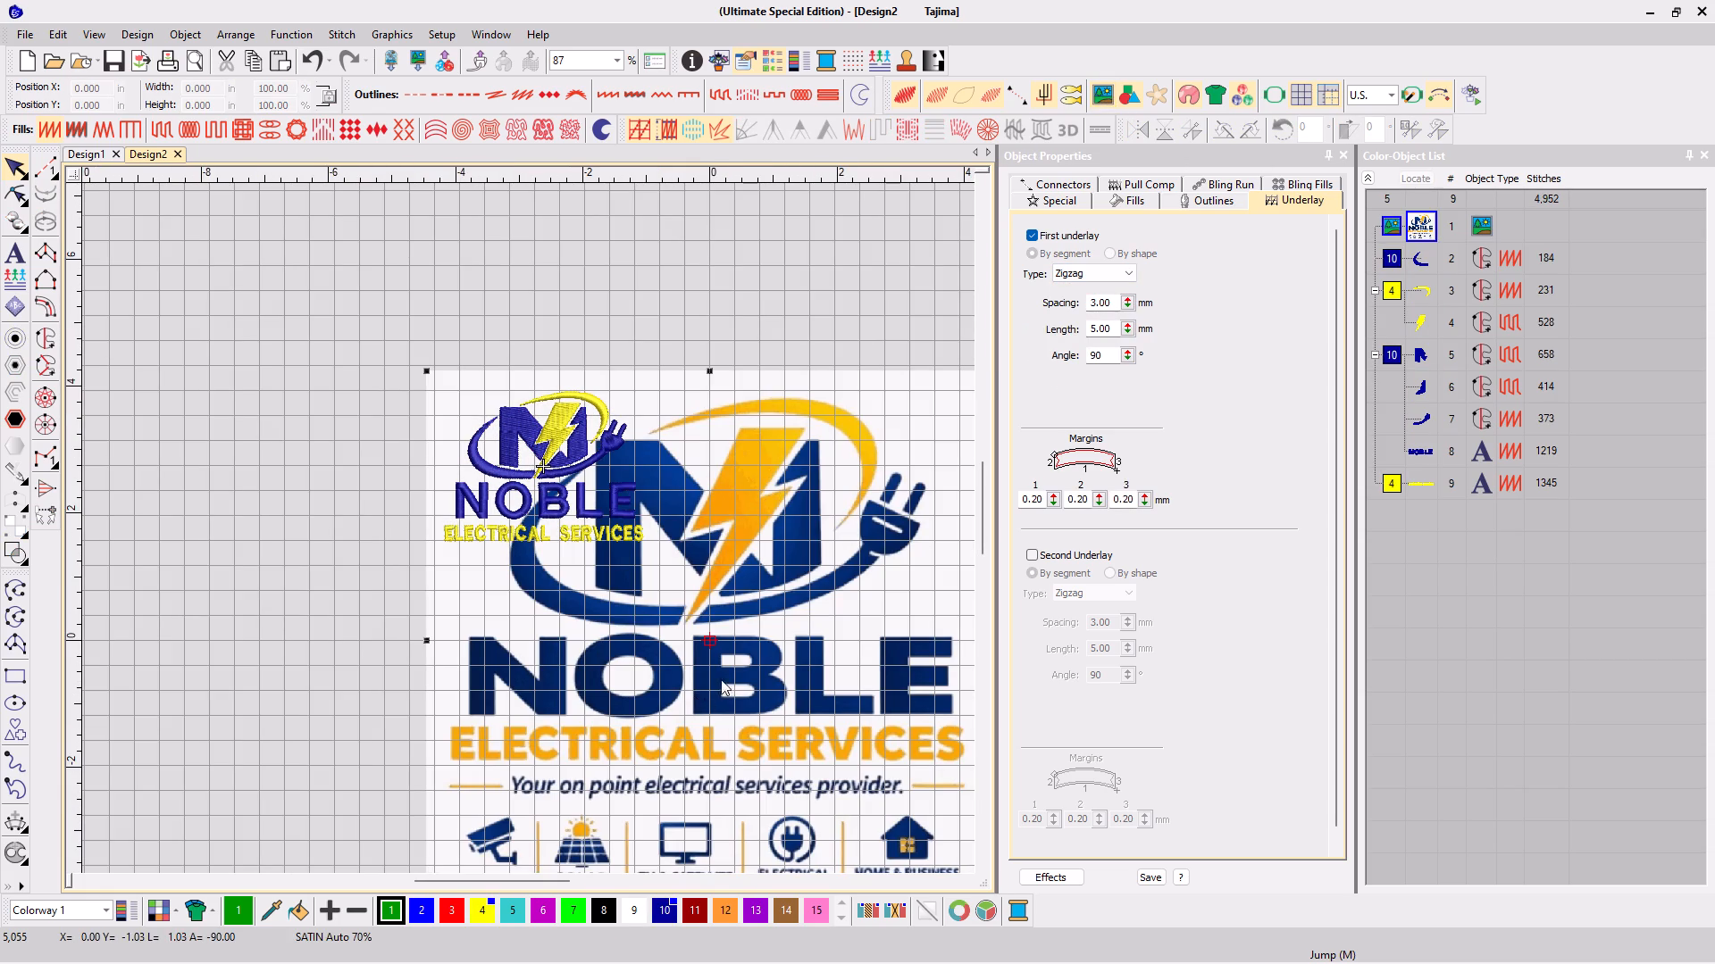
pyautogui.moveTo(721, 679); pyautogui.dragTo(735, 662)
pyautogui.moveTo(782, 694); pyautogui.dragTo(823, 655)
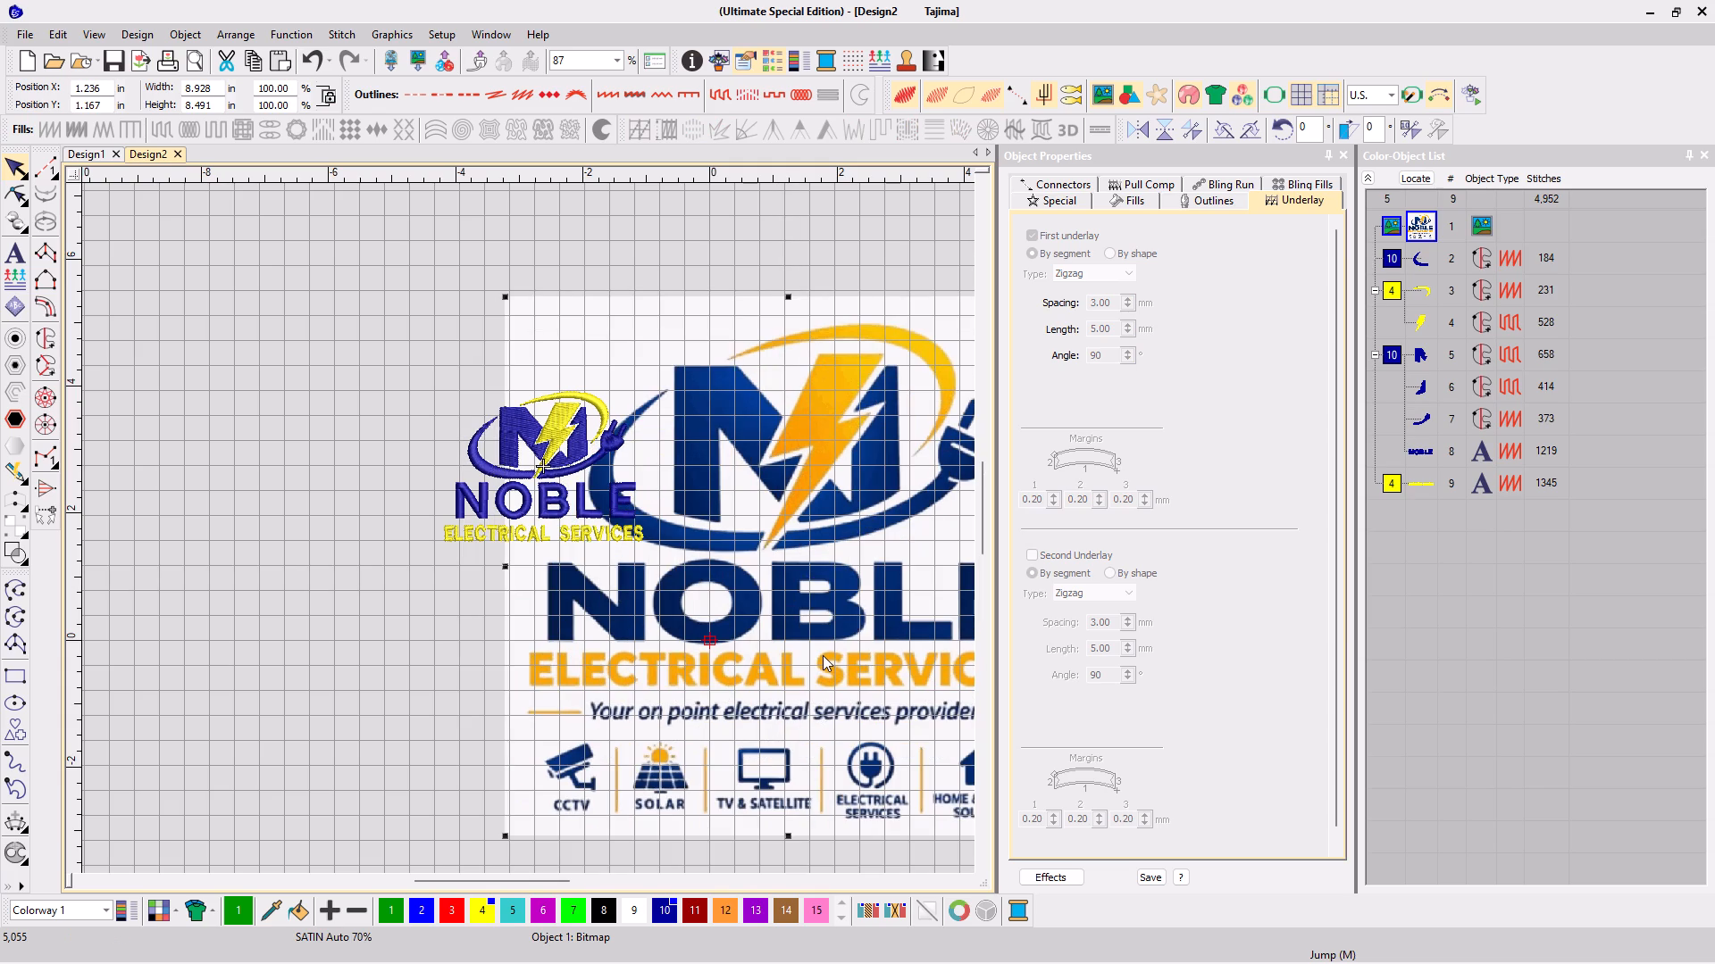
pyautogui.click(251, 403)
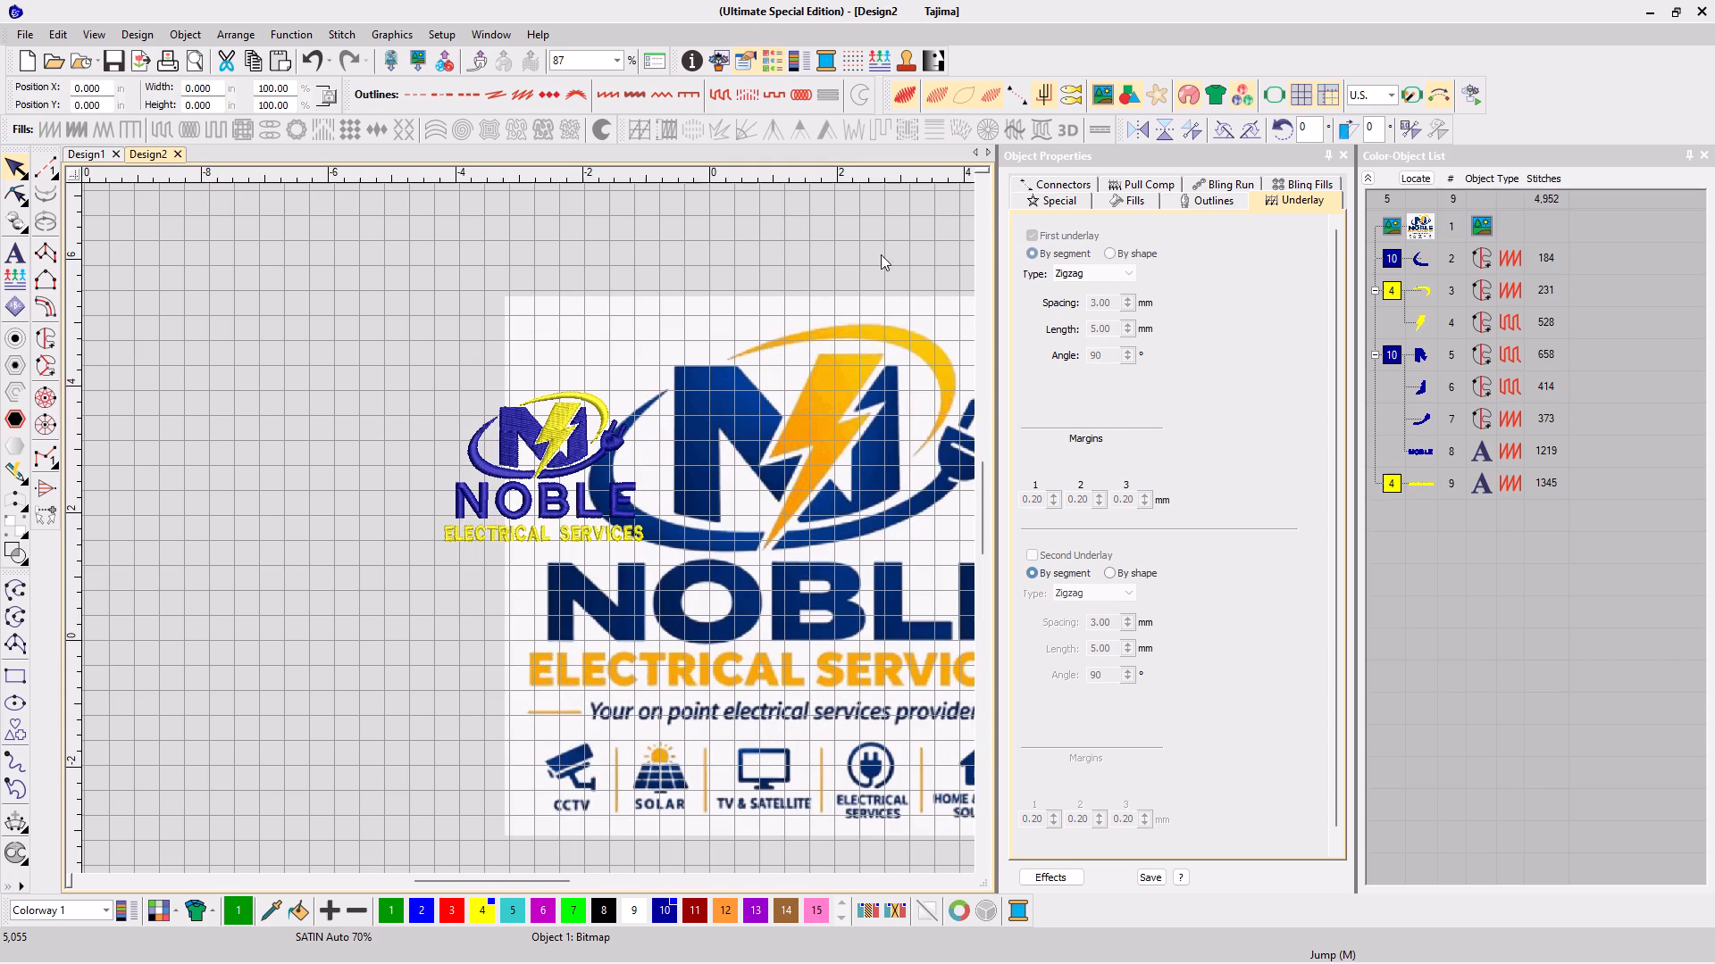
pyautogui.click(887, 218)
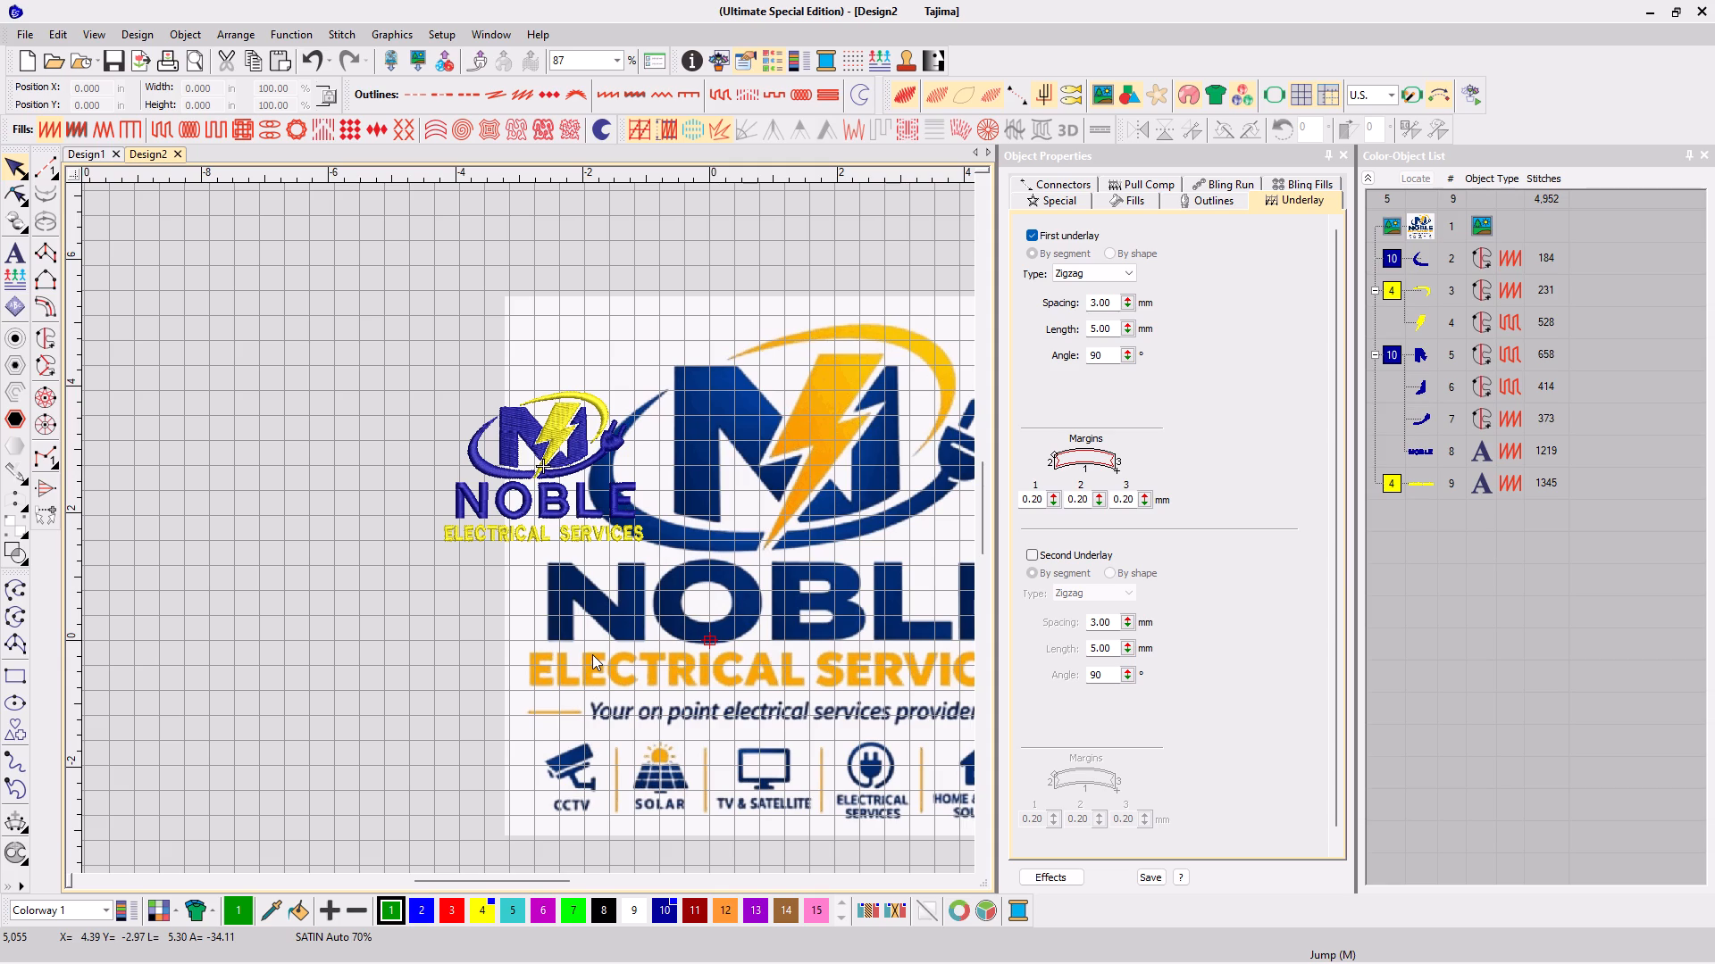
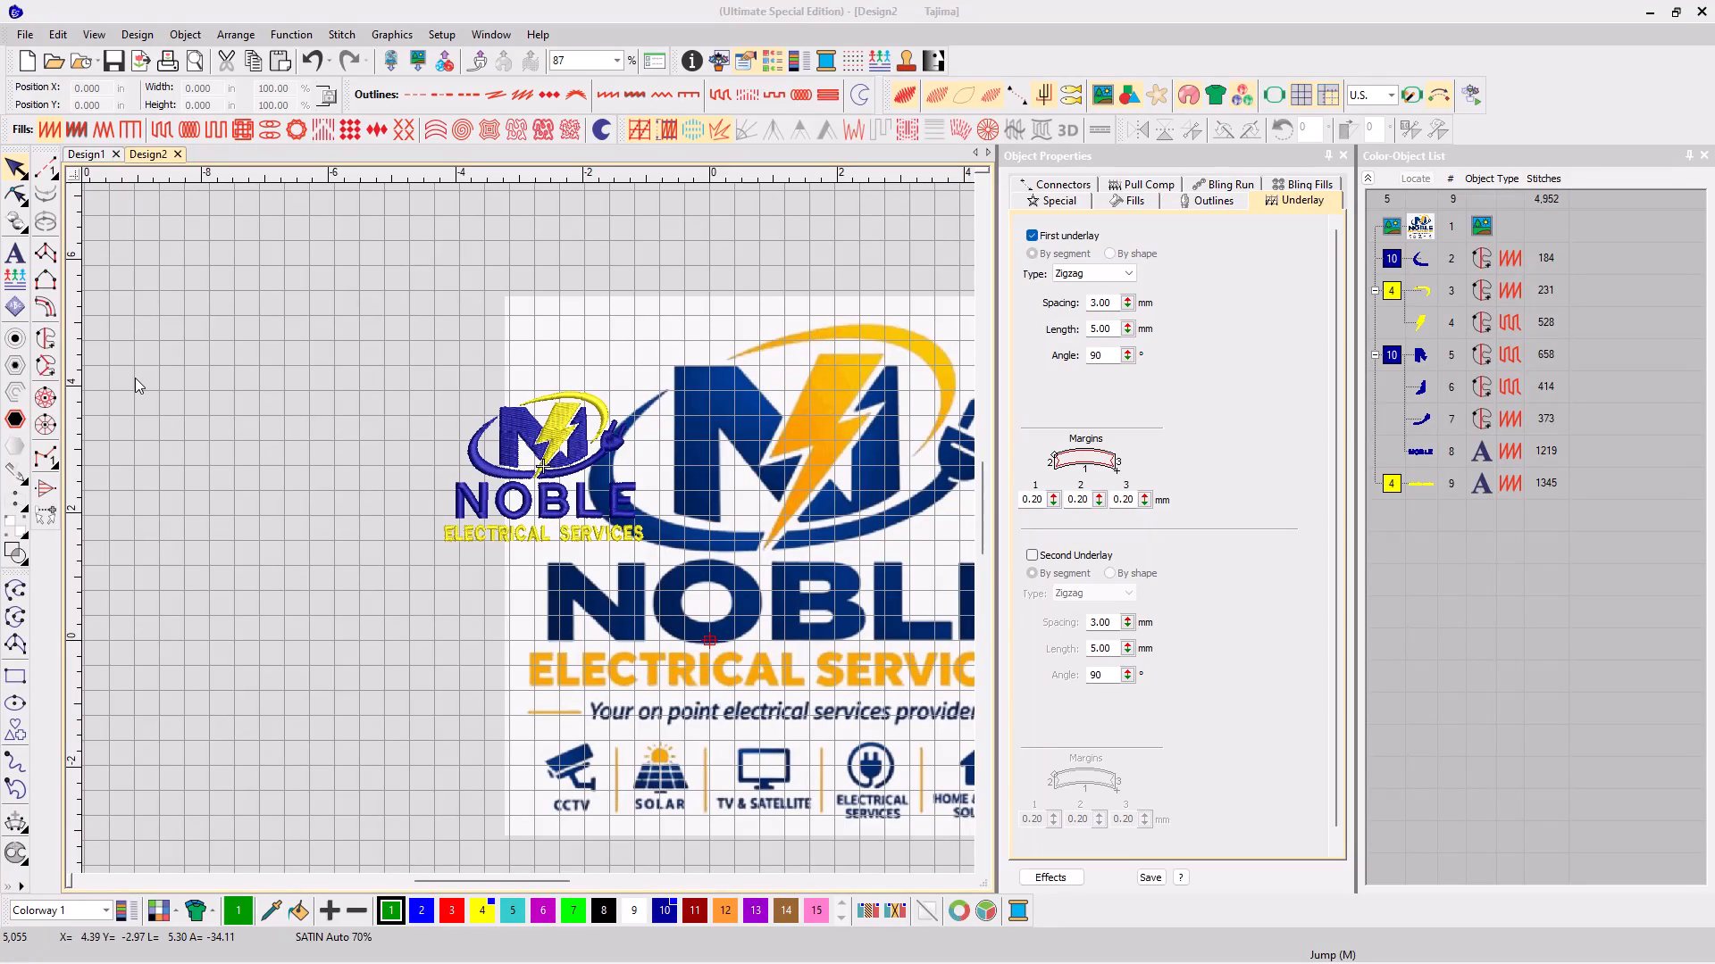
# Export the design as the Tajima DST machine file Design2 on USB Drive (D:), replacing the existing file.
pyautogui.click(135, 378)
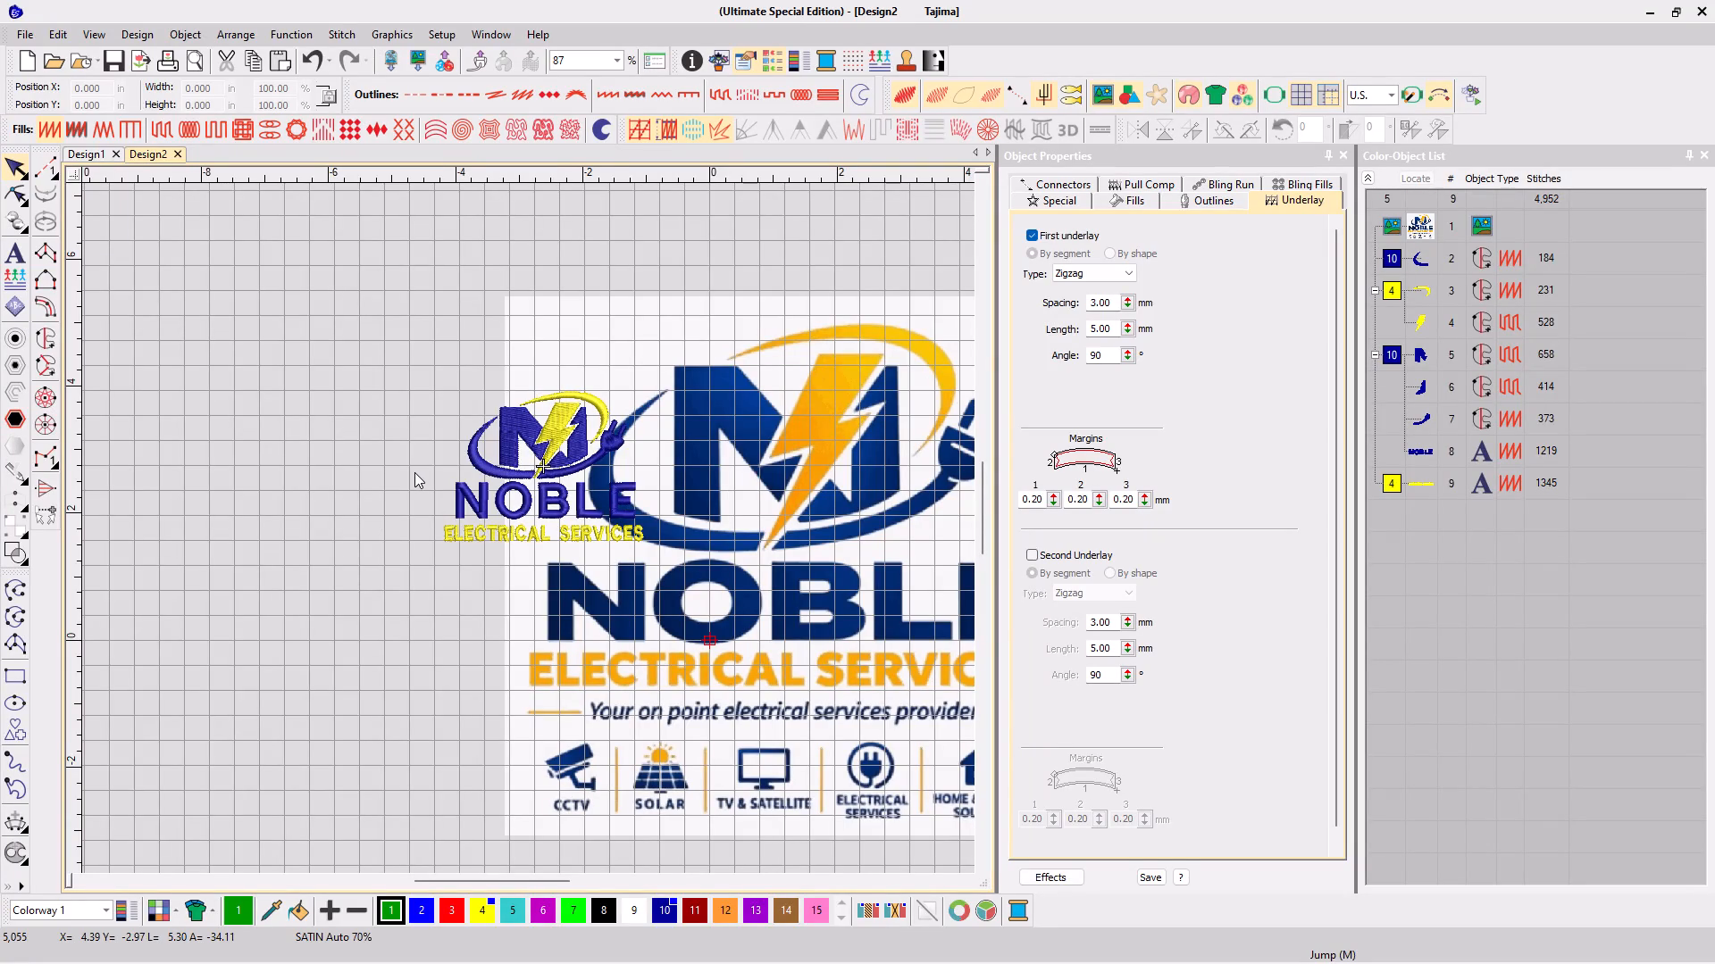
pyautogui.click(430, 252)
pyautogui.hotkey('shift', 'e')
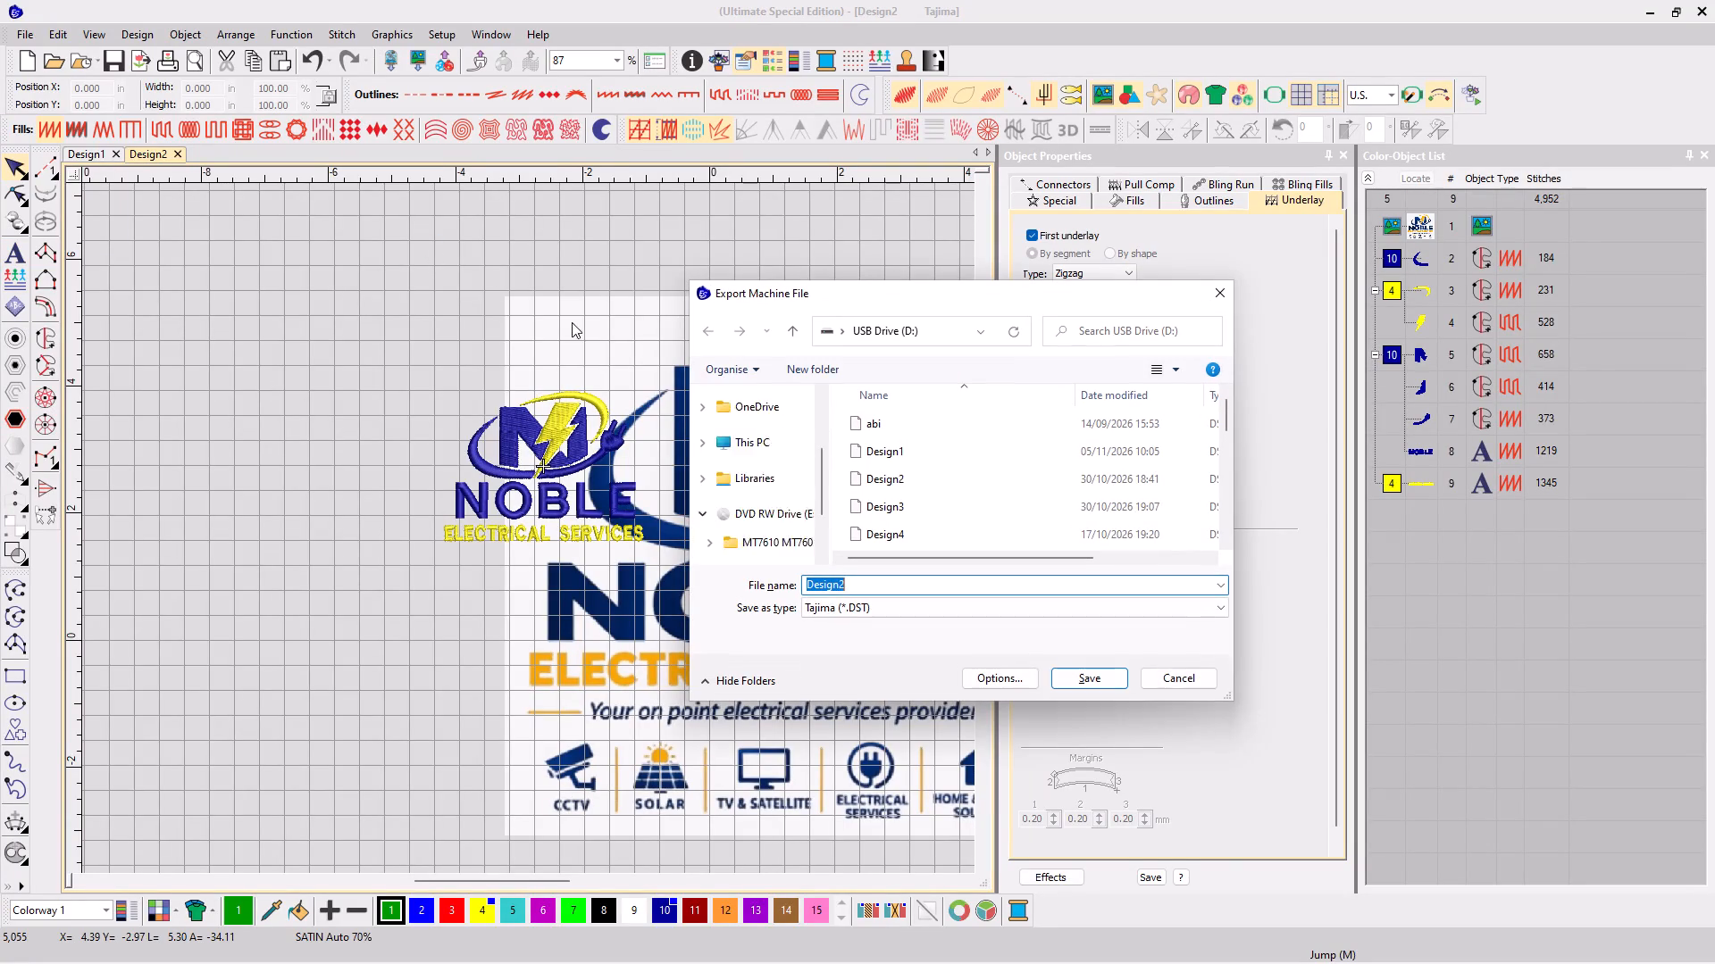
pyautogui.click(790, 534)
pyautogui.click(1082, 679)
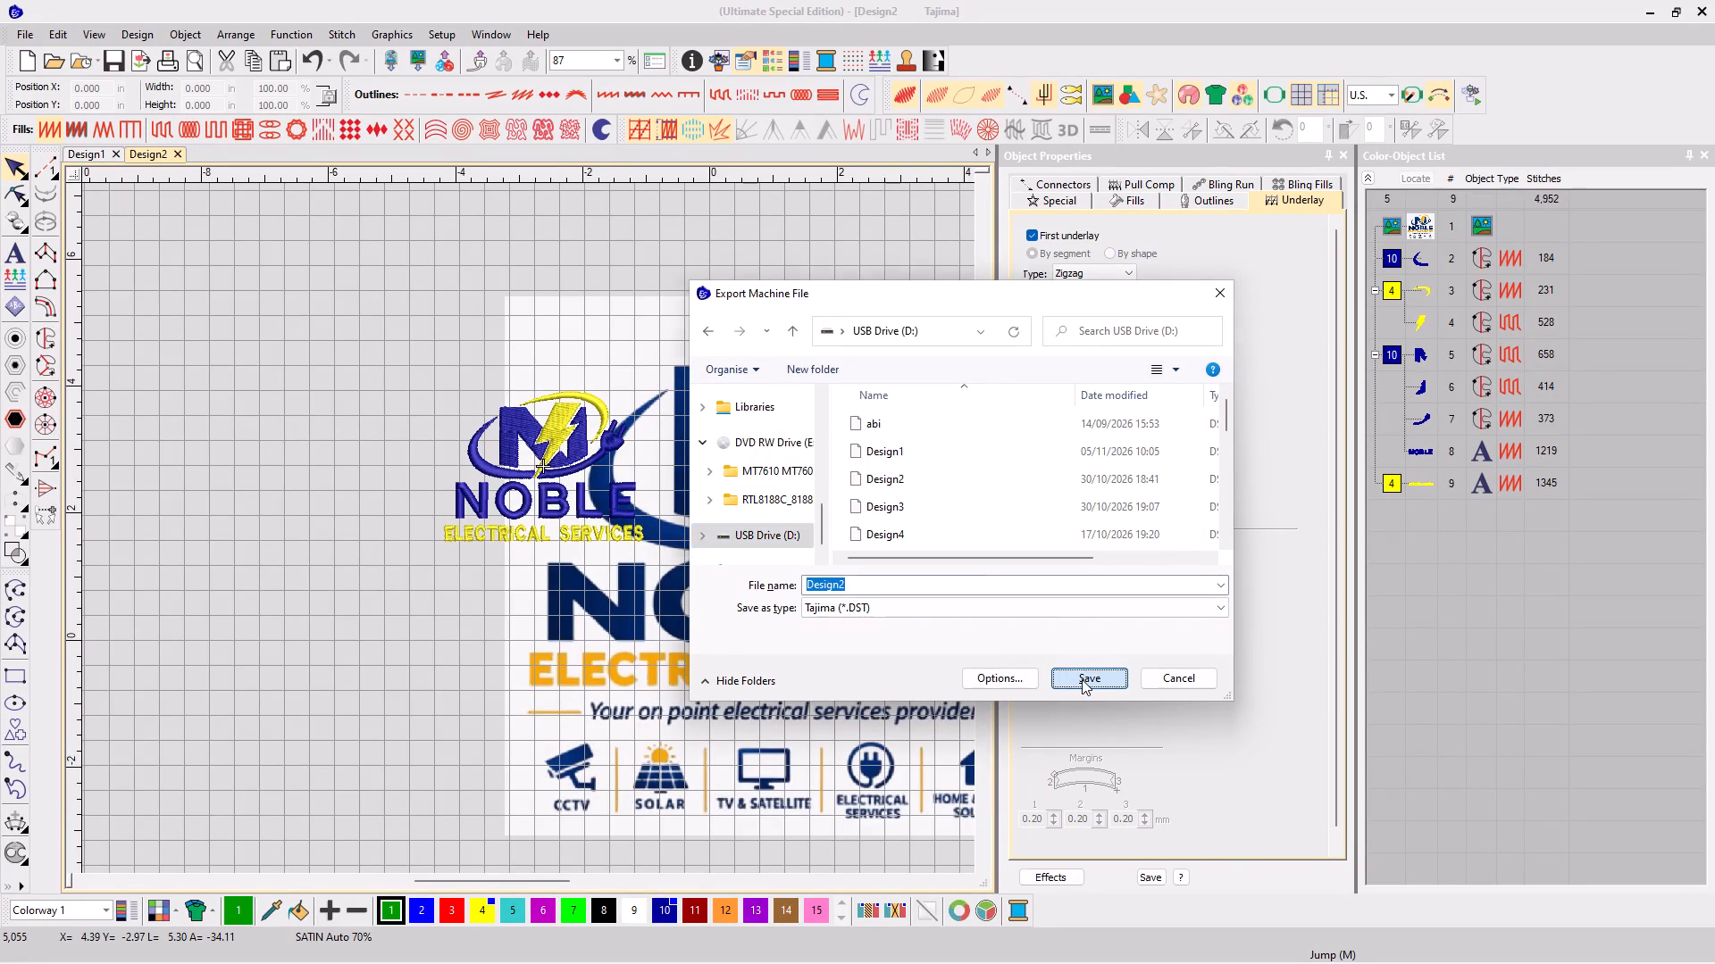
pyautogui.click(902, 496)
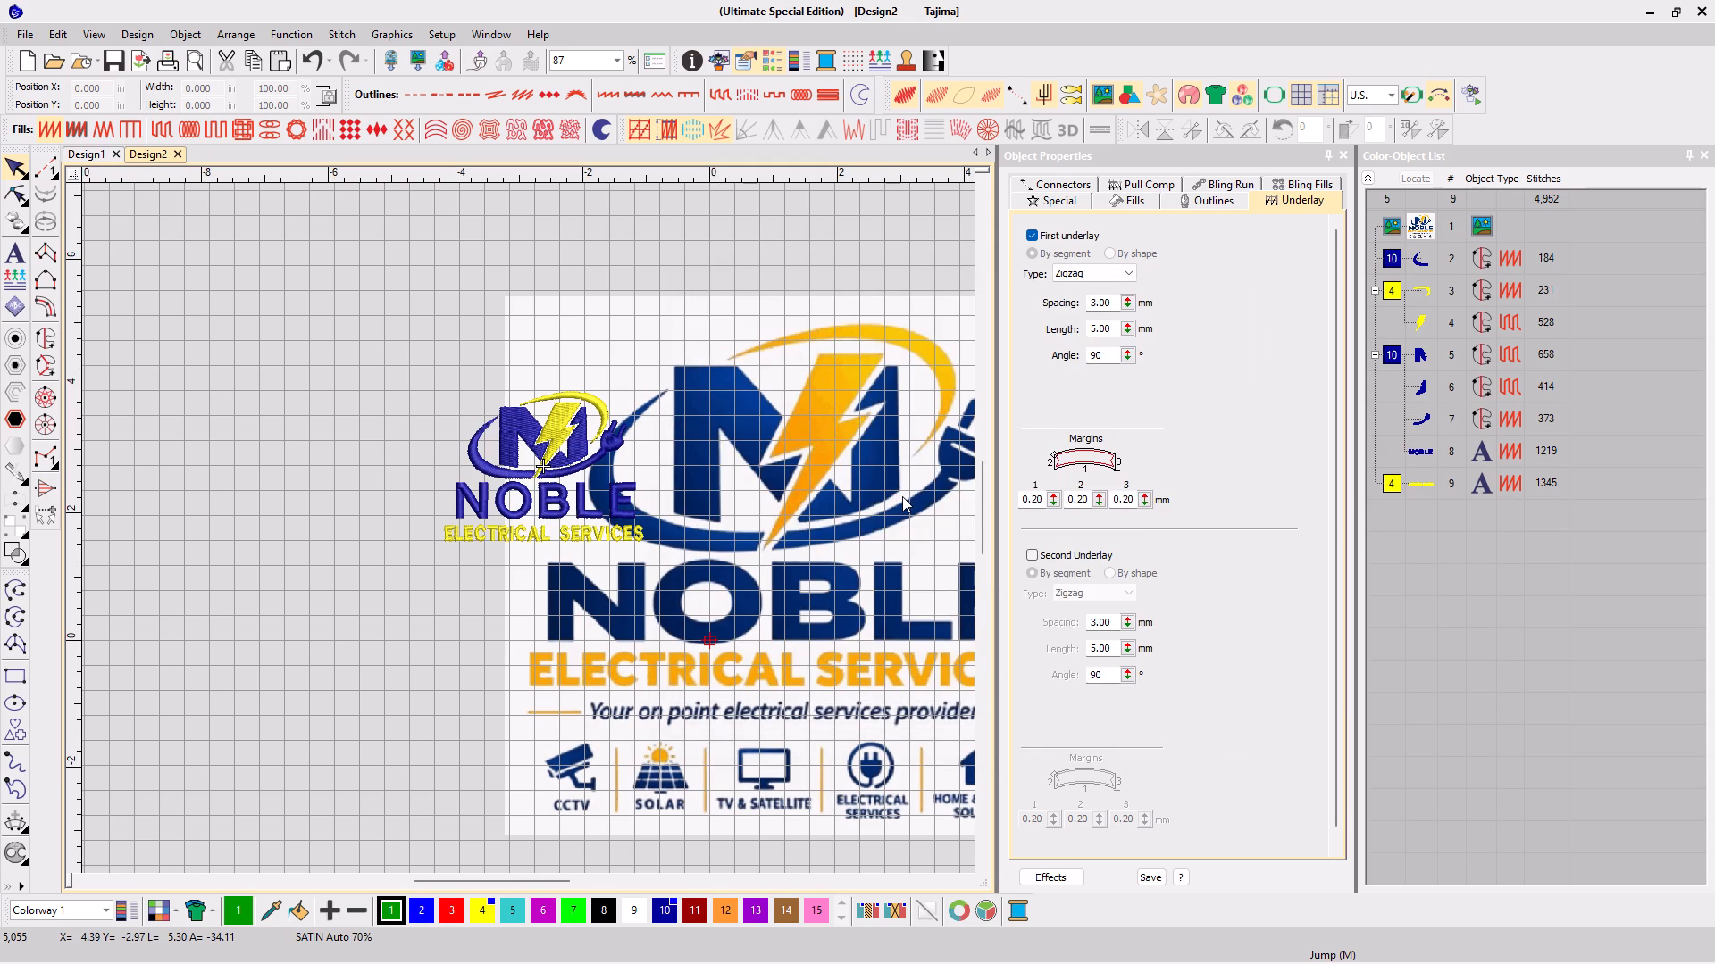
# Resequence the yellow swoosh and lightning bolt to stitch last, after the yellow ELECTRICAL SERVICES lettering.
pyautogui.click(336, 443)
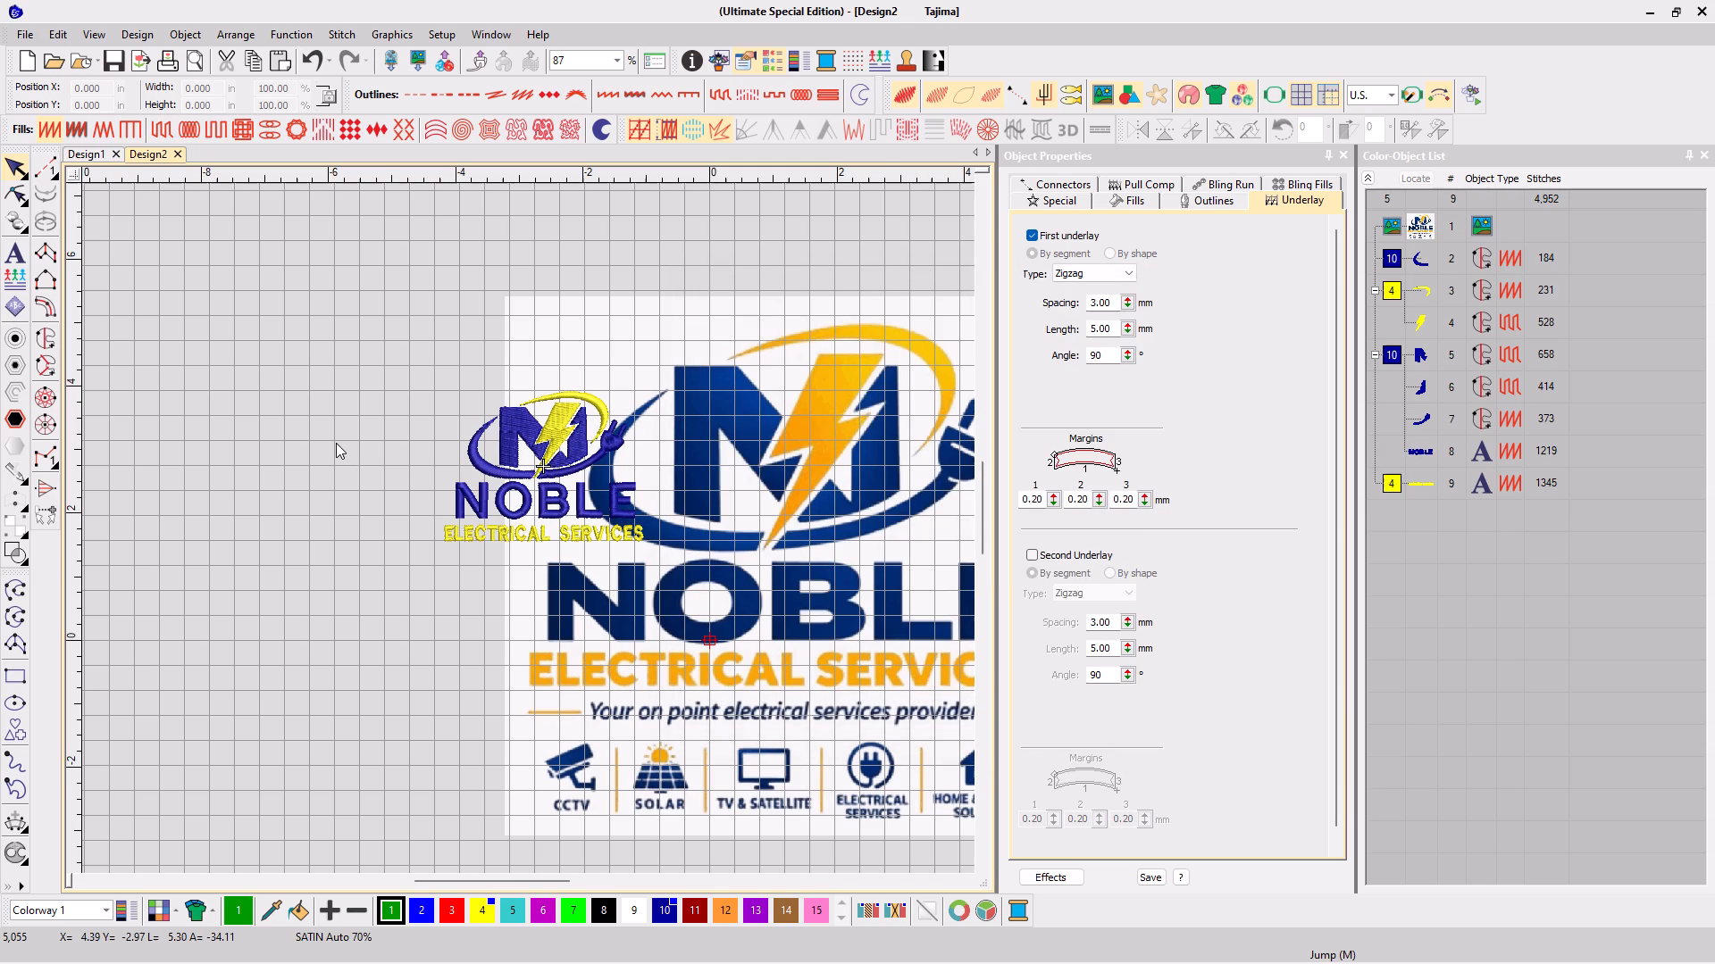
pyautogui.click(1391, 295)
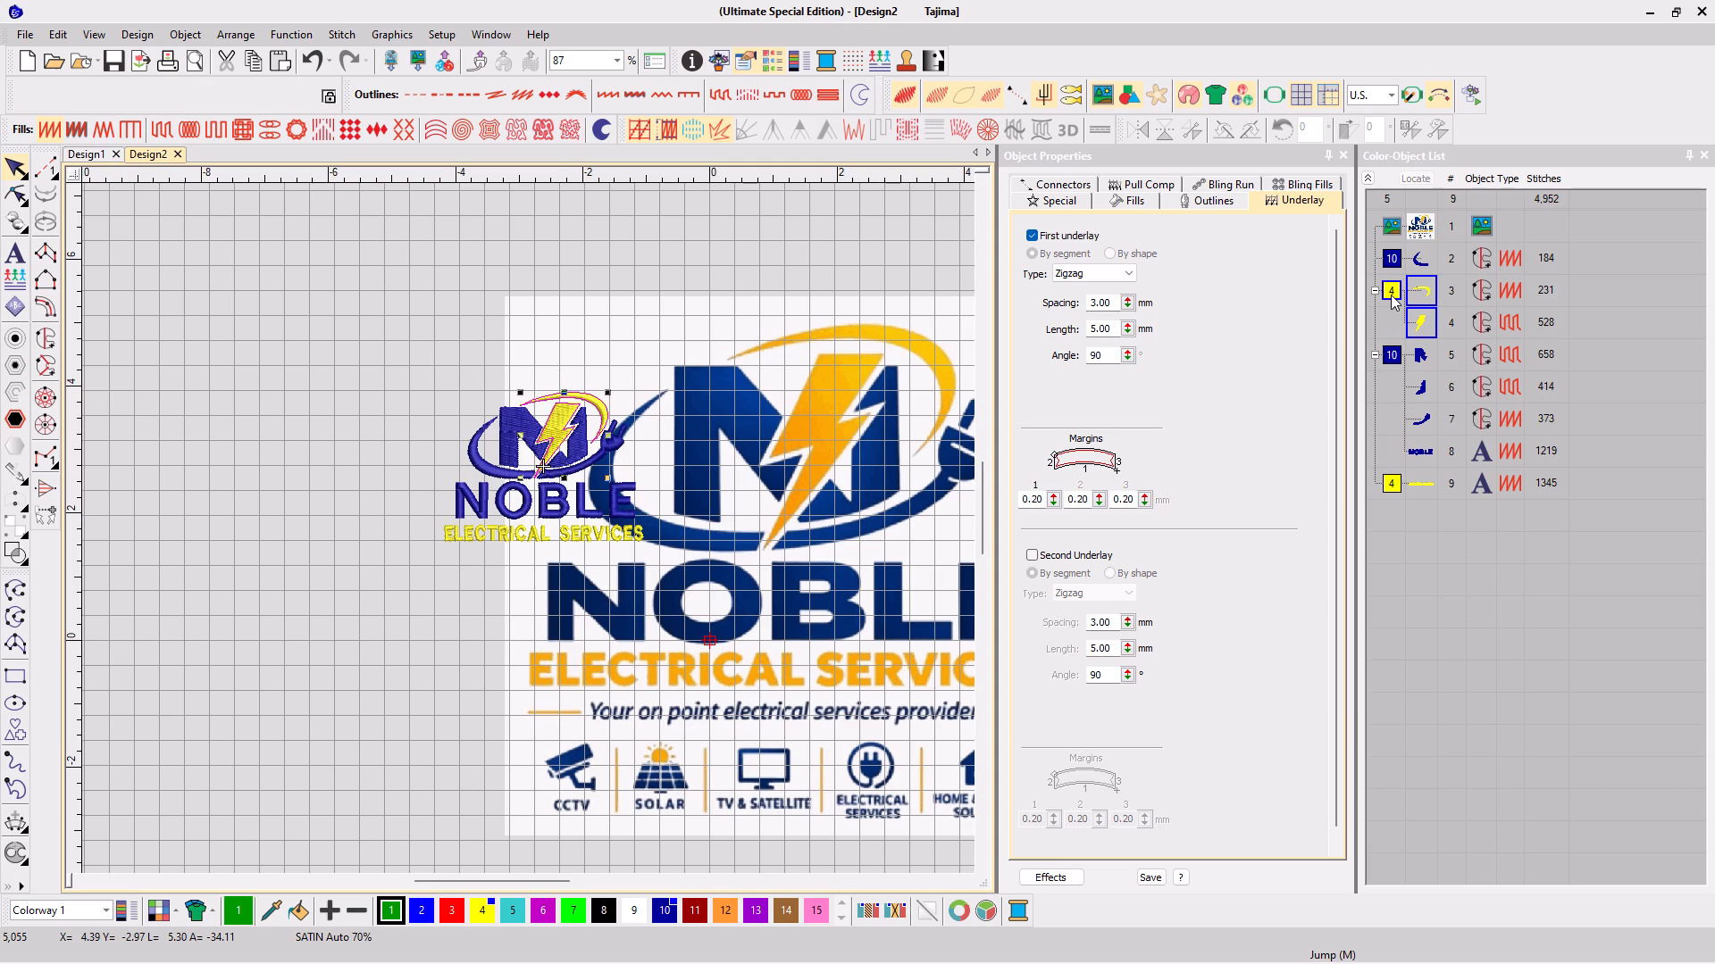
pyautogui.moveTo(1391, 292); pyautogui.dragTo(1418, 499)
pyautogui.click(297, 267)
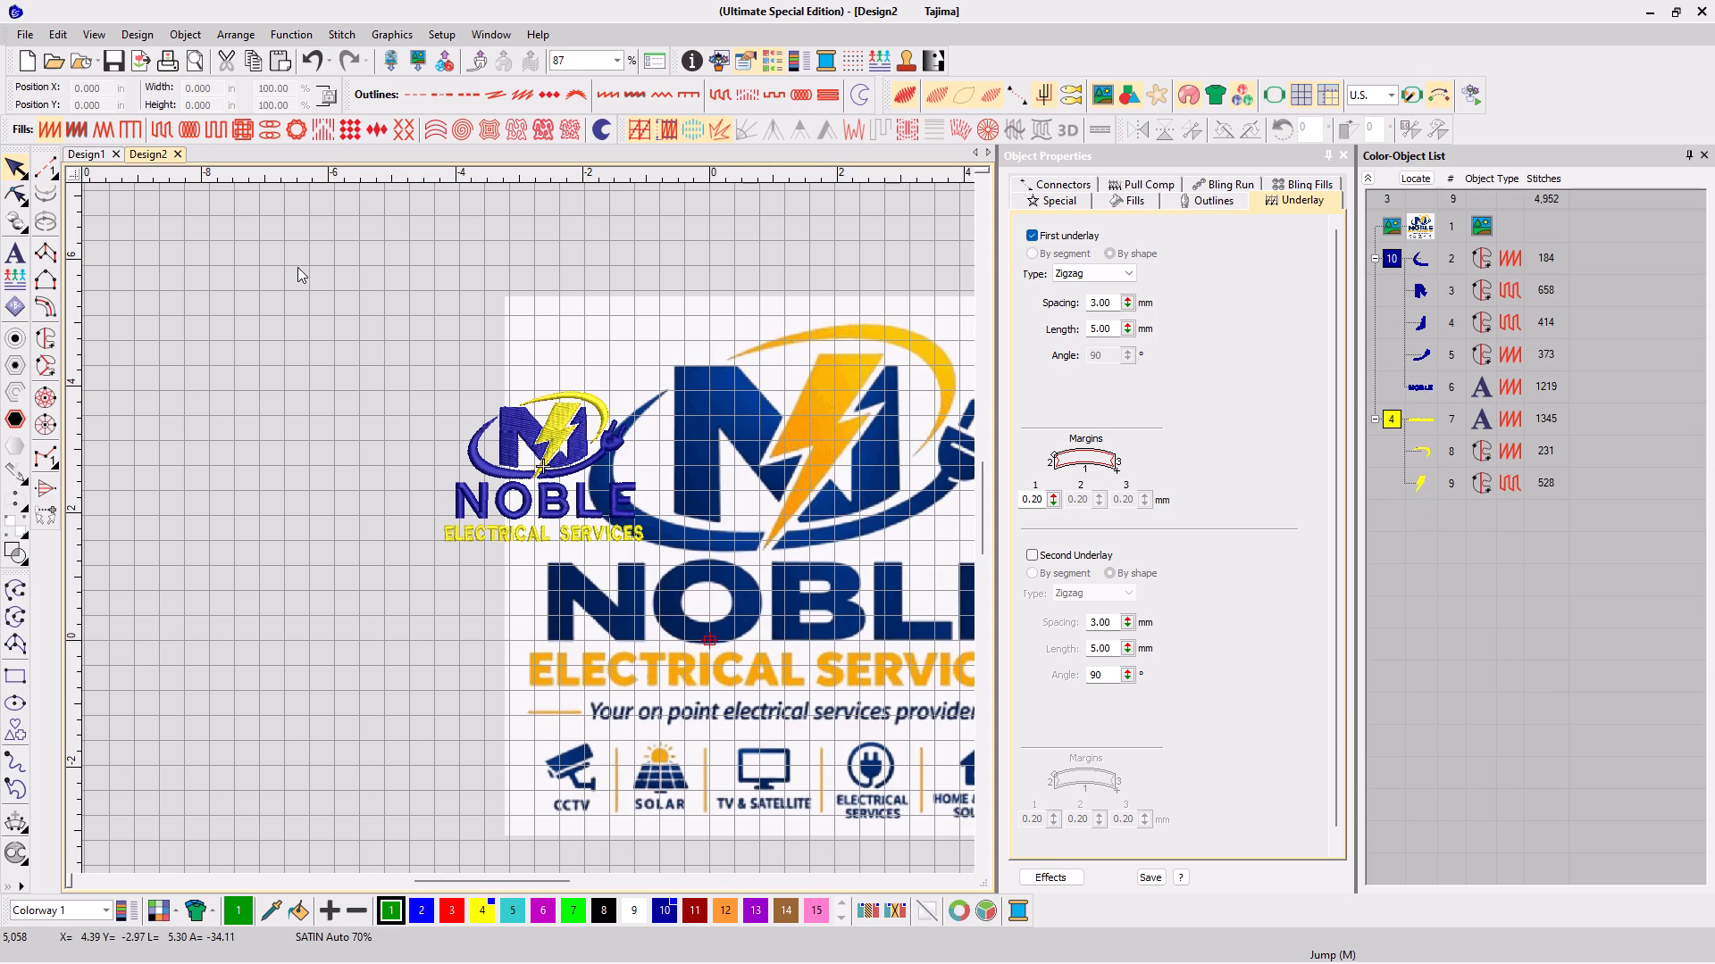
# Export the resequenced design as Tajima DST file Design2 on USB Drive (D:), overwriting the previous export.
pyautogui.hotkey('shift', 'e')
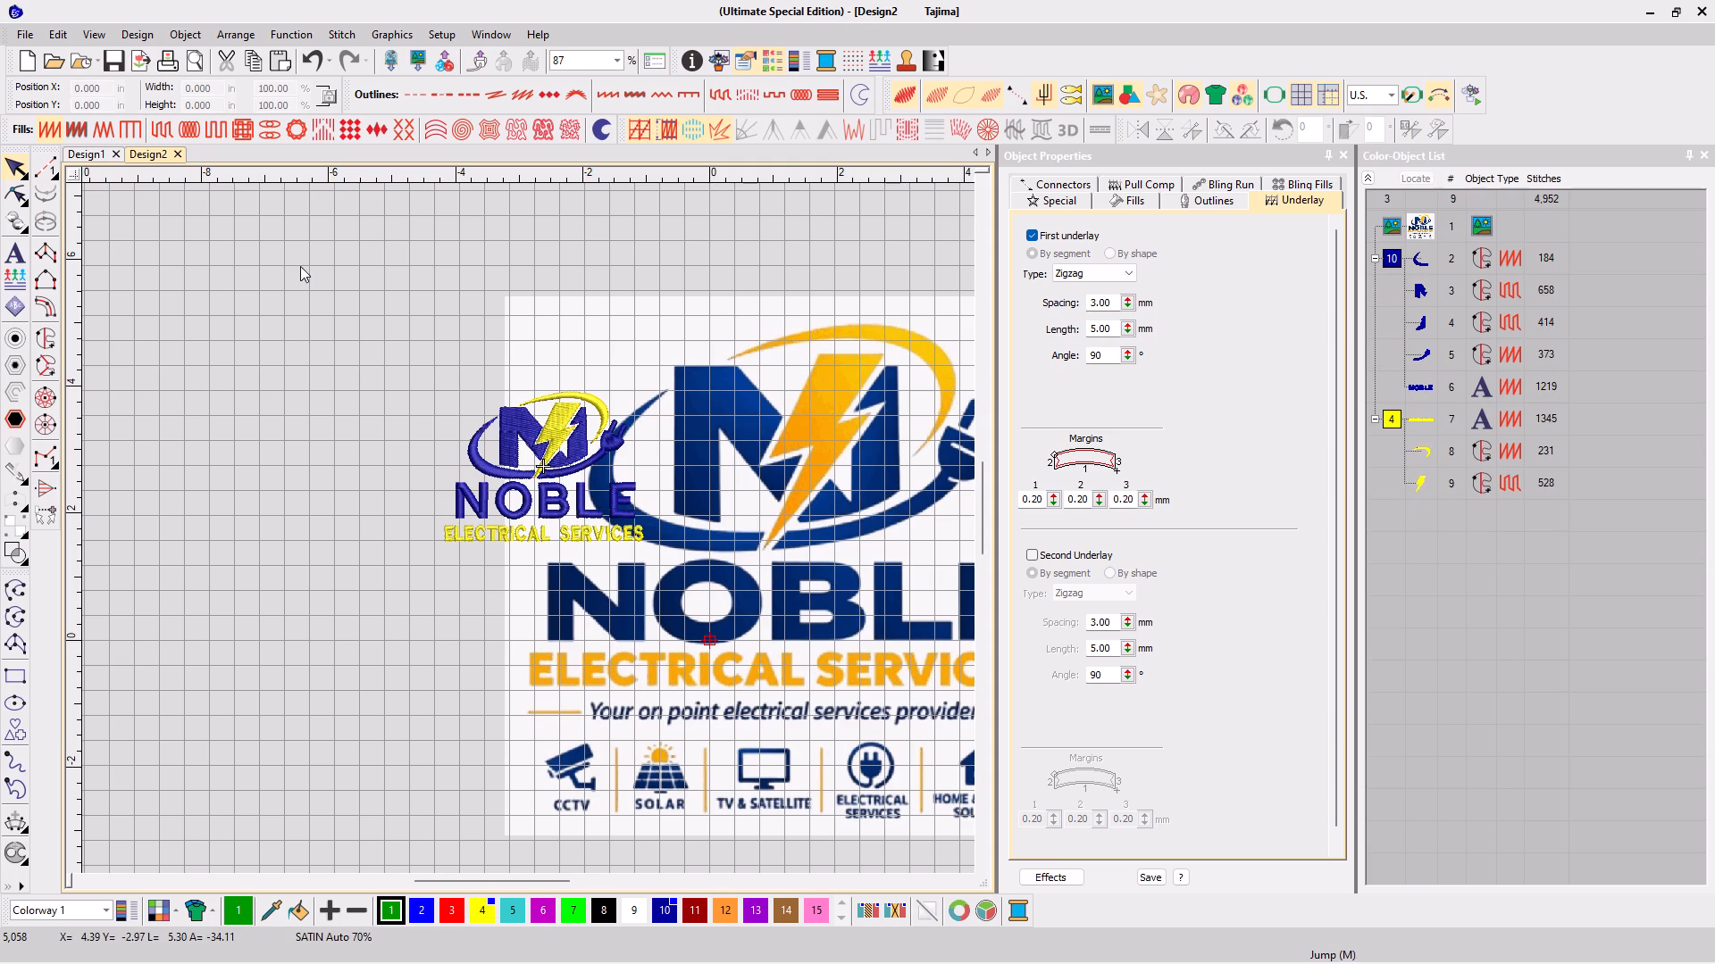
pyautogui.click(1087, 678)
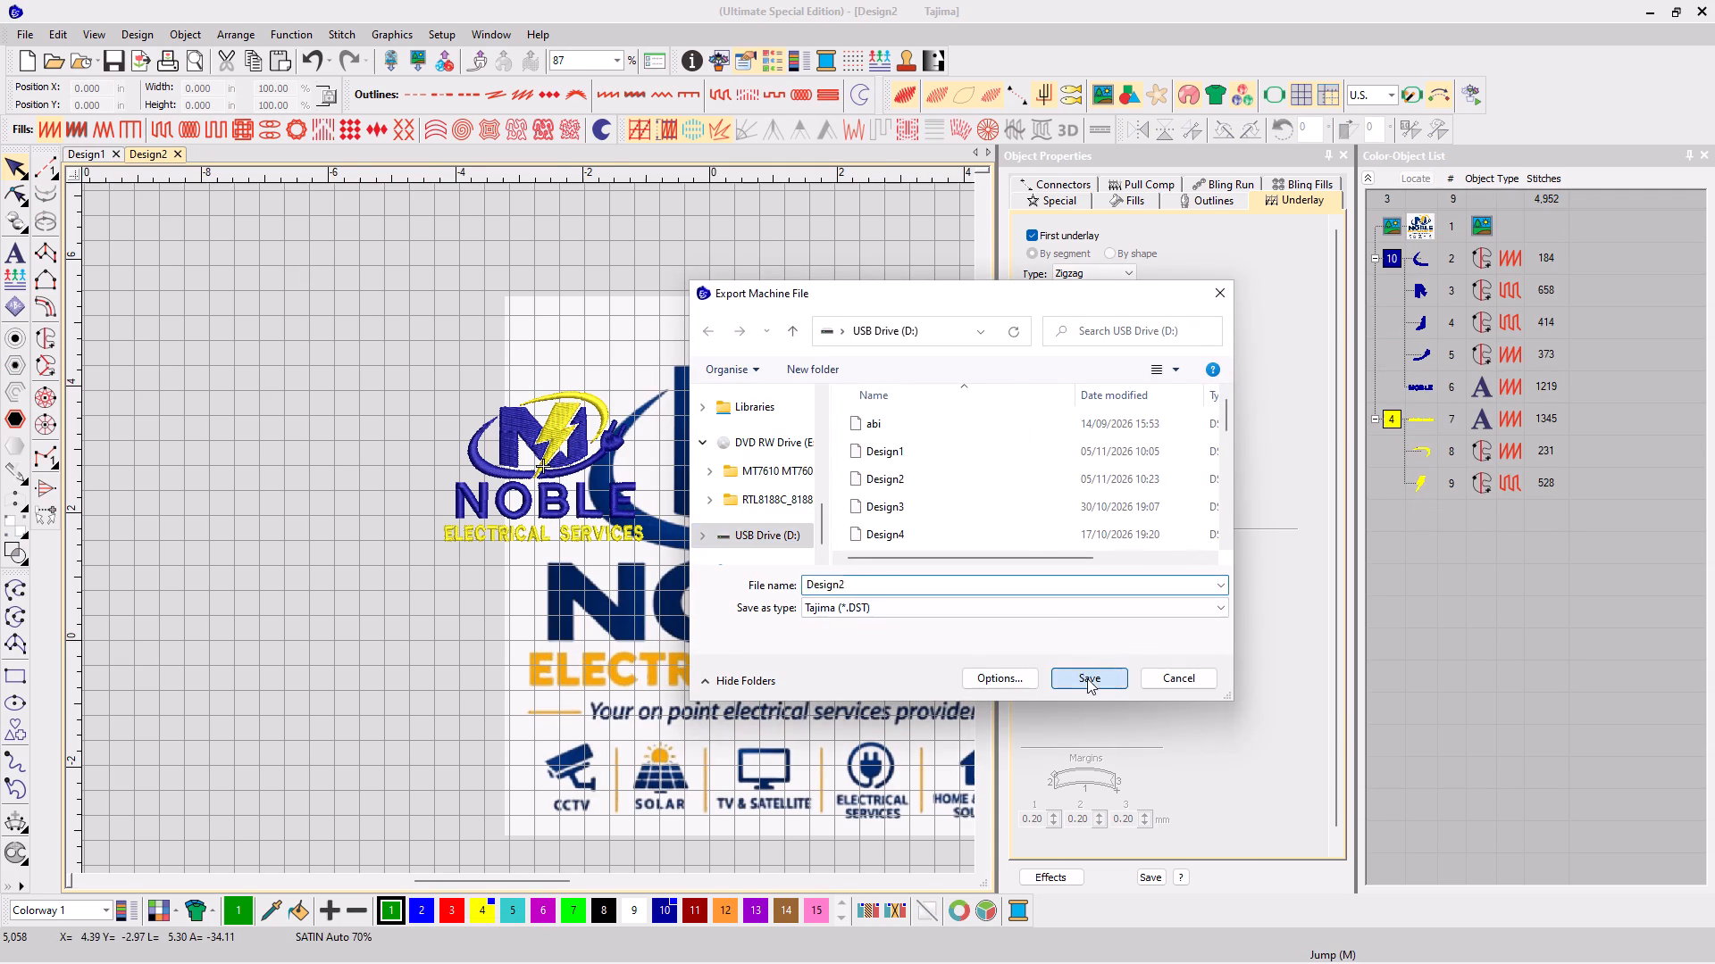
pyautogui.click(923, 492)
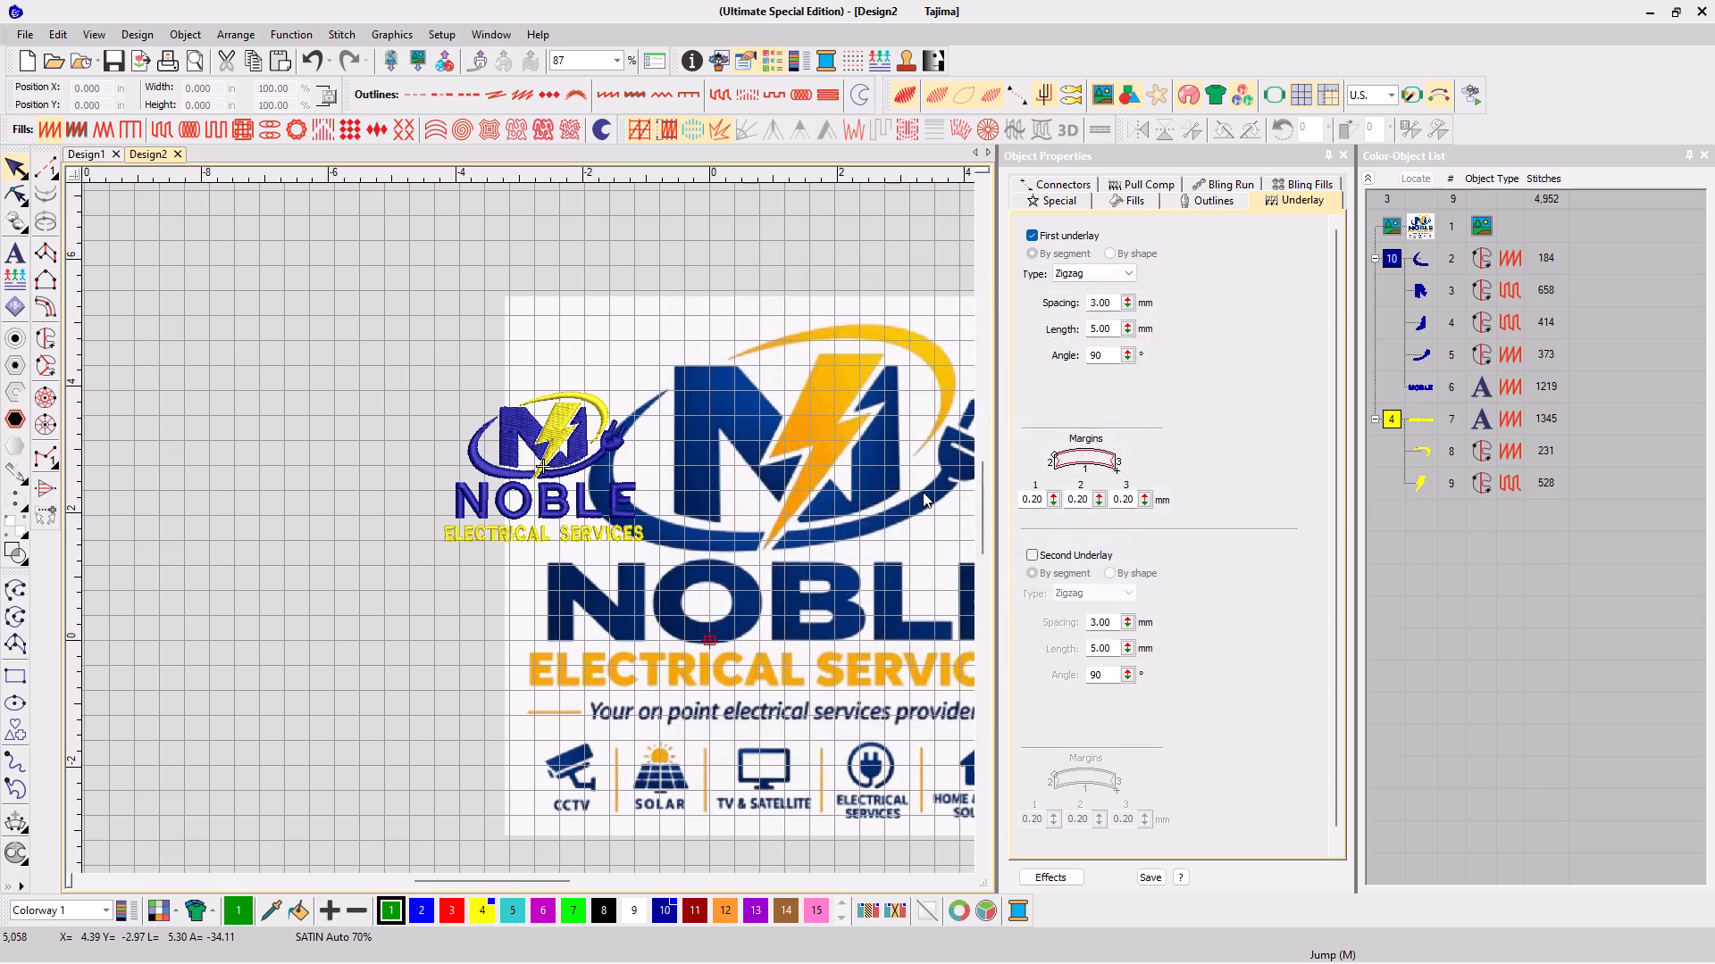
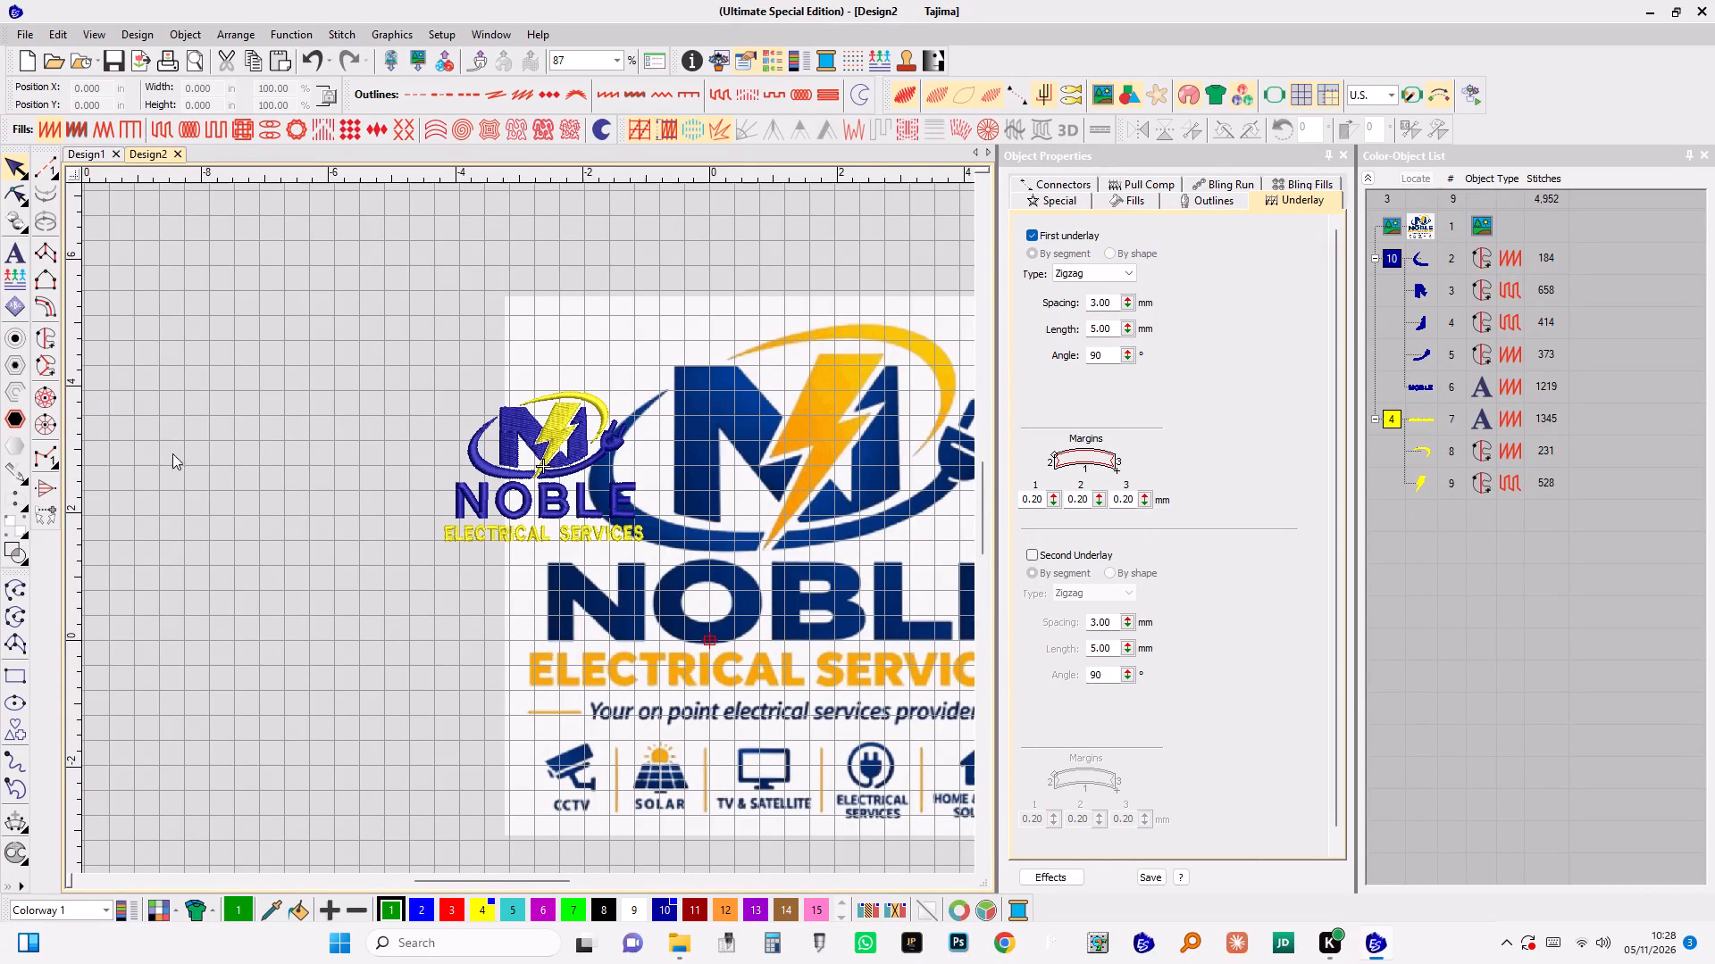
# Save the design as Wilcom EMB file NOBLE ELECTICAL SERVICES in the logo folder on the Desktop.
pyautogui.scroll(2, 503, 436)
pyautogui.click(52, 59)
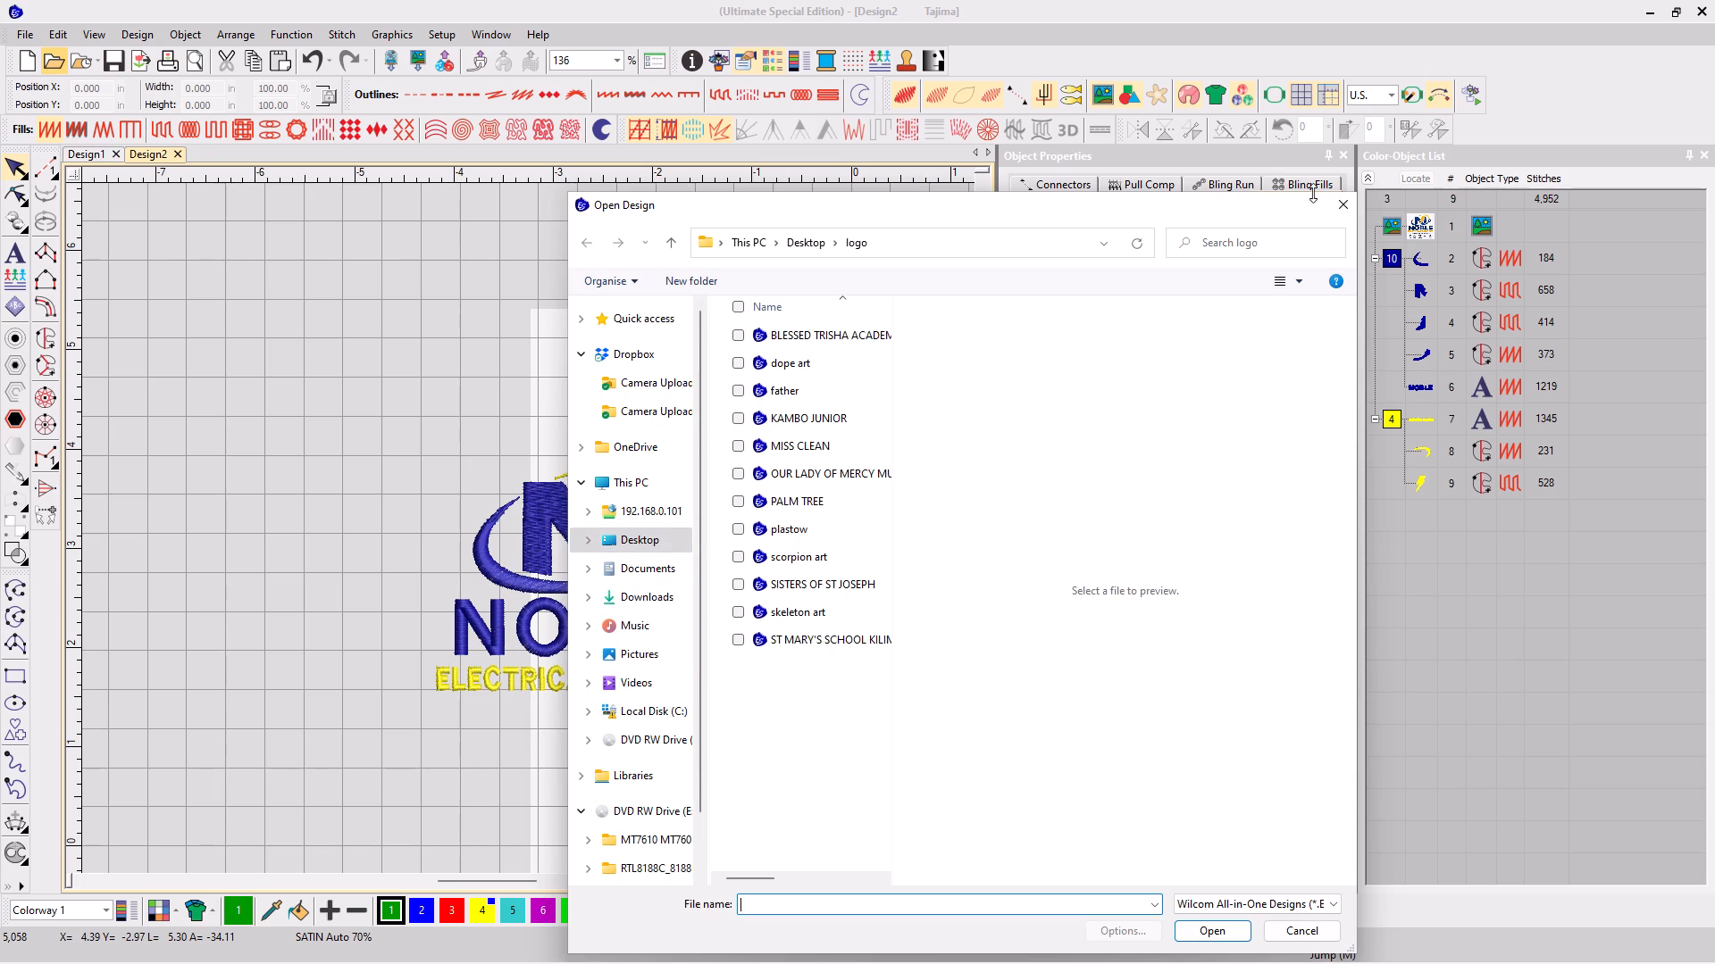
pyautogui.click(1346, 196)
pyautogui.click(122, 69)
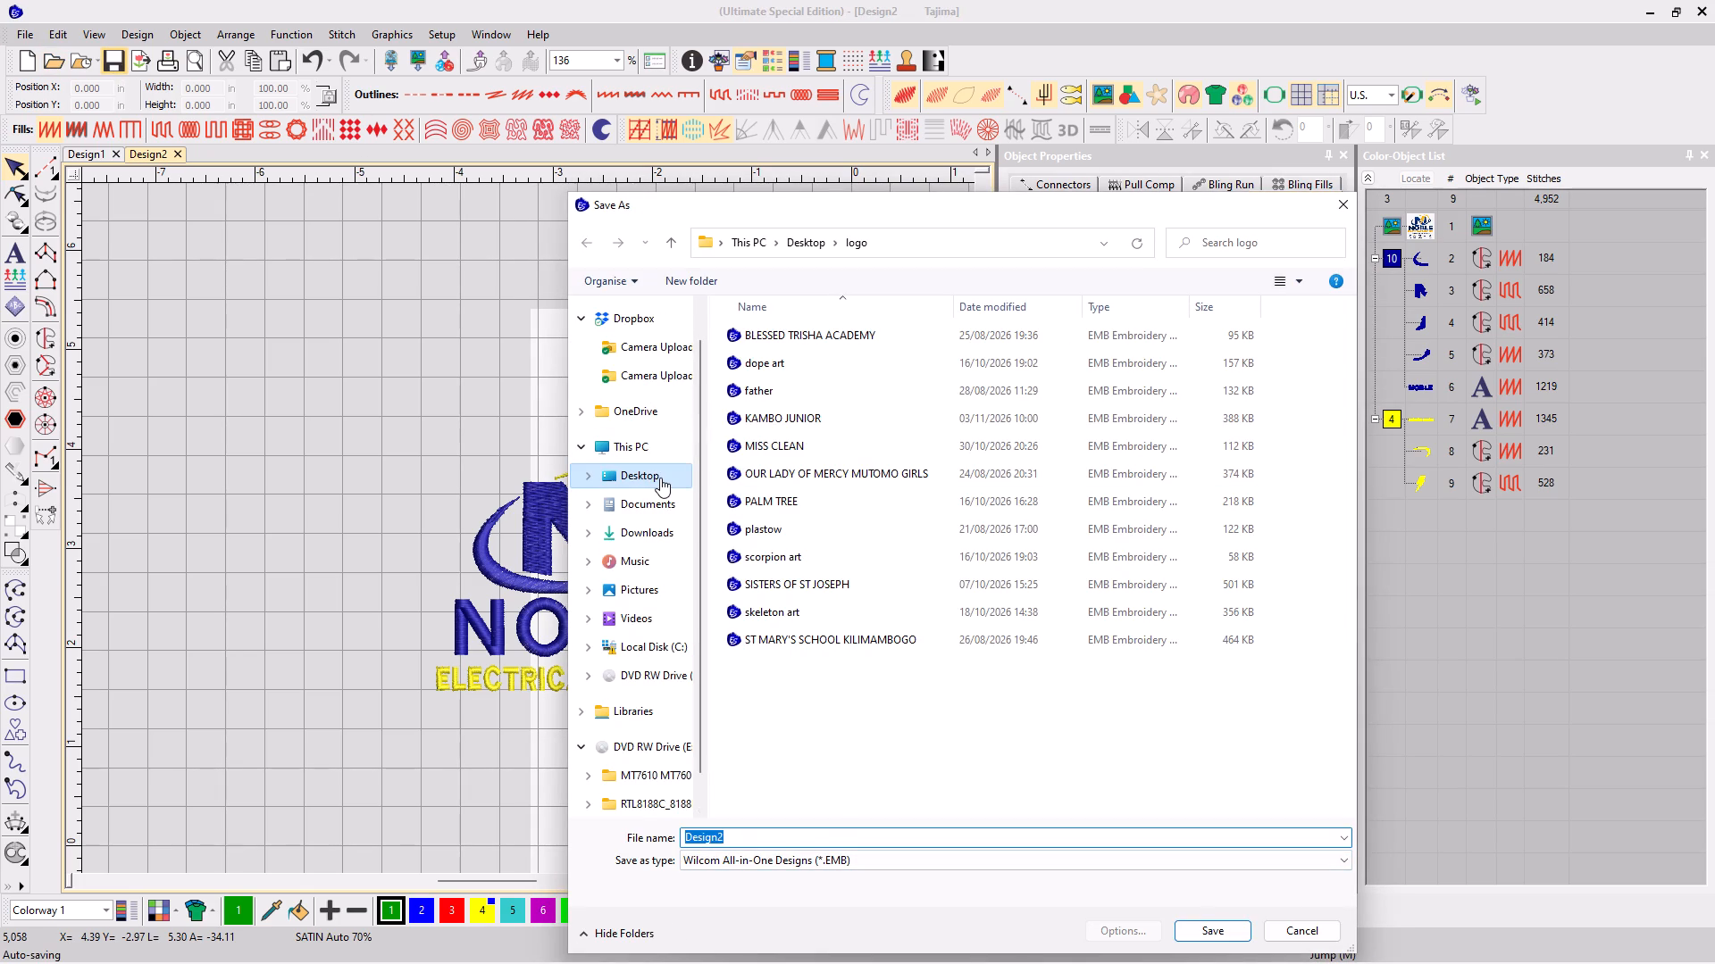
pyautogui.write('NOBLE')
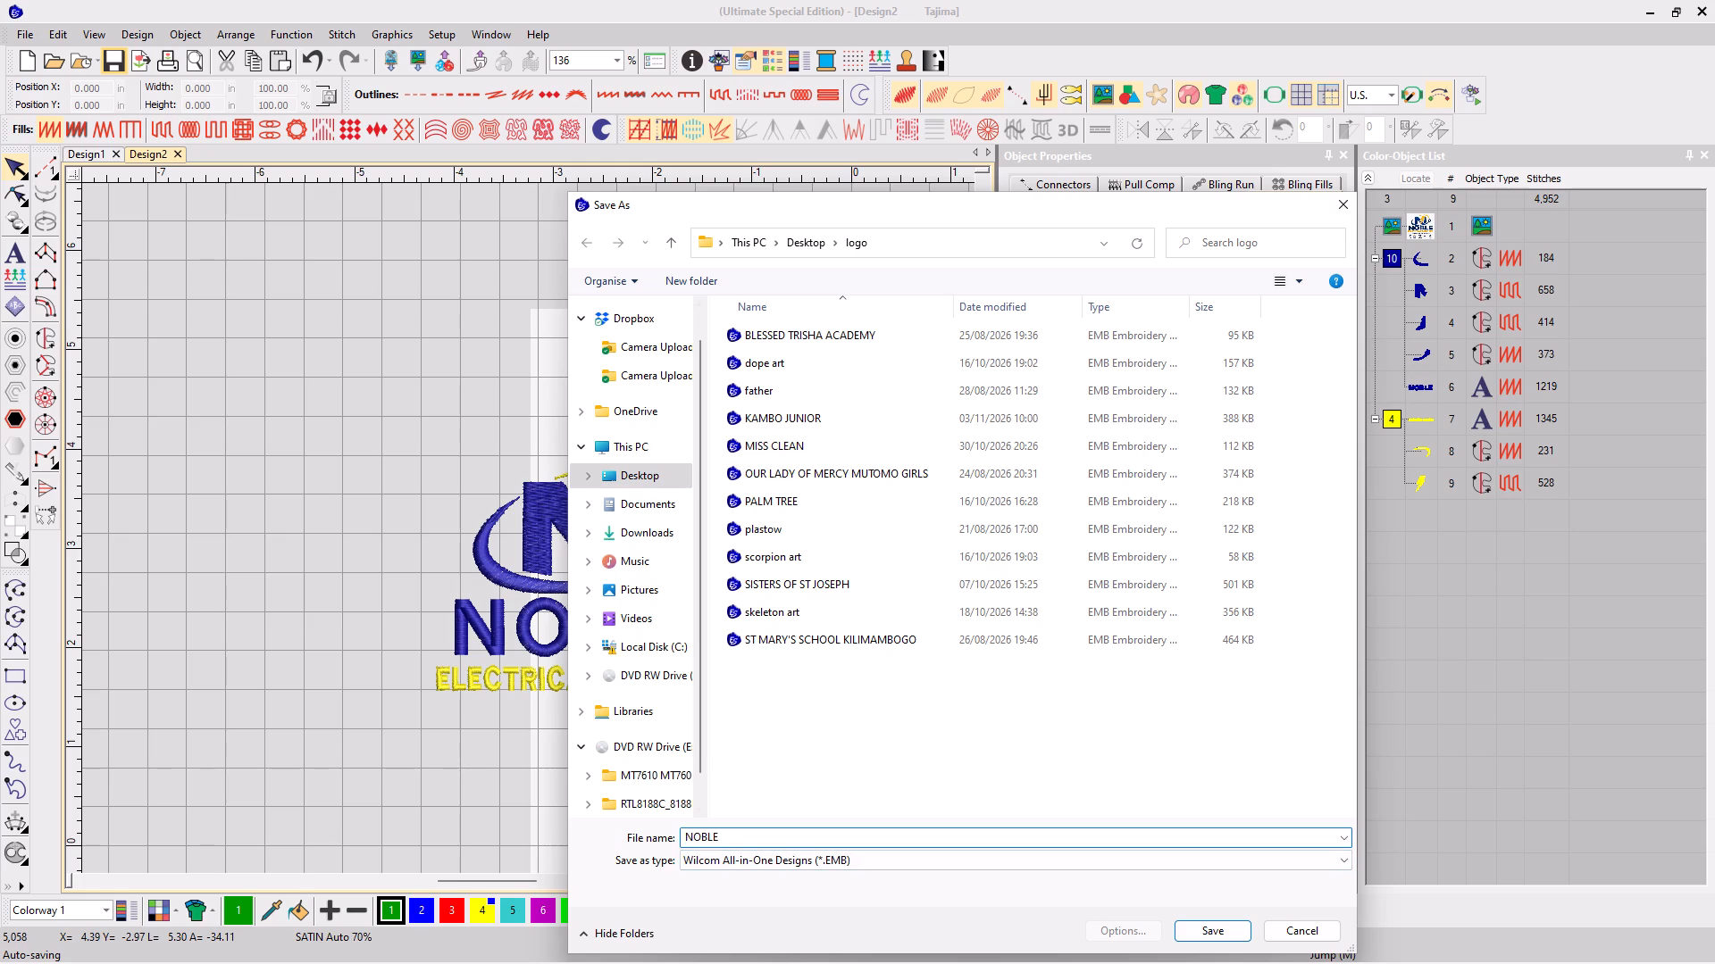
pyautogui.press('space')
pyautogui.write('EC')
pyautogui.press('BackSpace')
pyautogui.write('LE')
pyautogui.press('c')
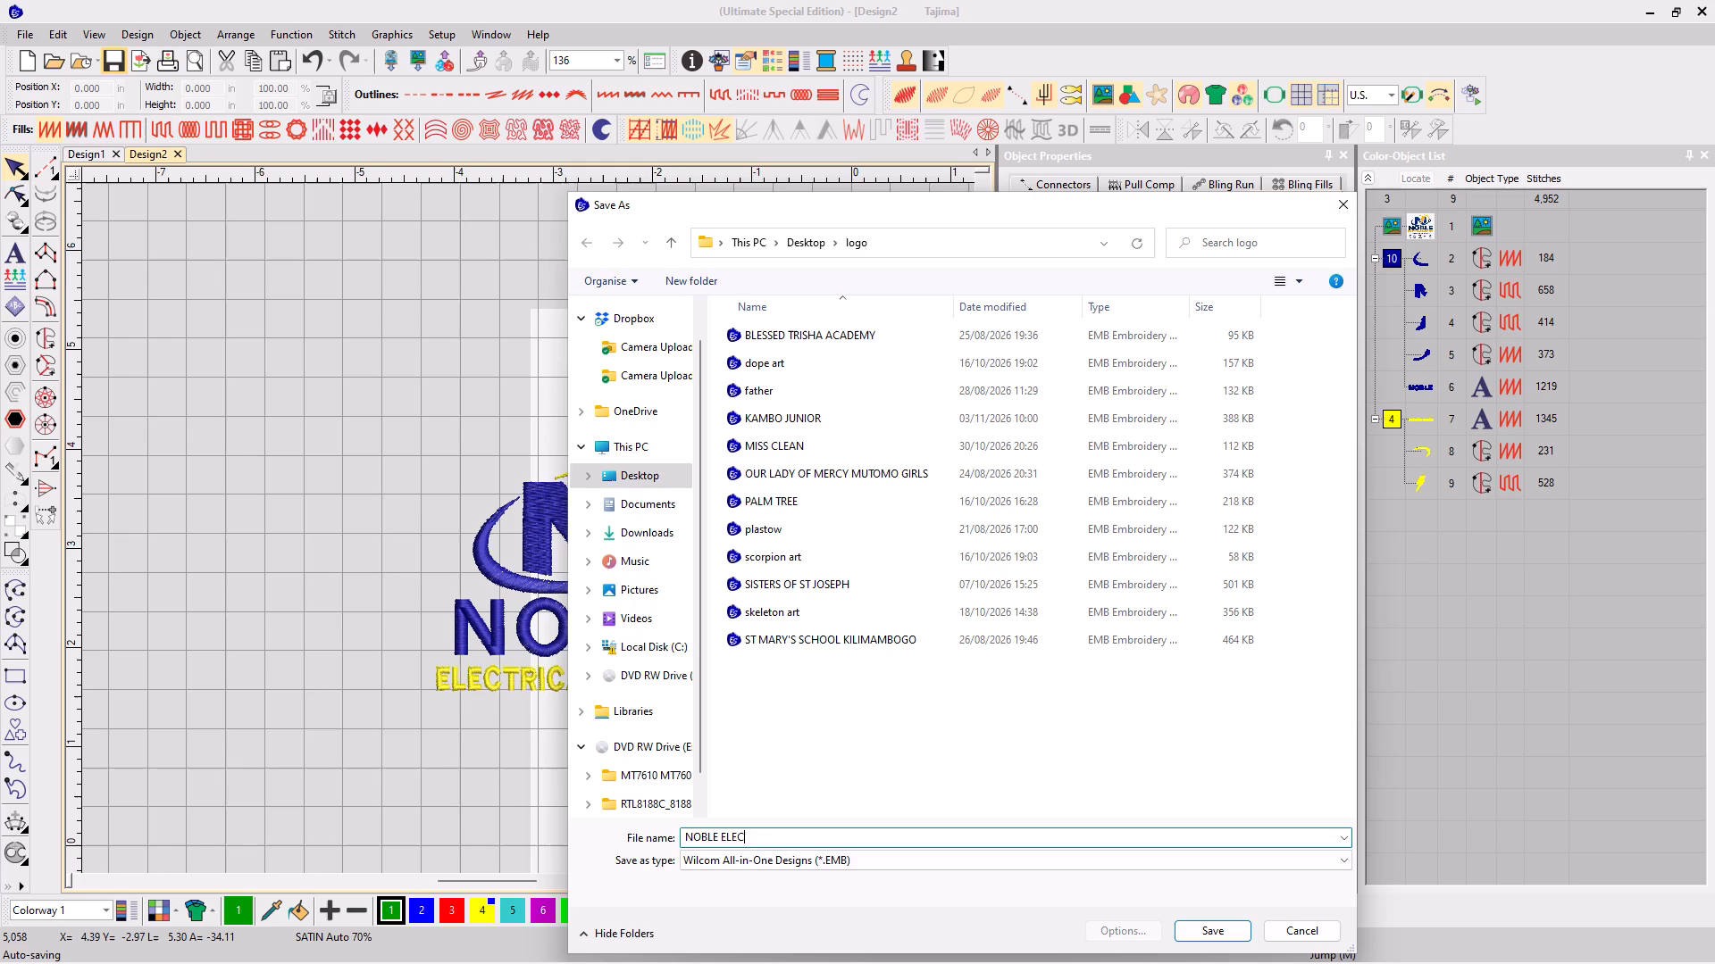
pyautogui.write('TI')
pyautogui.press('c')
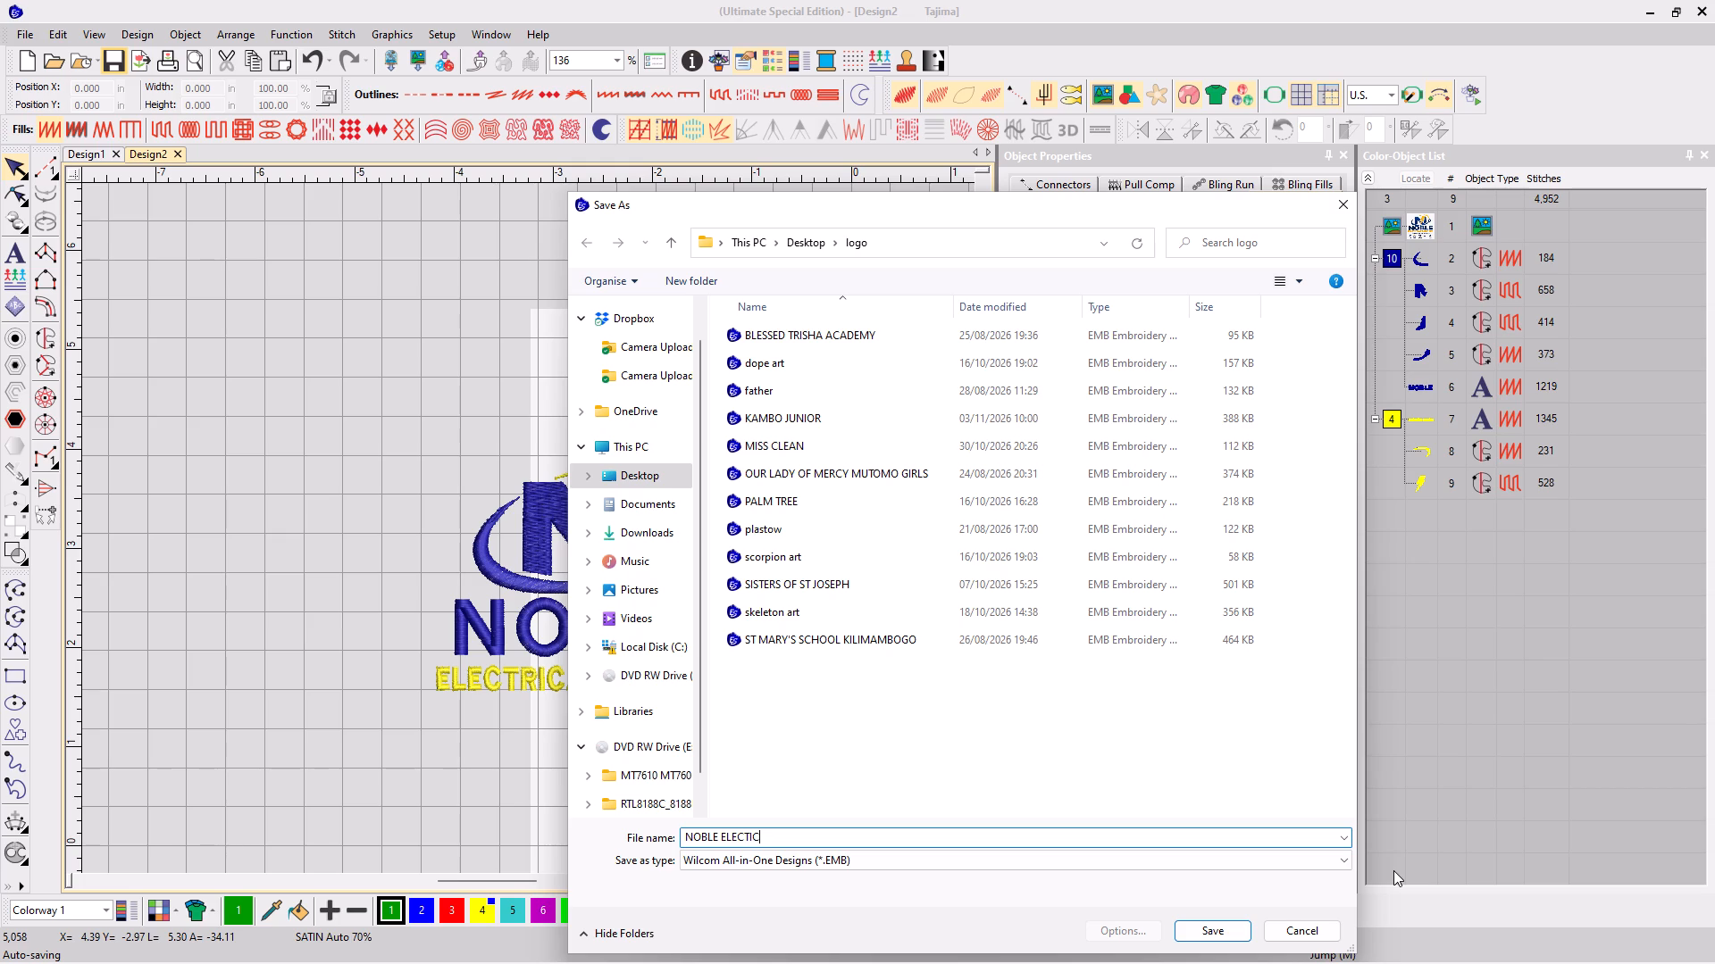
pyautogui.moveTo(966, 216); pyautogui.dragTo(1228, 265)
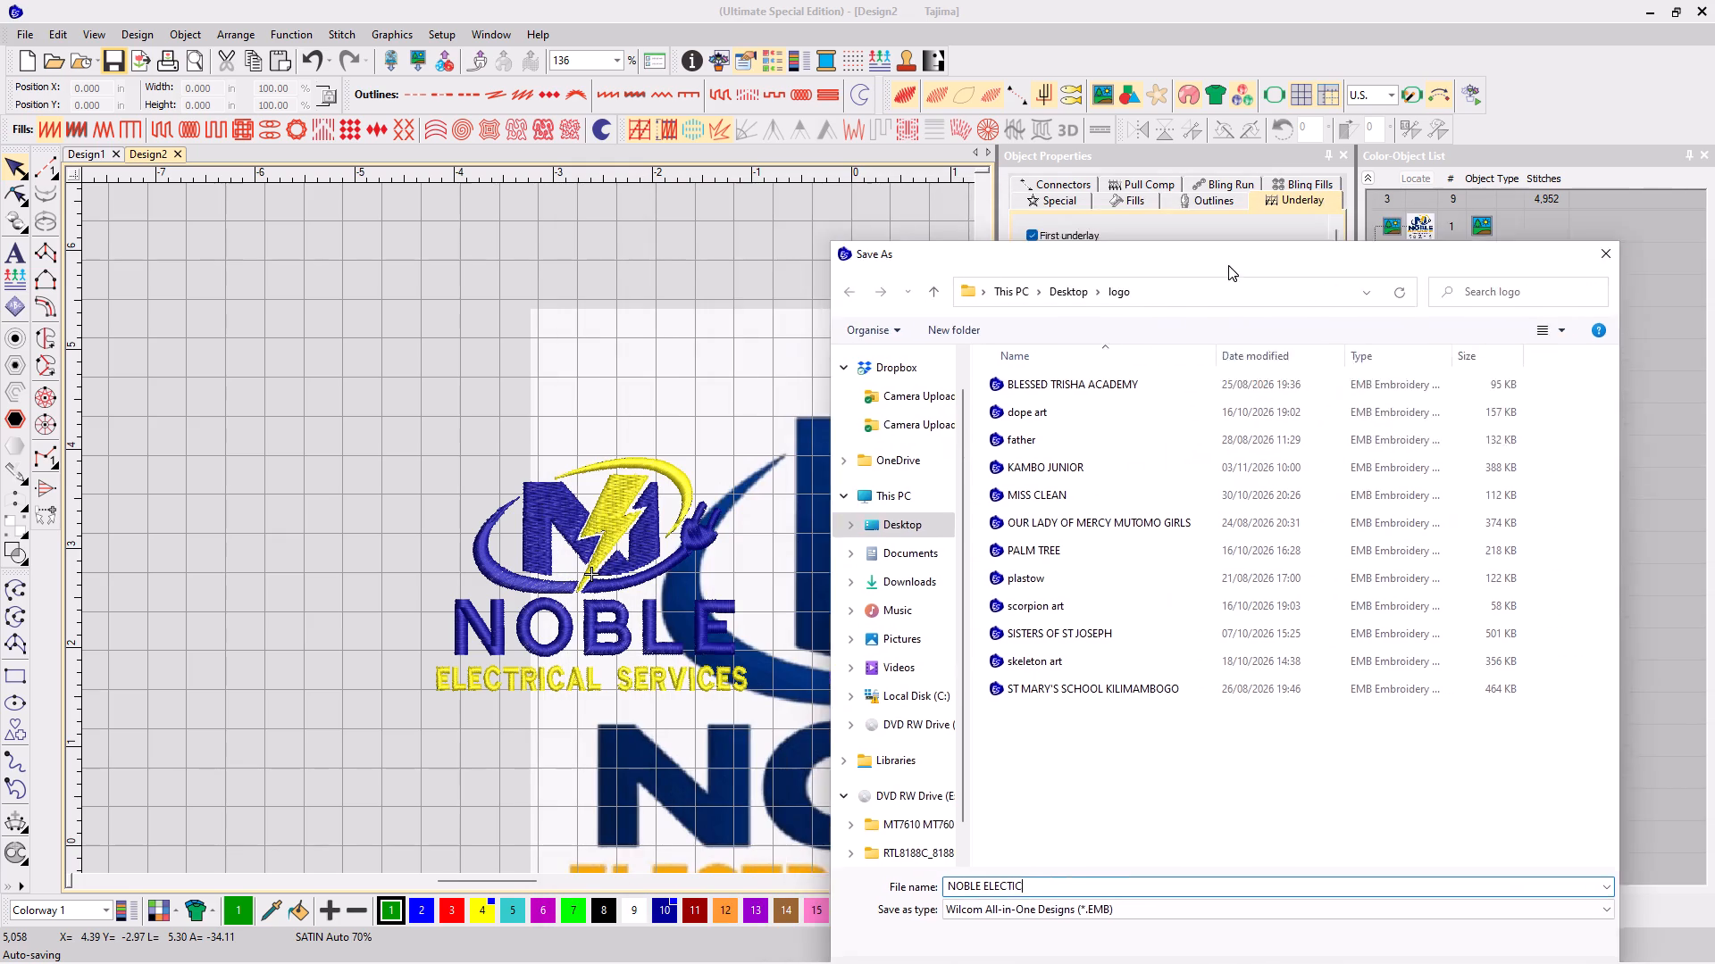
pyautogui.moveTo(1228, 265); pyautogui.dragTo(1402, 209)
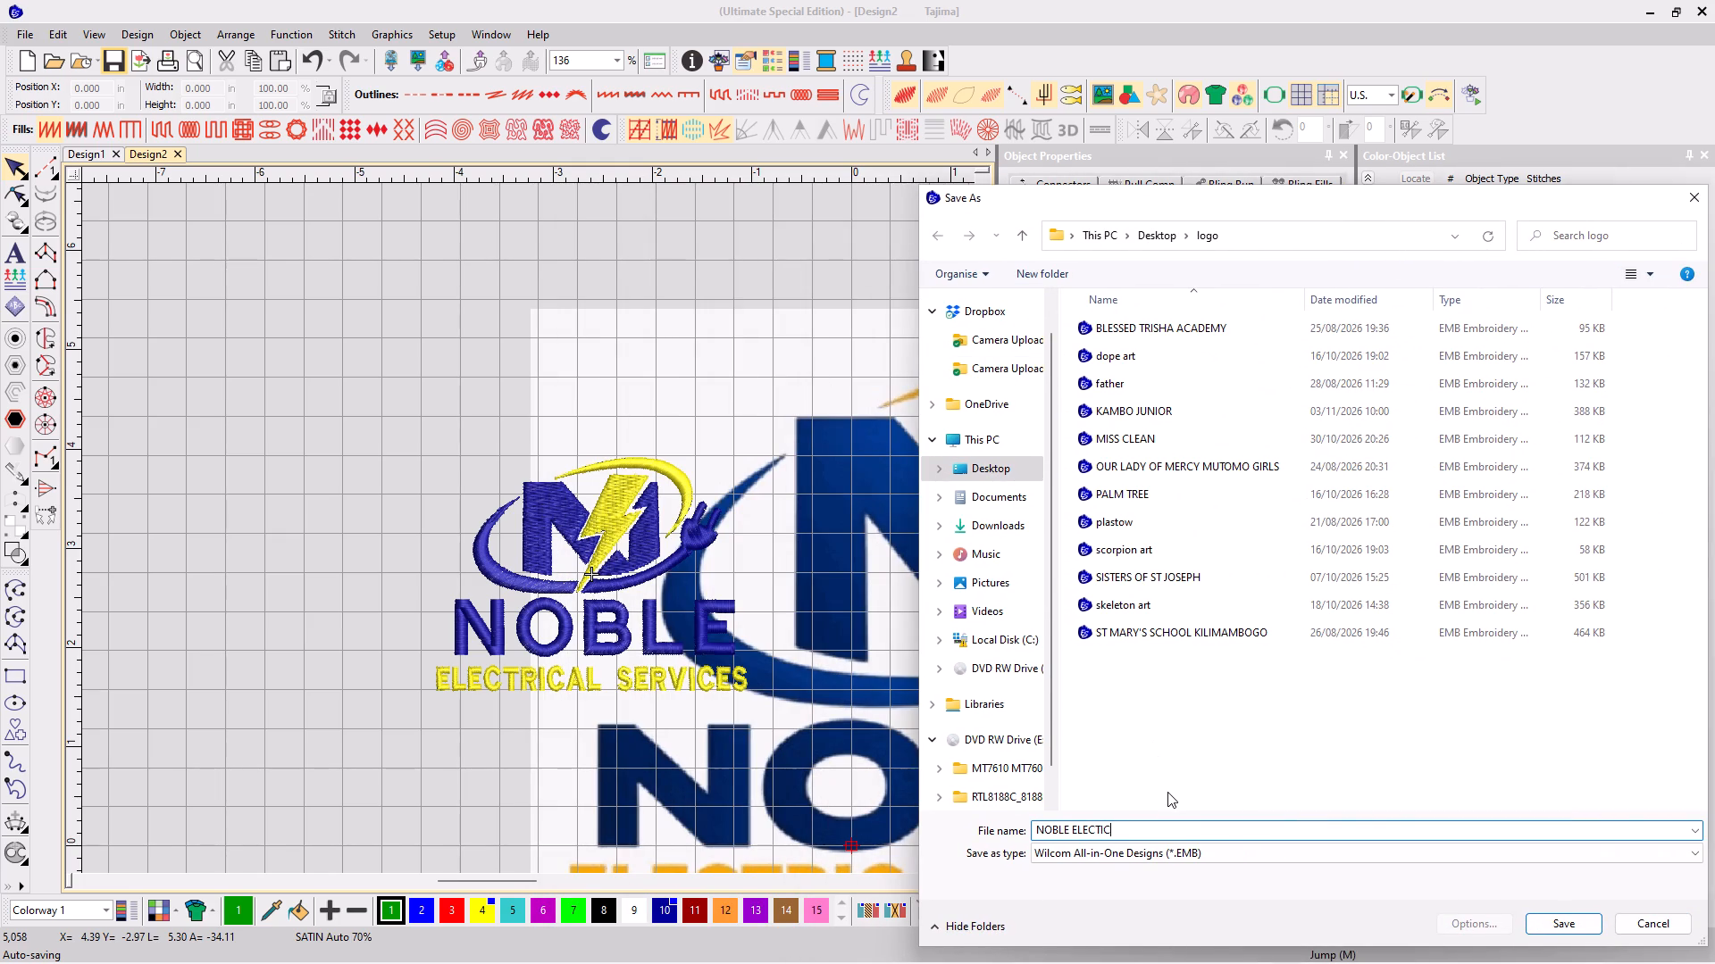
pyautogui.write('AL SERVICES')
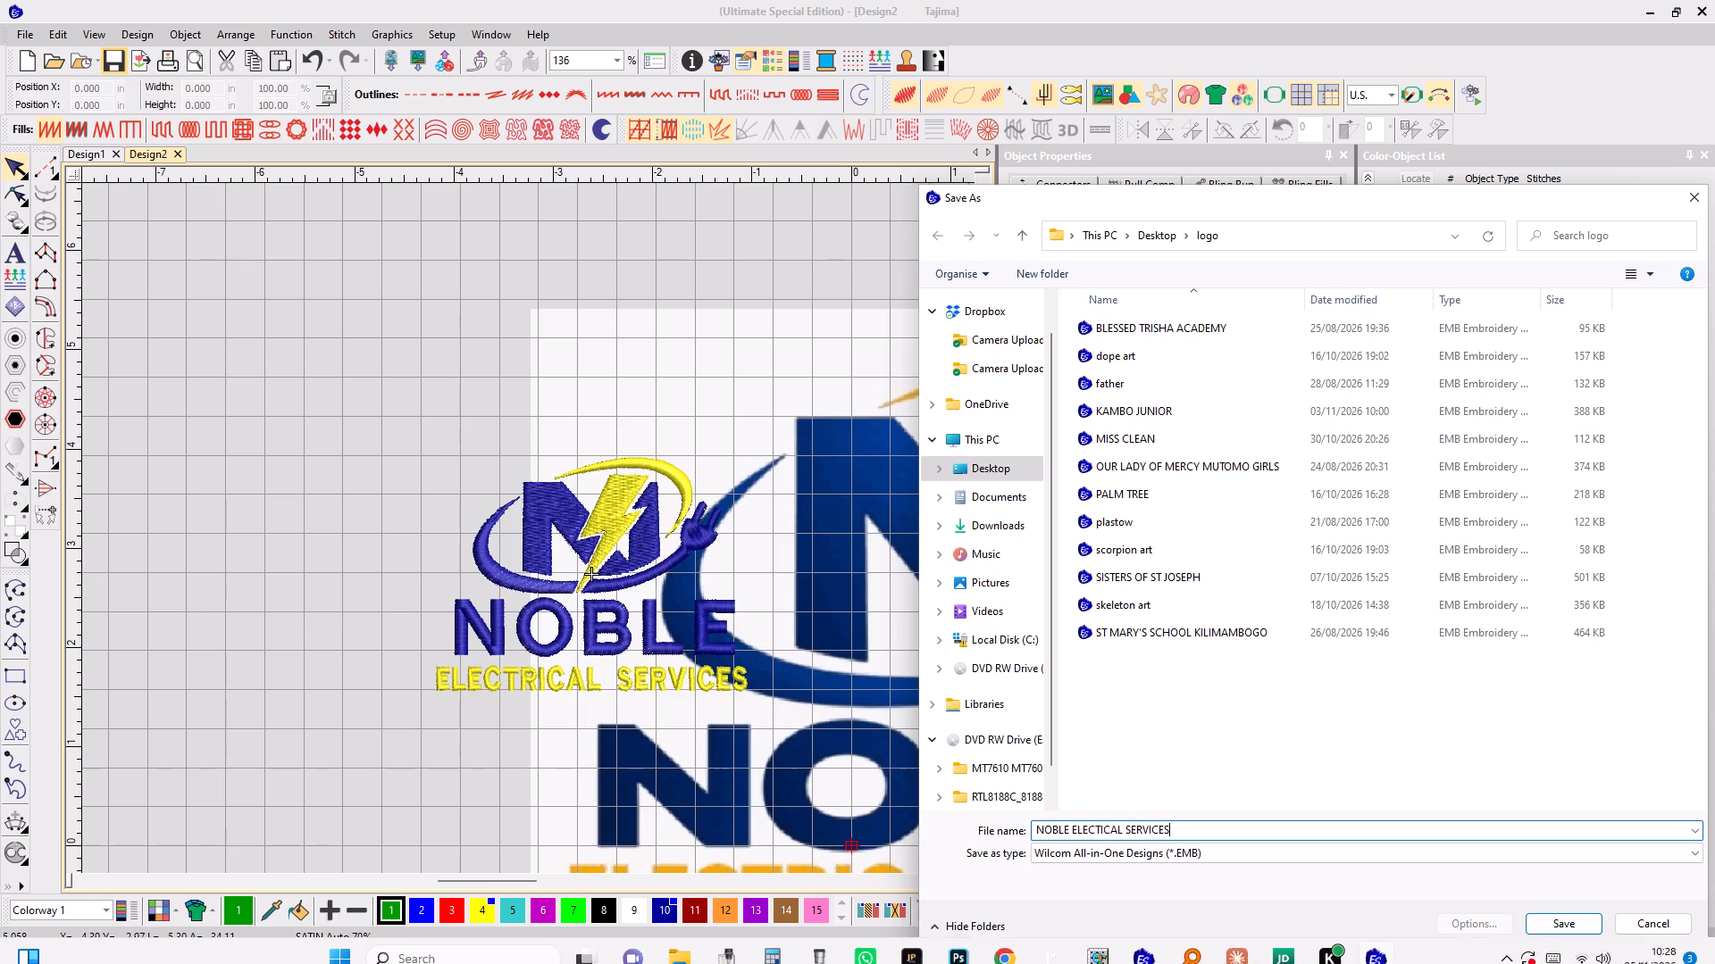
pyautogui.click(1565, 920)
# Examine the stitched logo alongside the original artwork, including the artwork's tagline and service icons.
pyautogui.scroll(-2, 689, 629)
pyautogui.scroll(-2, 544, 539)
pyautogui.scroll(1, 680, 678)
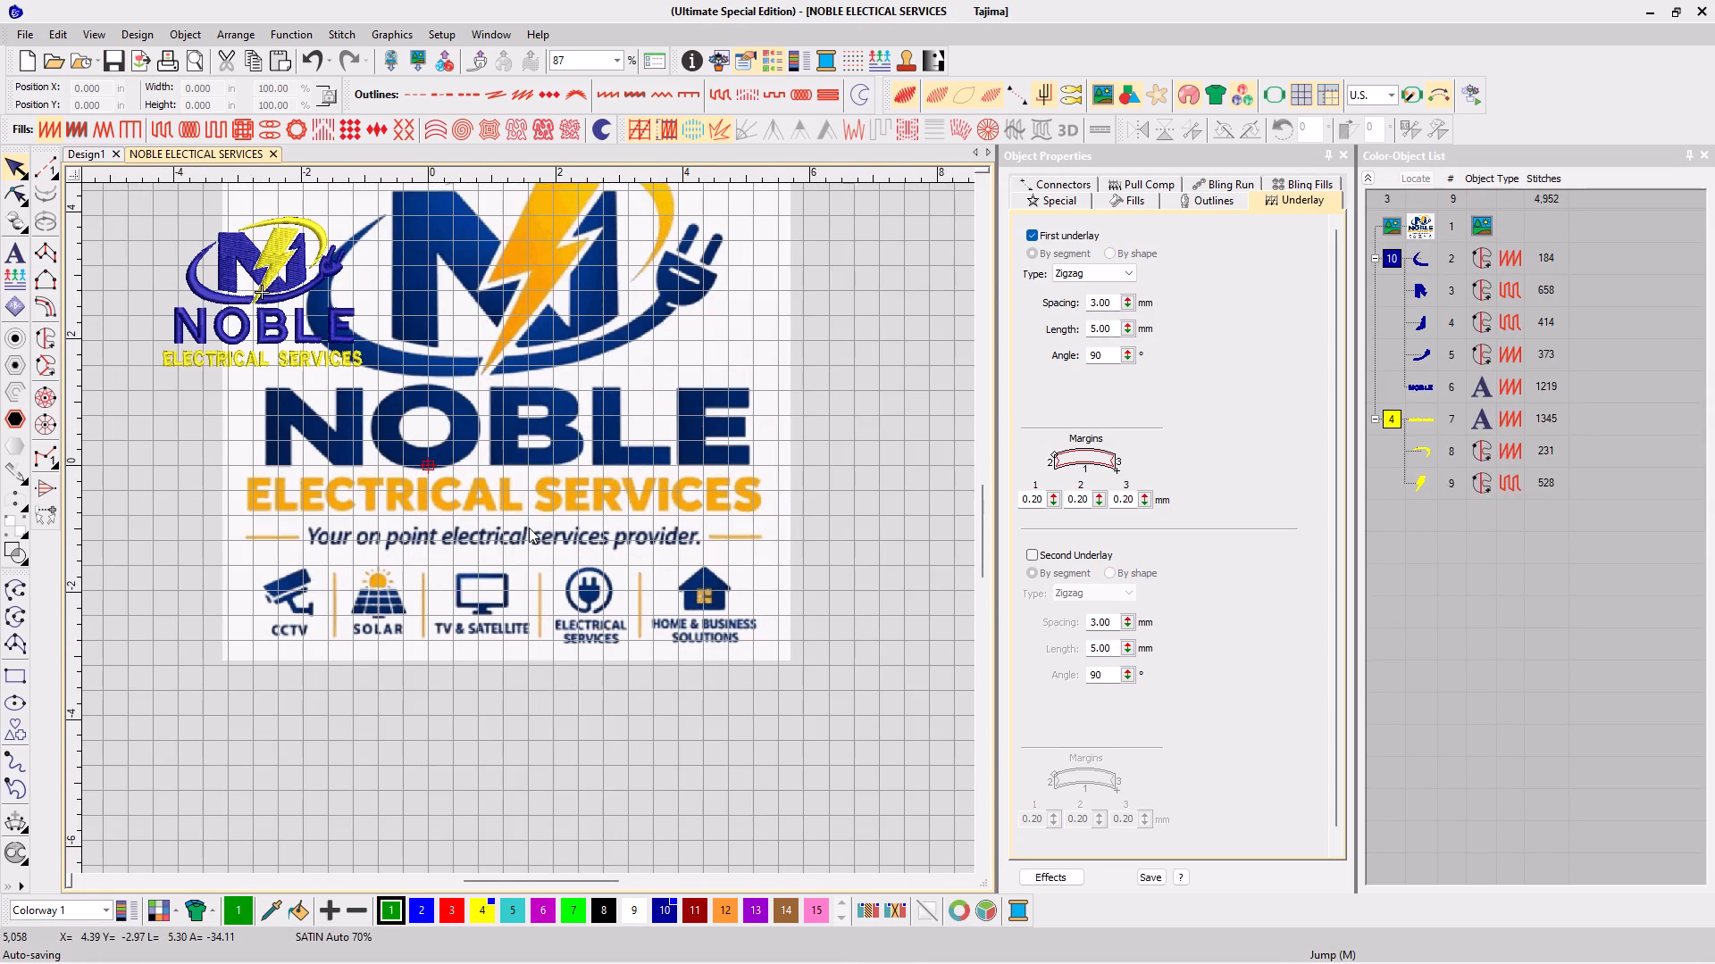
pyautogui.scroll(1, 529, 528)
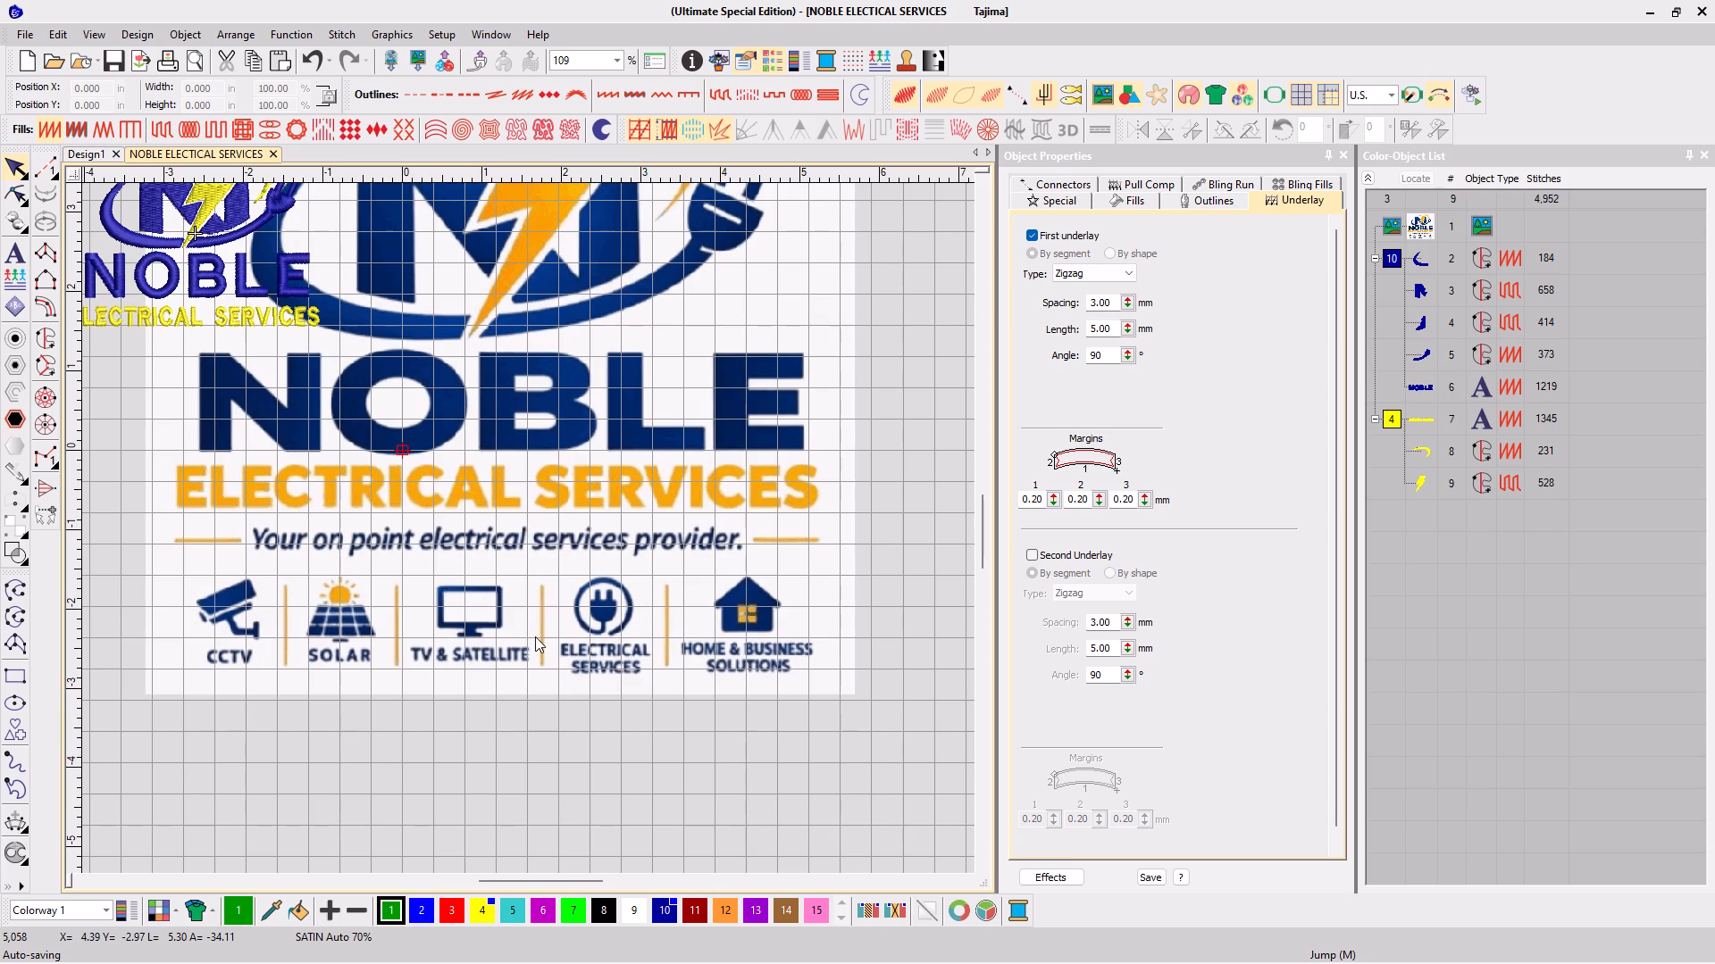
pyautogui.scroll(-1, 540, 659)
pyautogui.scroll(1, 529, 528)
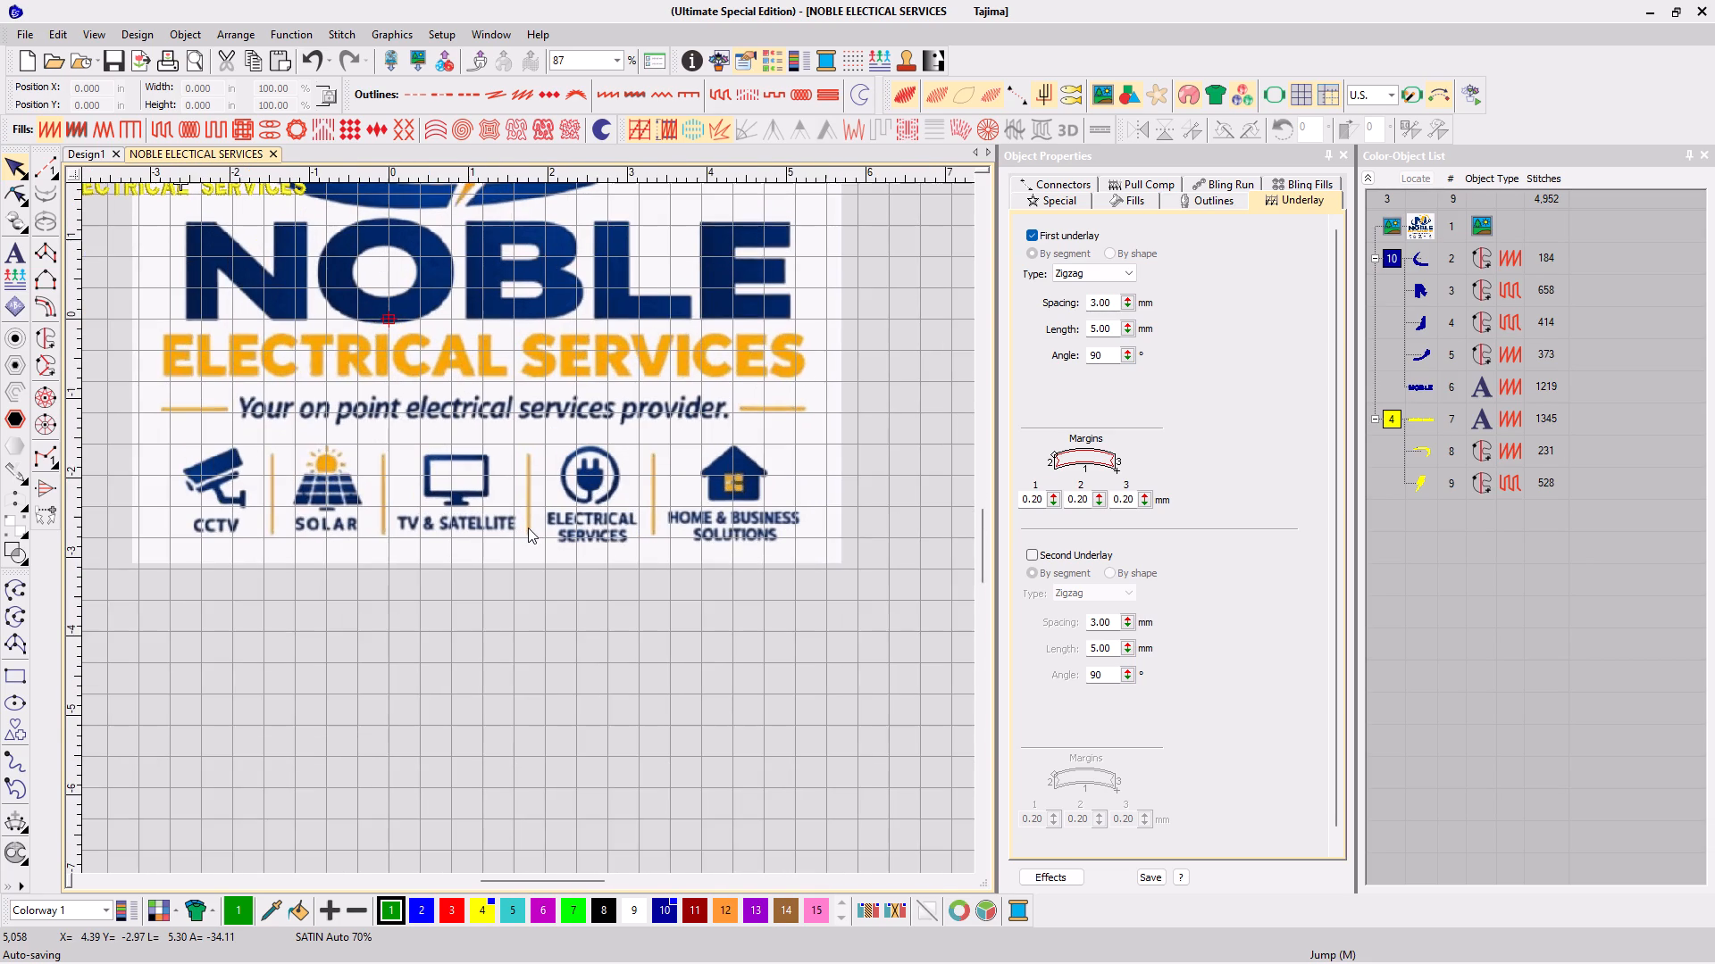
pyautogui.scroll(-4, 528, 528)
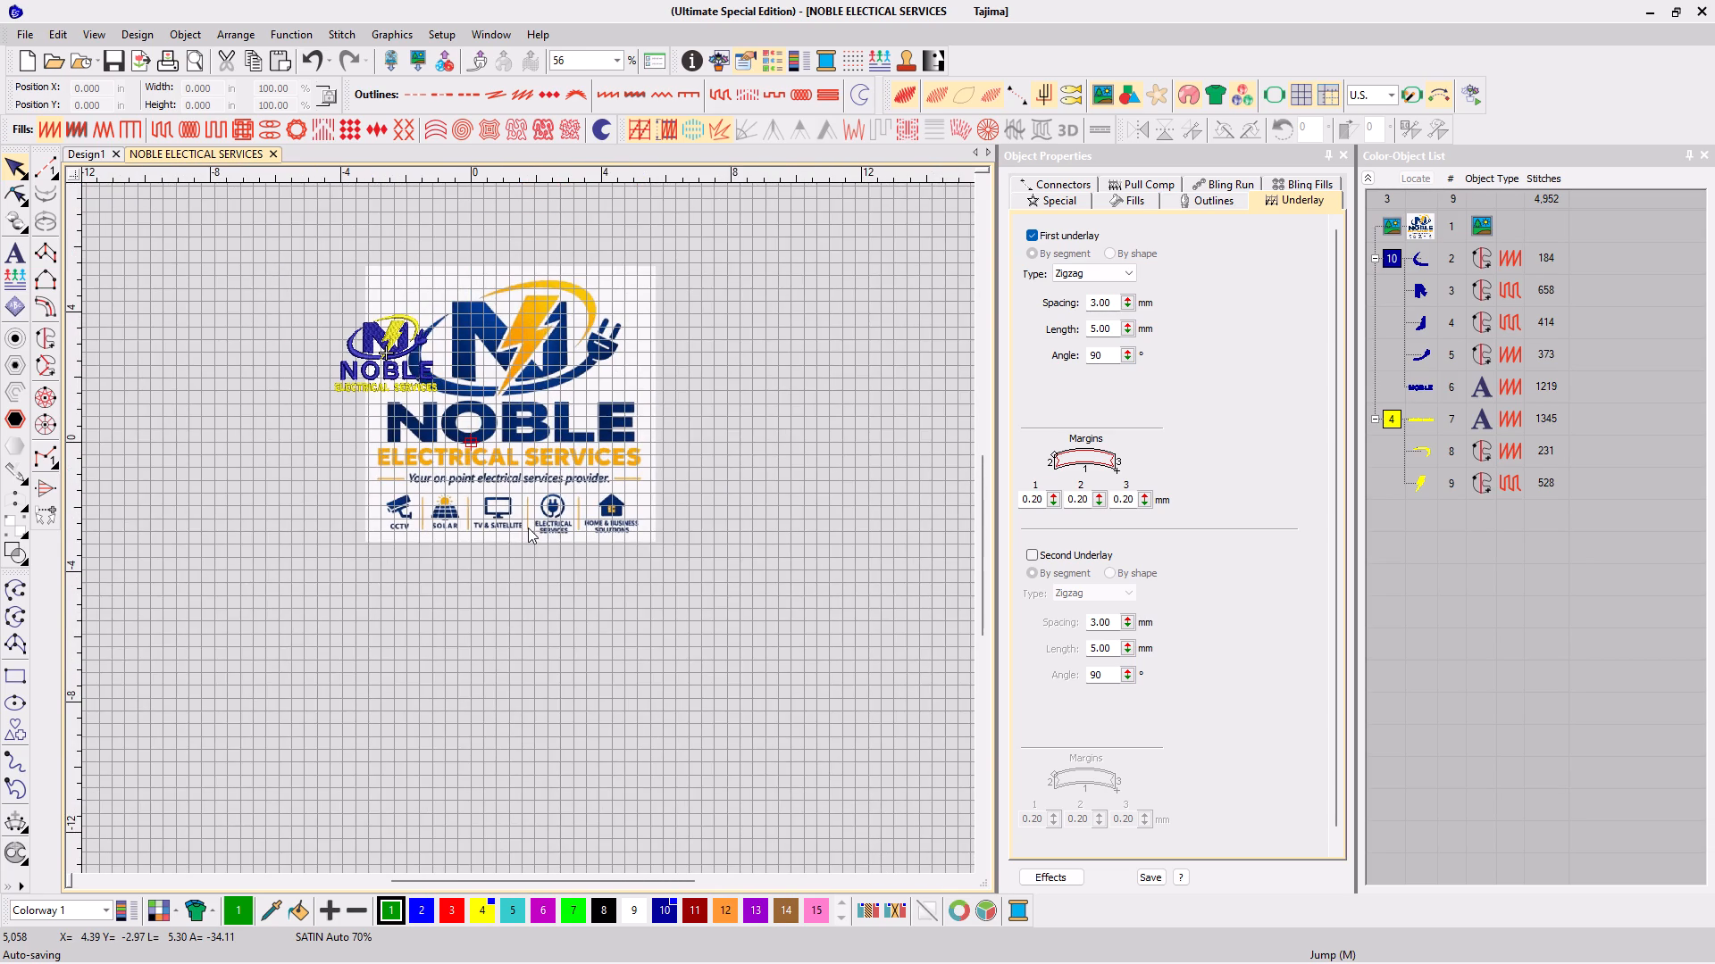
pyautogui.scroll(3, 391, 327)
pyautogui.scroll(1, 580, 617)
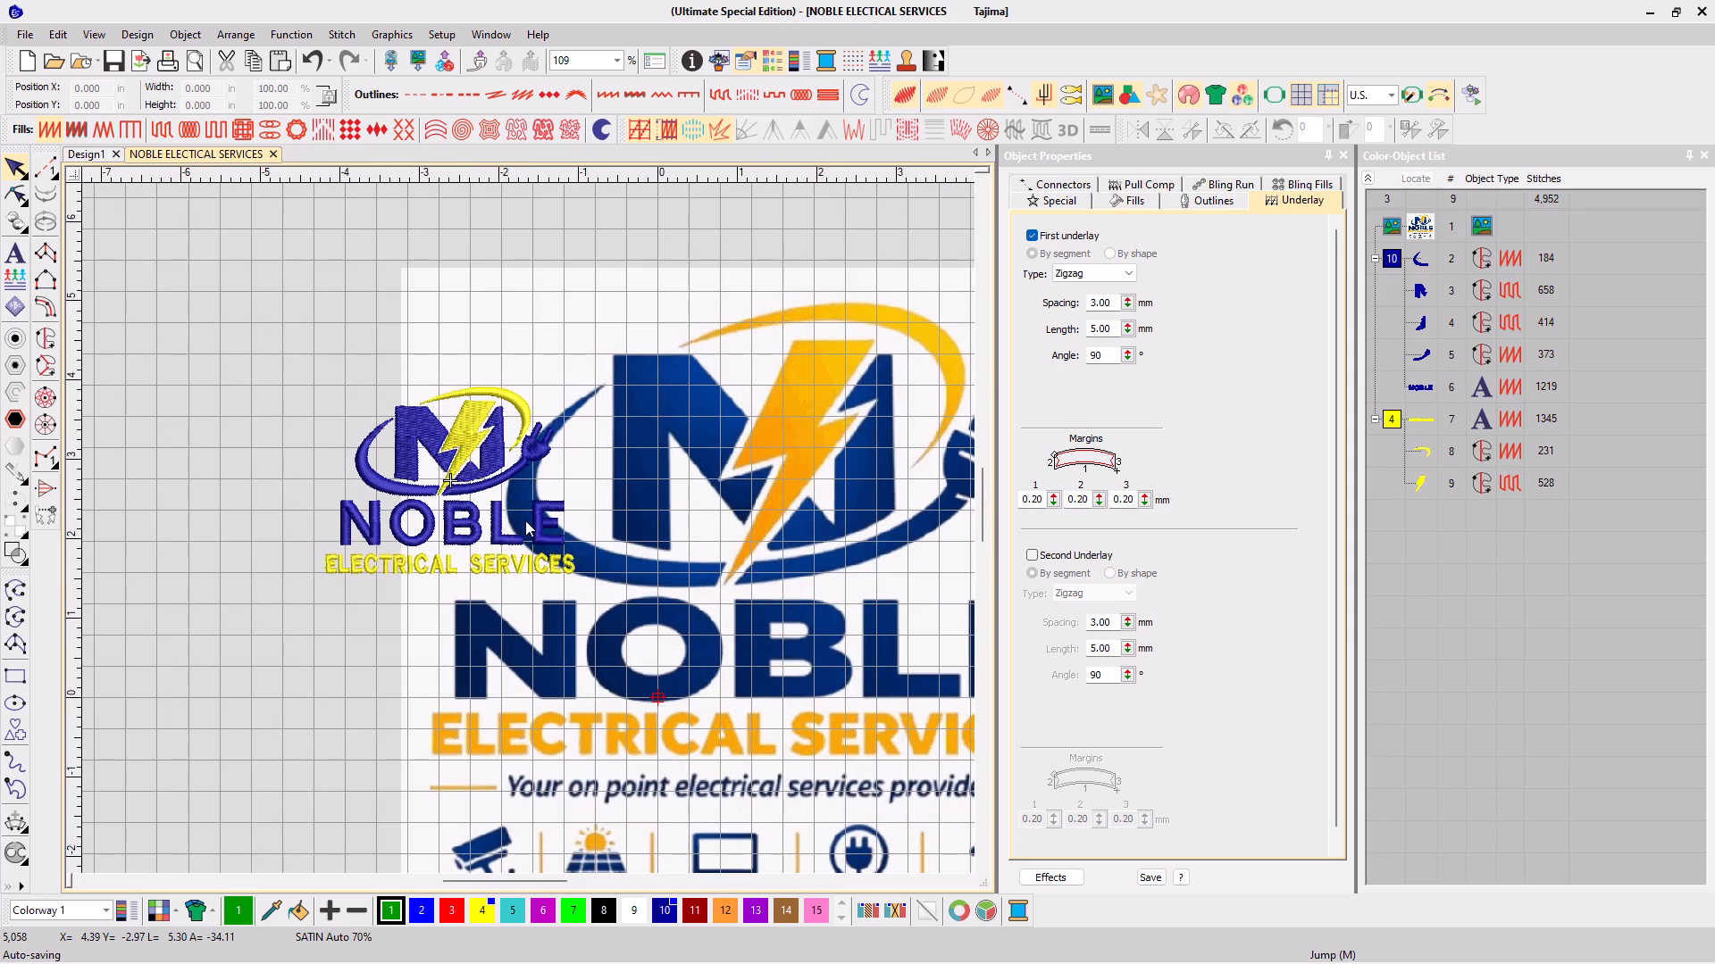
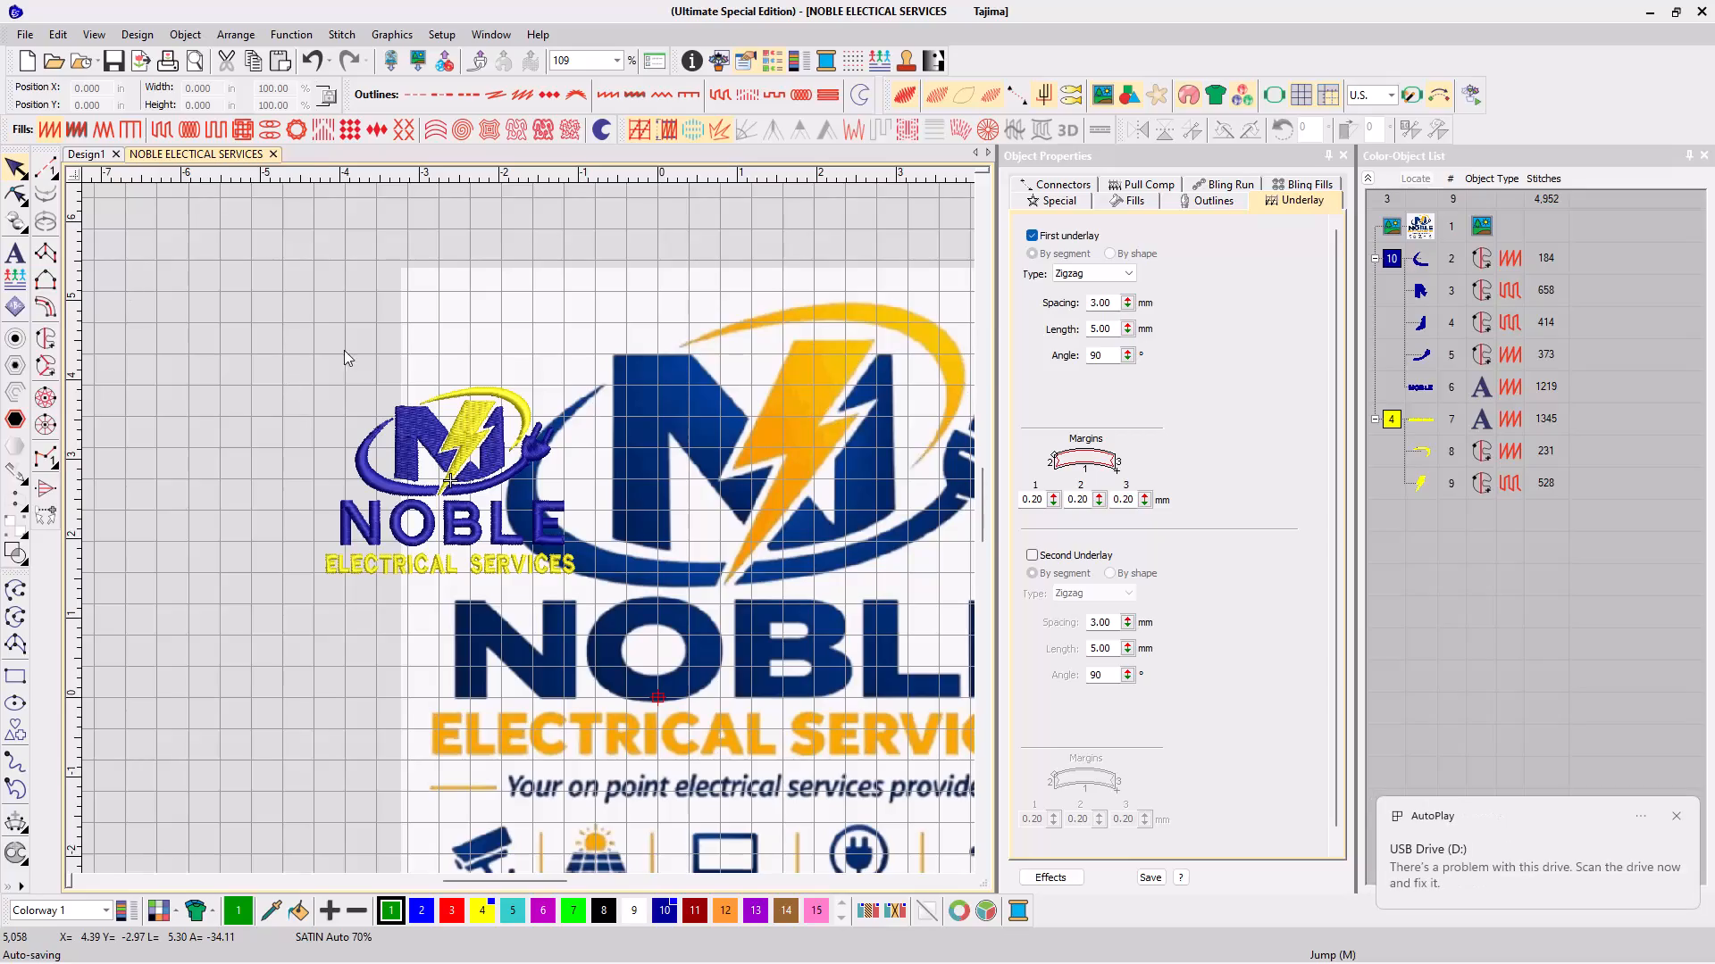
# Delete the stitched emblem above the lettering: the M, swooshes, plug and lightning bolt objects.
pyautogui.click(288, 297)
pyautogui.click(188, 275)
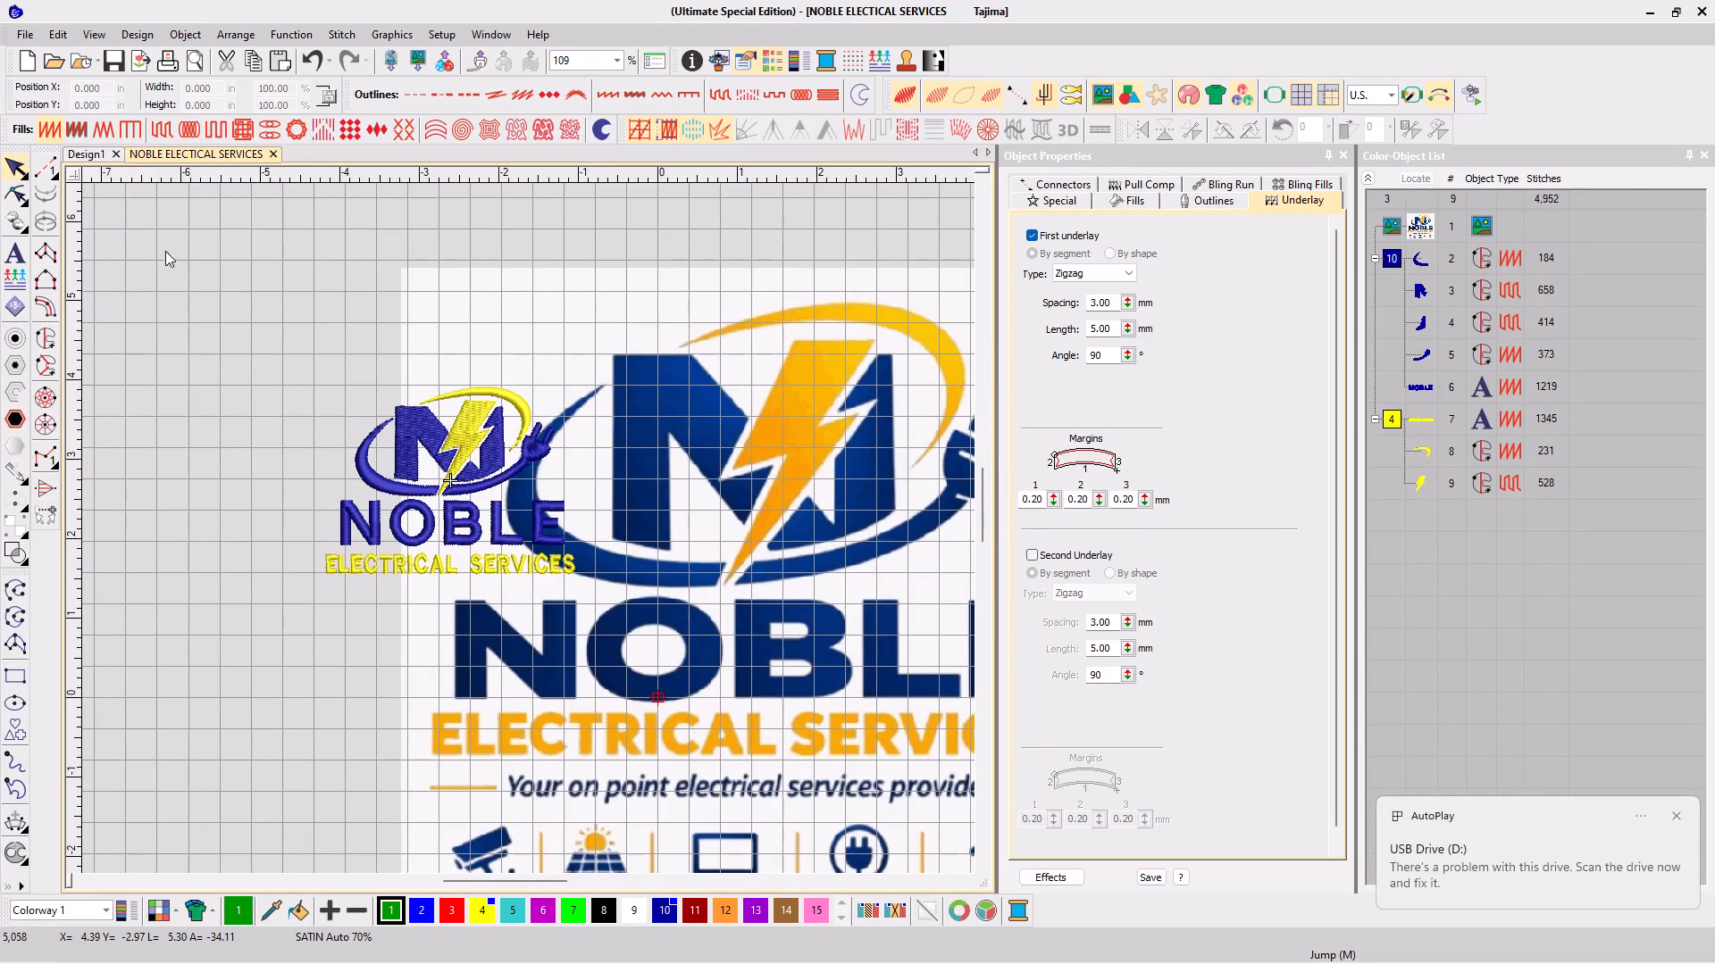
pyautogui.moveTo(173, 253); pyautogui.dragTo(648, 509)
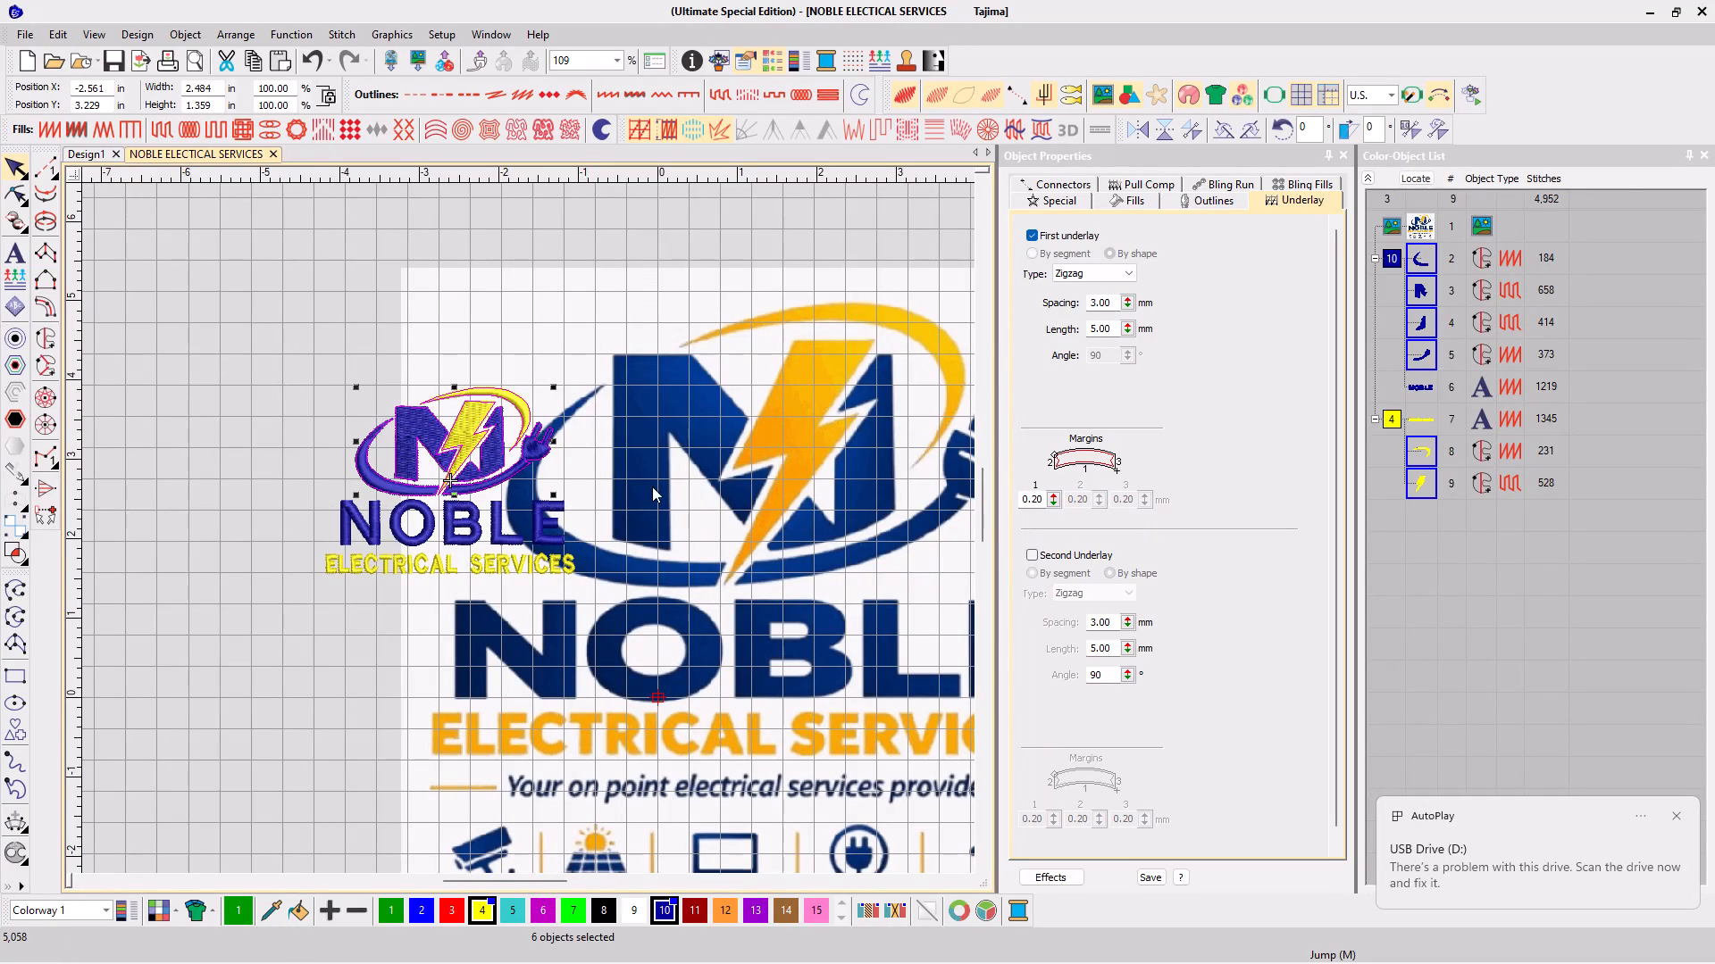
pyautogui.press('Delete')
# Hide the background artwork image so only the stitched lettering shows.
pyautogui.click(1101, 104)
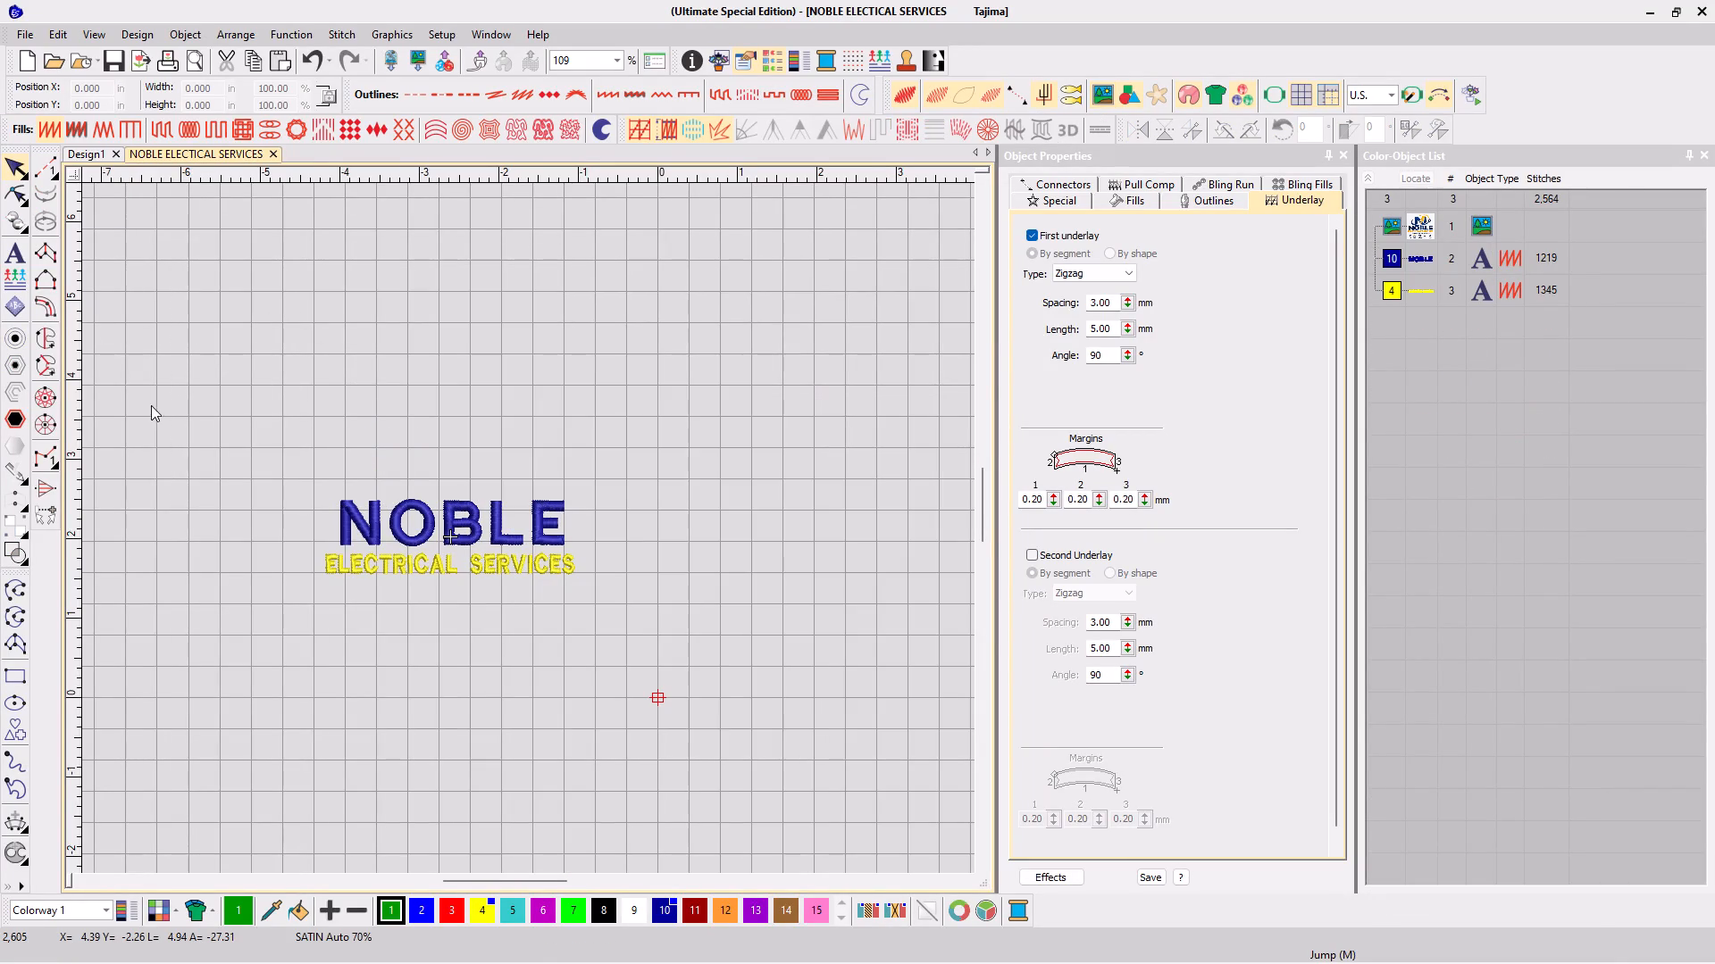
# Enlarge the NOBLE and ELECTRICAL SERVICES lettering together, in proportion, to about 7.87 in wide.
pyautogui.moveTo(267, 428); pyautogui.dragTo(745, 691)
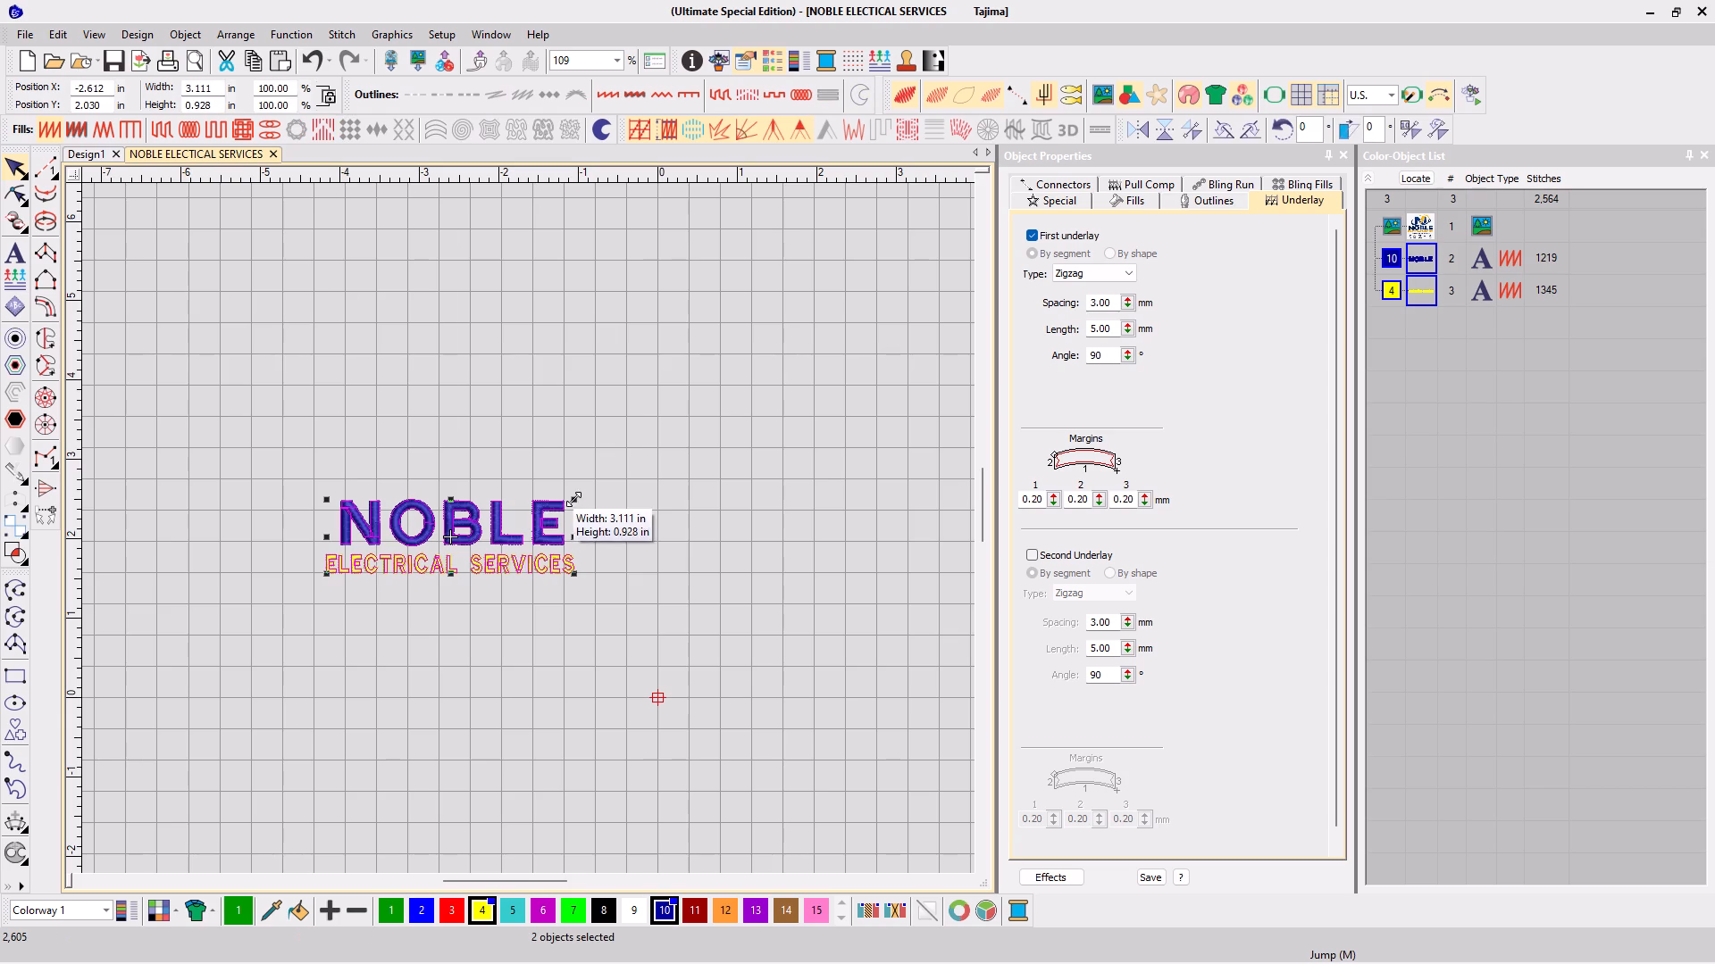
pyautogui.moveTo(573, 499); pyautogui.dragTo(857, 445)
pyautogui.click(742, 721)
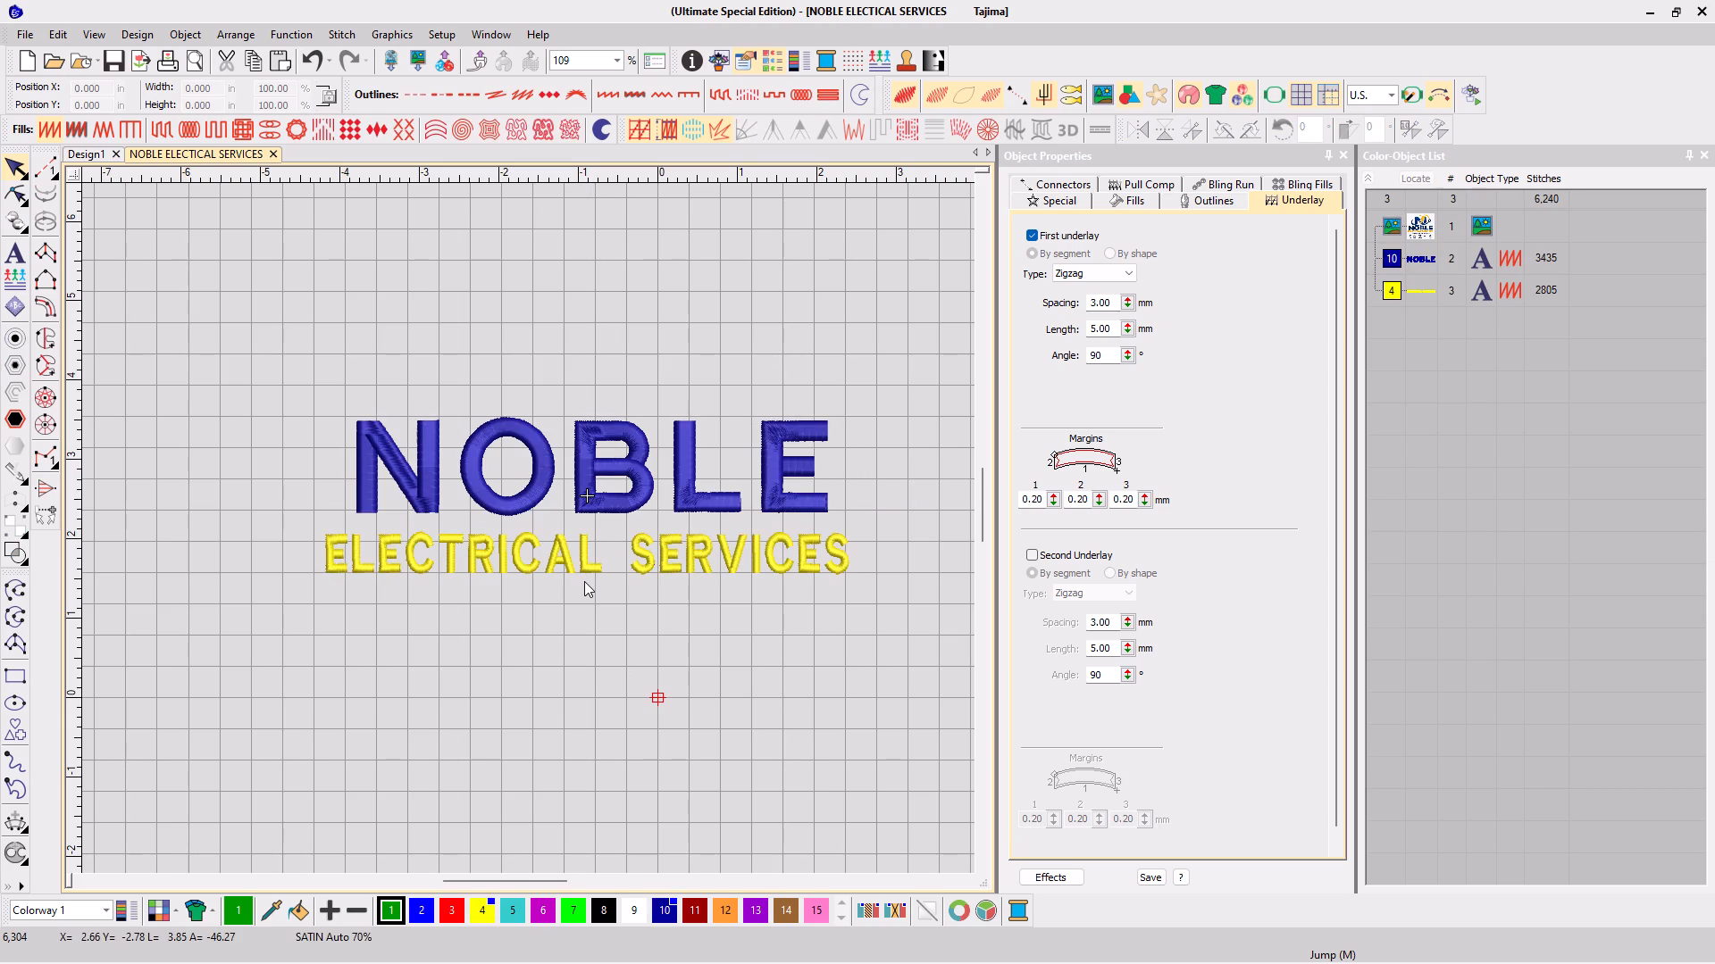
pyautogui.moveTo(188, 292); pyautogui.dragTo(905, 667)
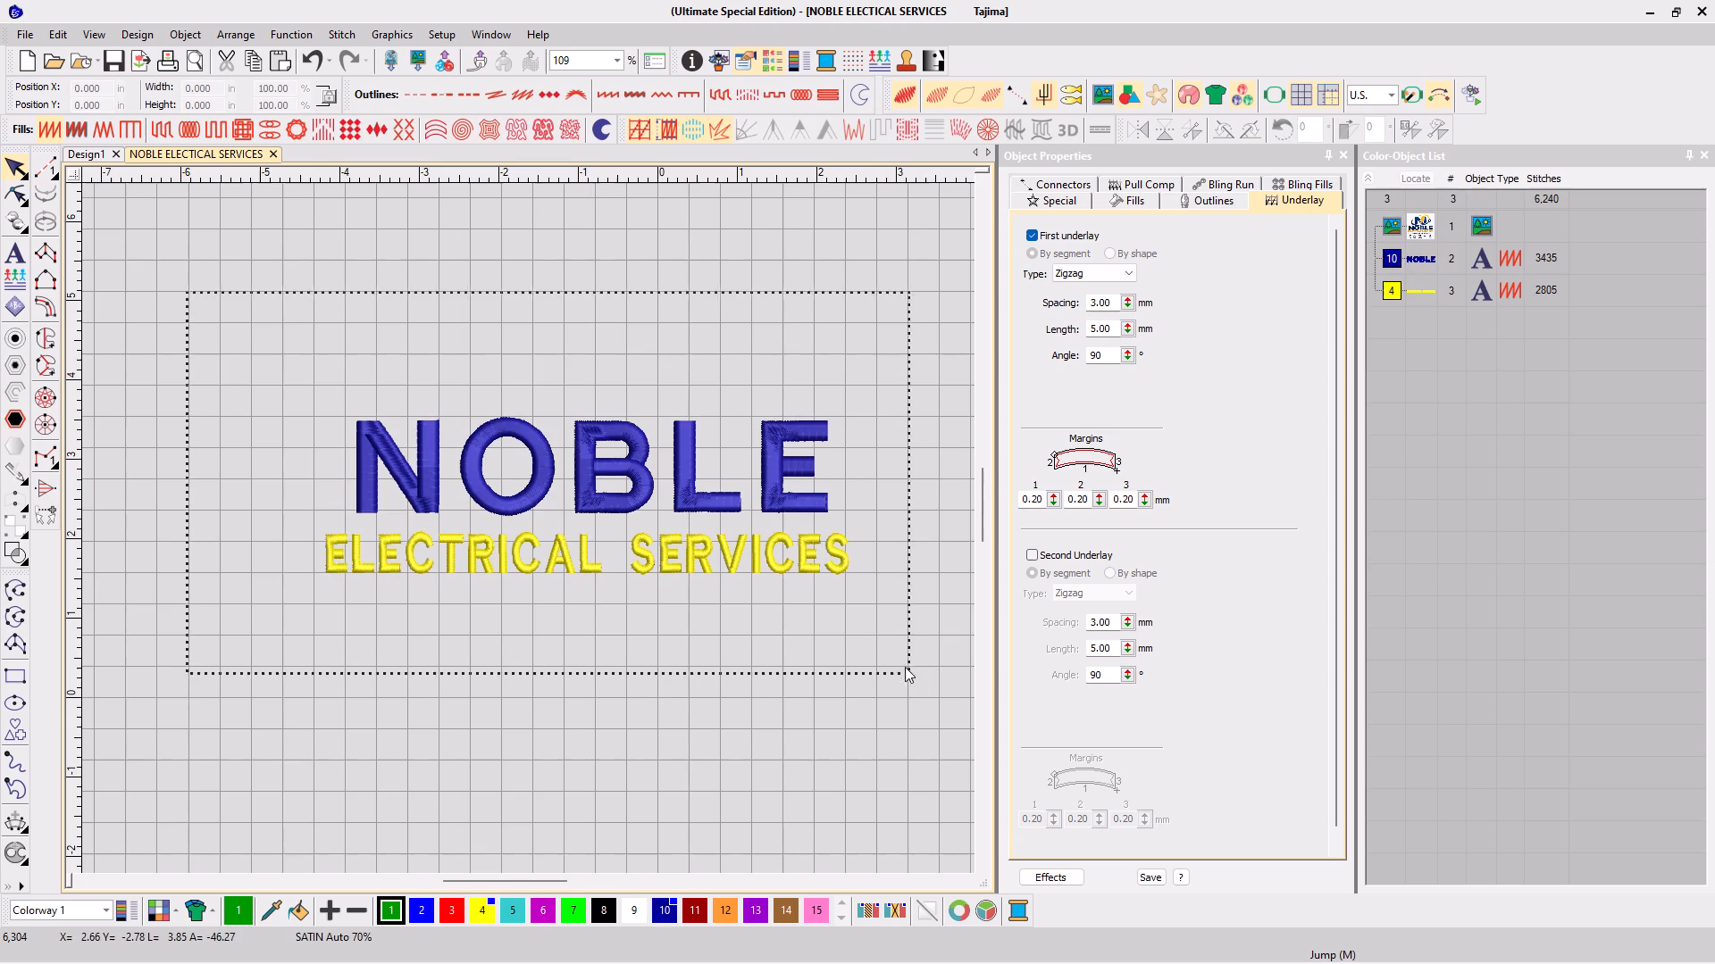
pyautogui.moveTo(905, 667); pyautogui.dragTo(884, 653)
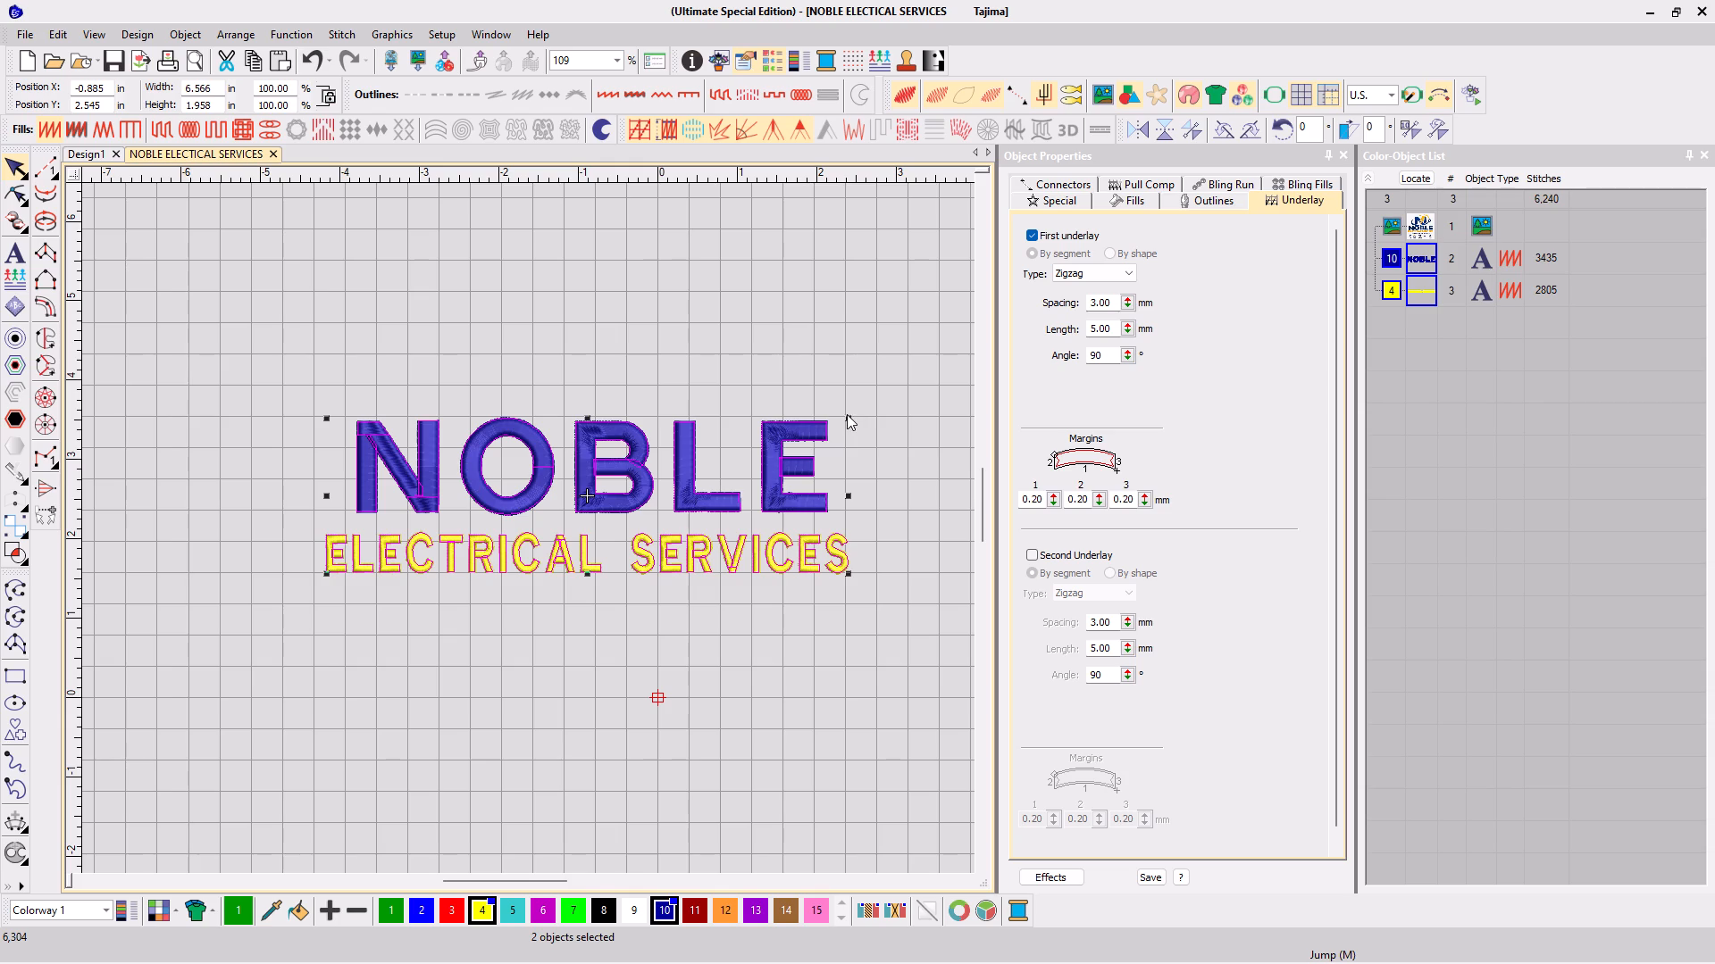
pyautogui.moveTo(849, 418); pyautogui.dragTo(733, 428)
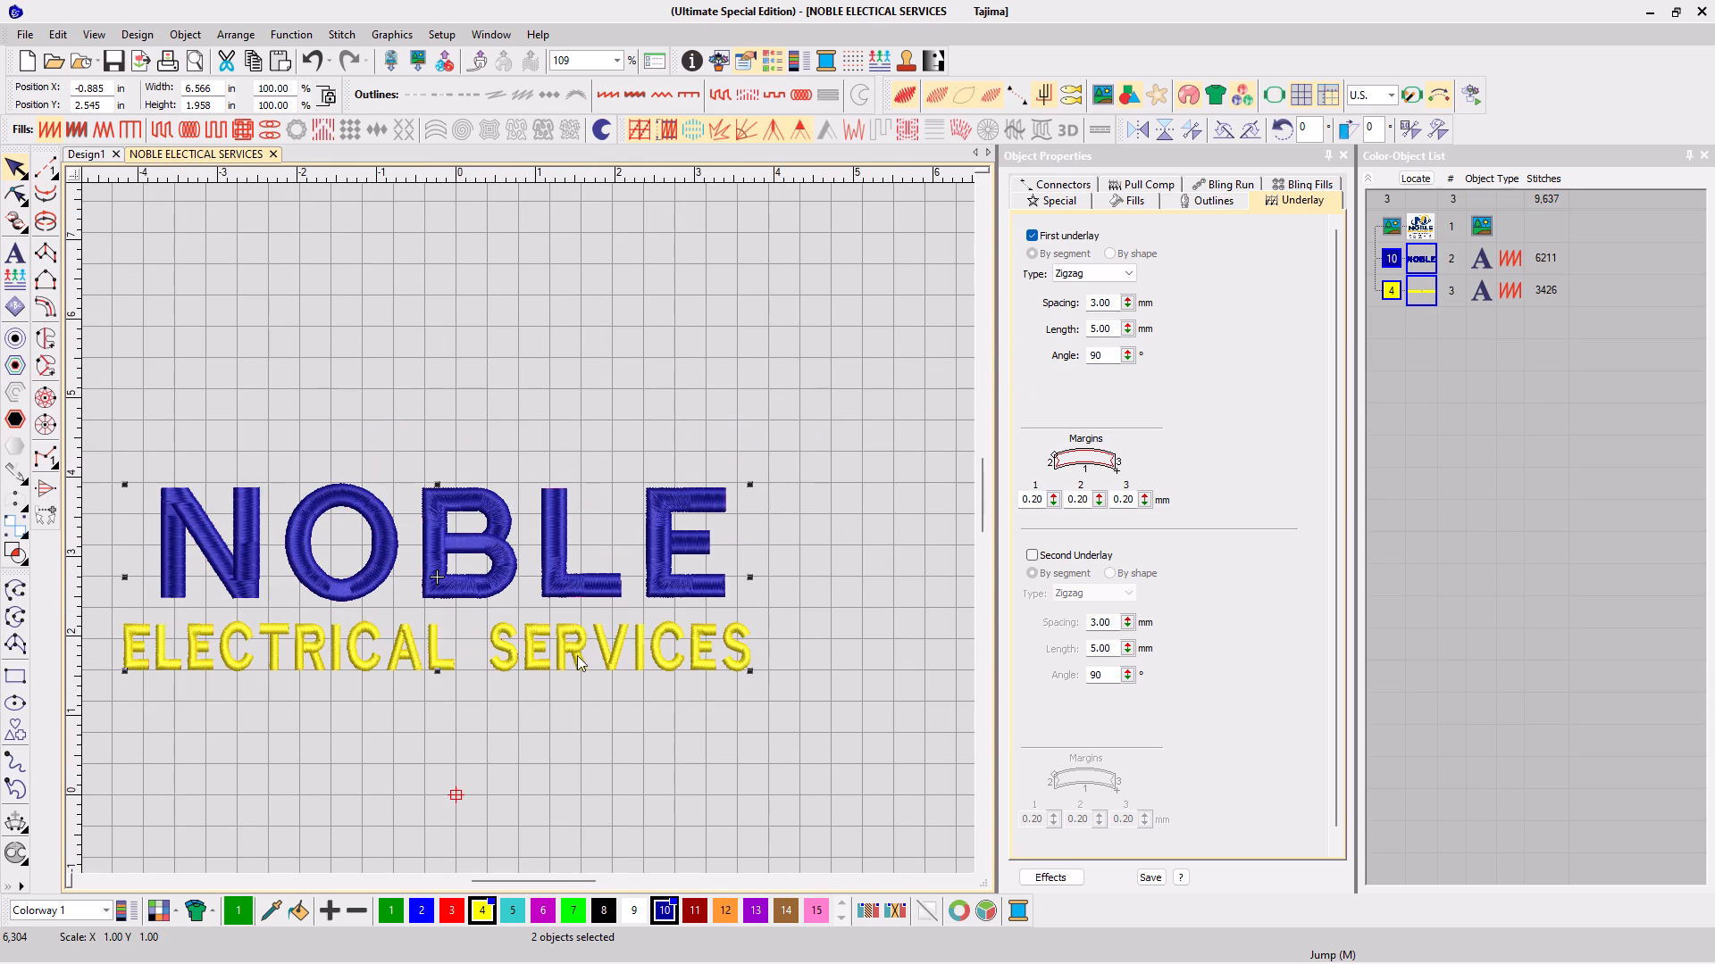
pyautogui.click(526, 715)
# Reduce the NOBLE lettering in proportion to about 4.53 in wide and 0.94 in high, roughly centred above ELECTRICAL SERVICES.
pyautogui.click(428, 544)
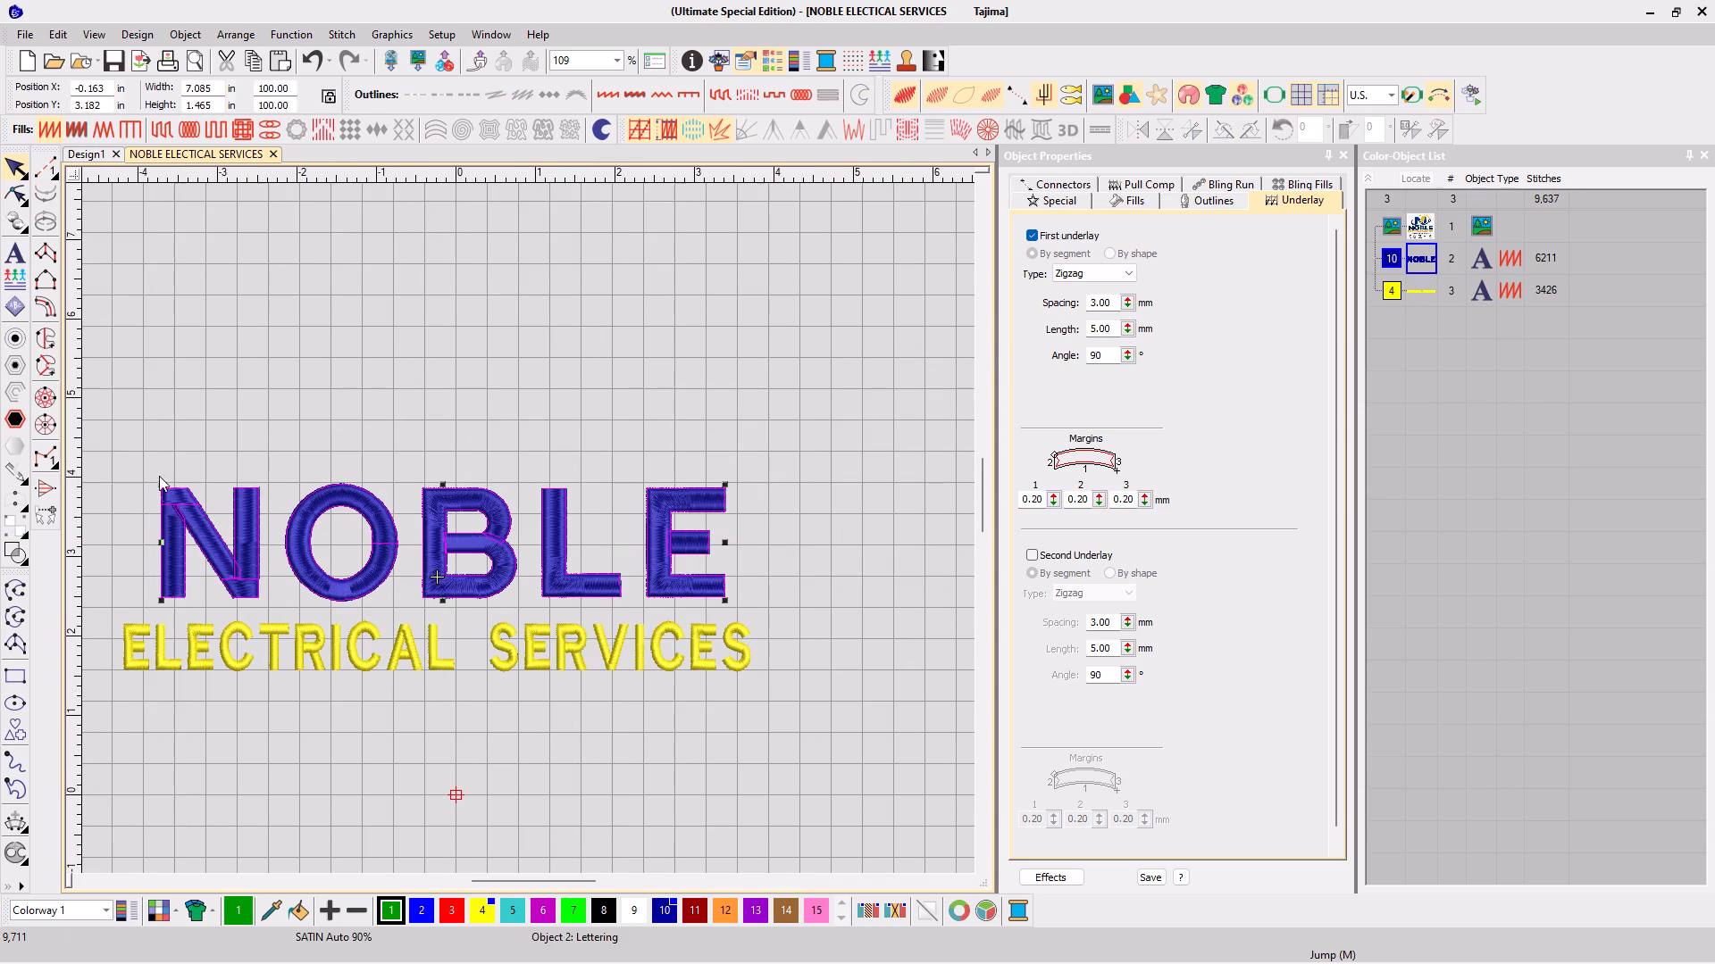
pyautogui.moveTo(163, 484); pyautogui.dragTo(256, 551)
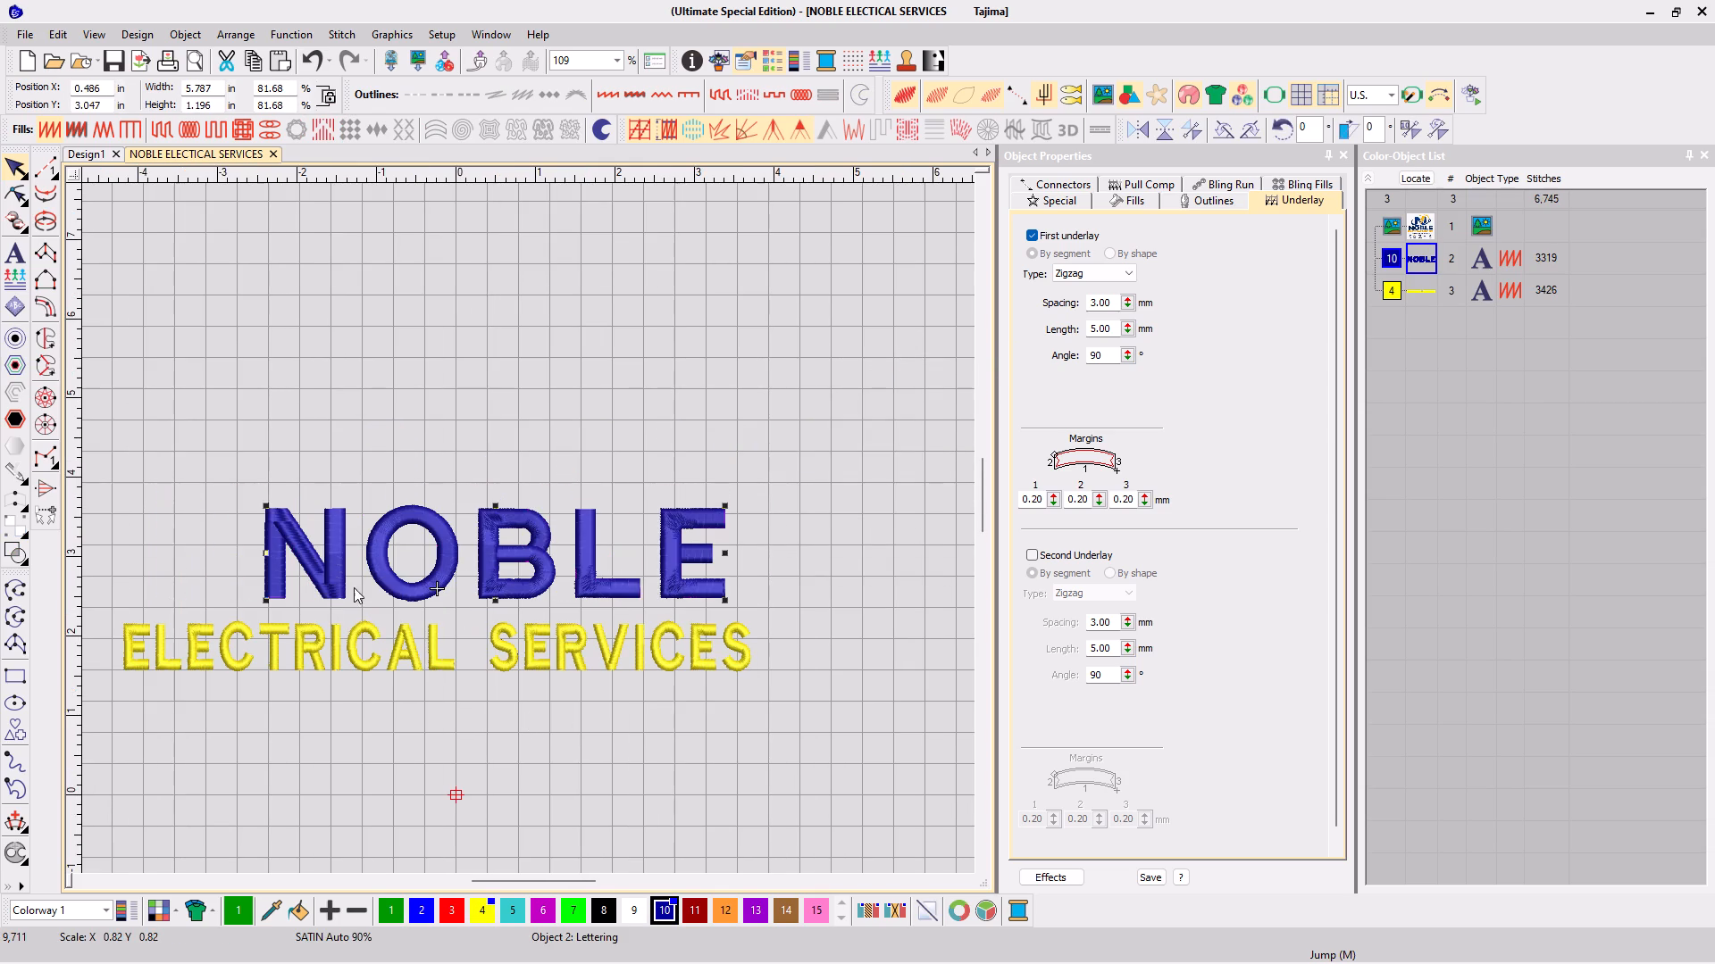
pyautogui.moveTo(725, 506); pyautogui.dragTo(710, 510)
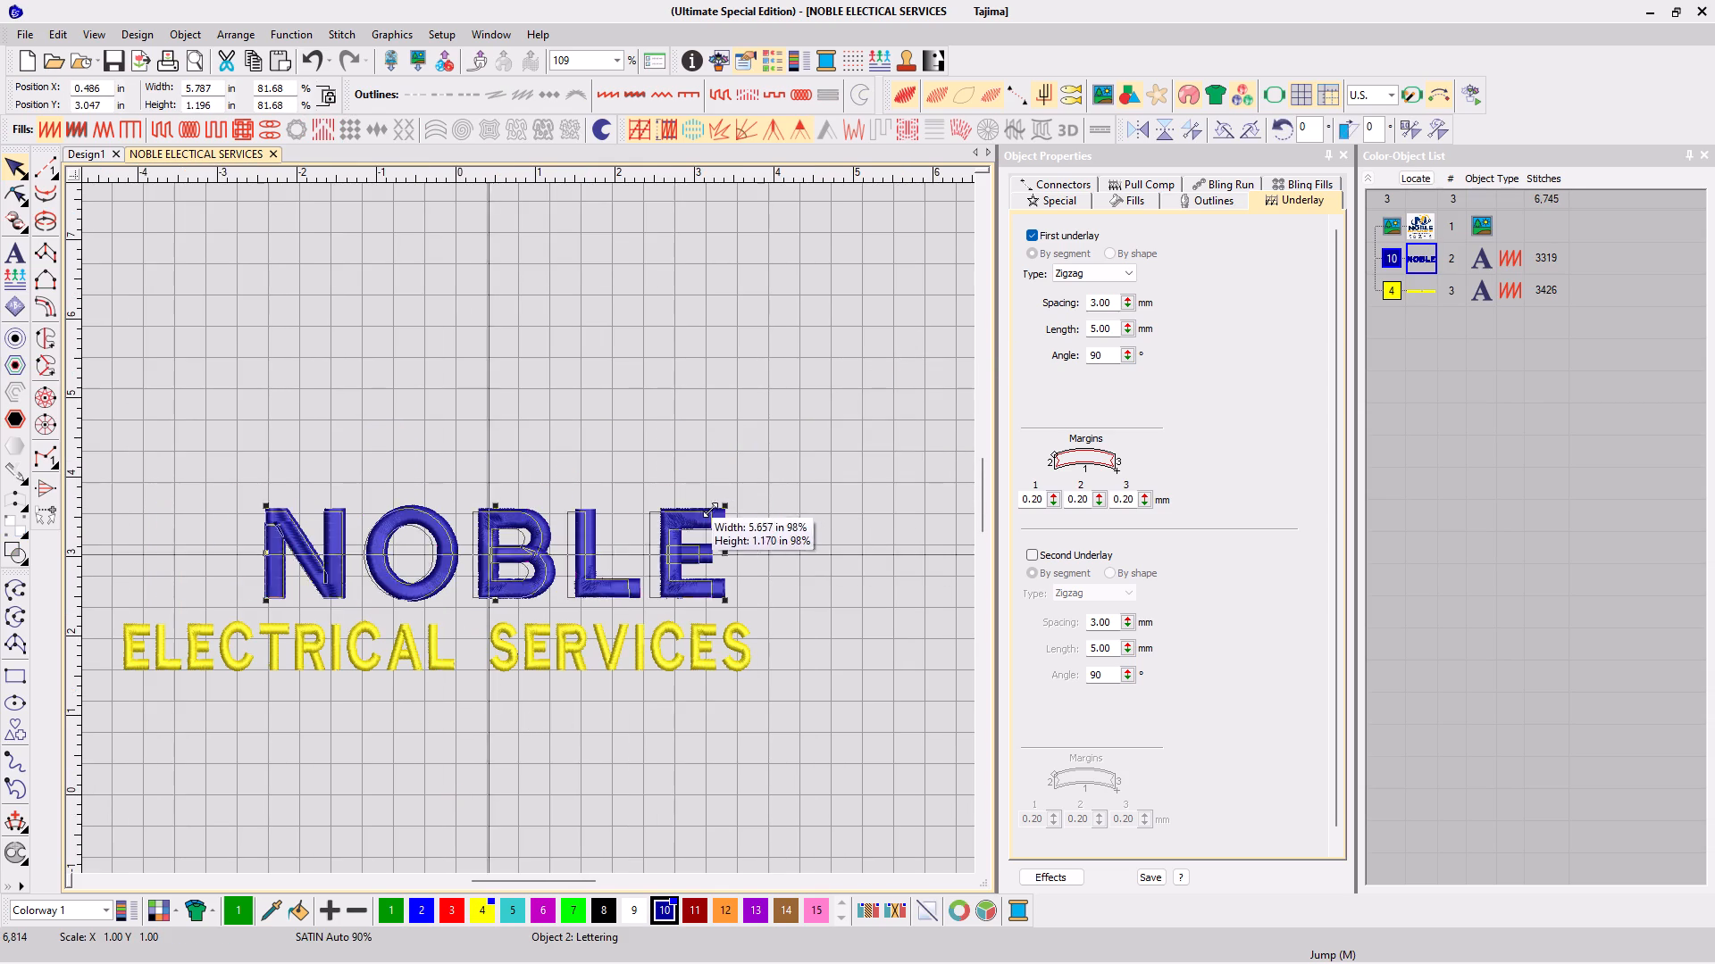
pyautogui.moveTo(710, 510); pyautogui.dragTo(633, 532)
pyautogui.moveTo(634, 602); pyautogui.dragTo(627, 602)
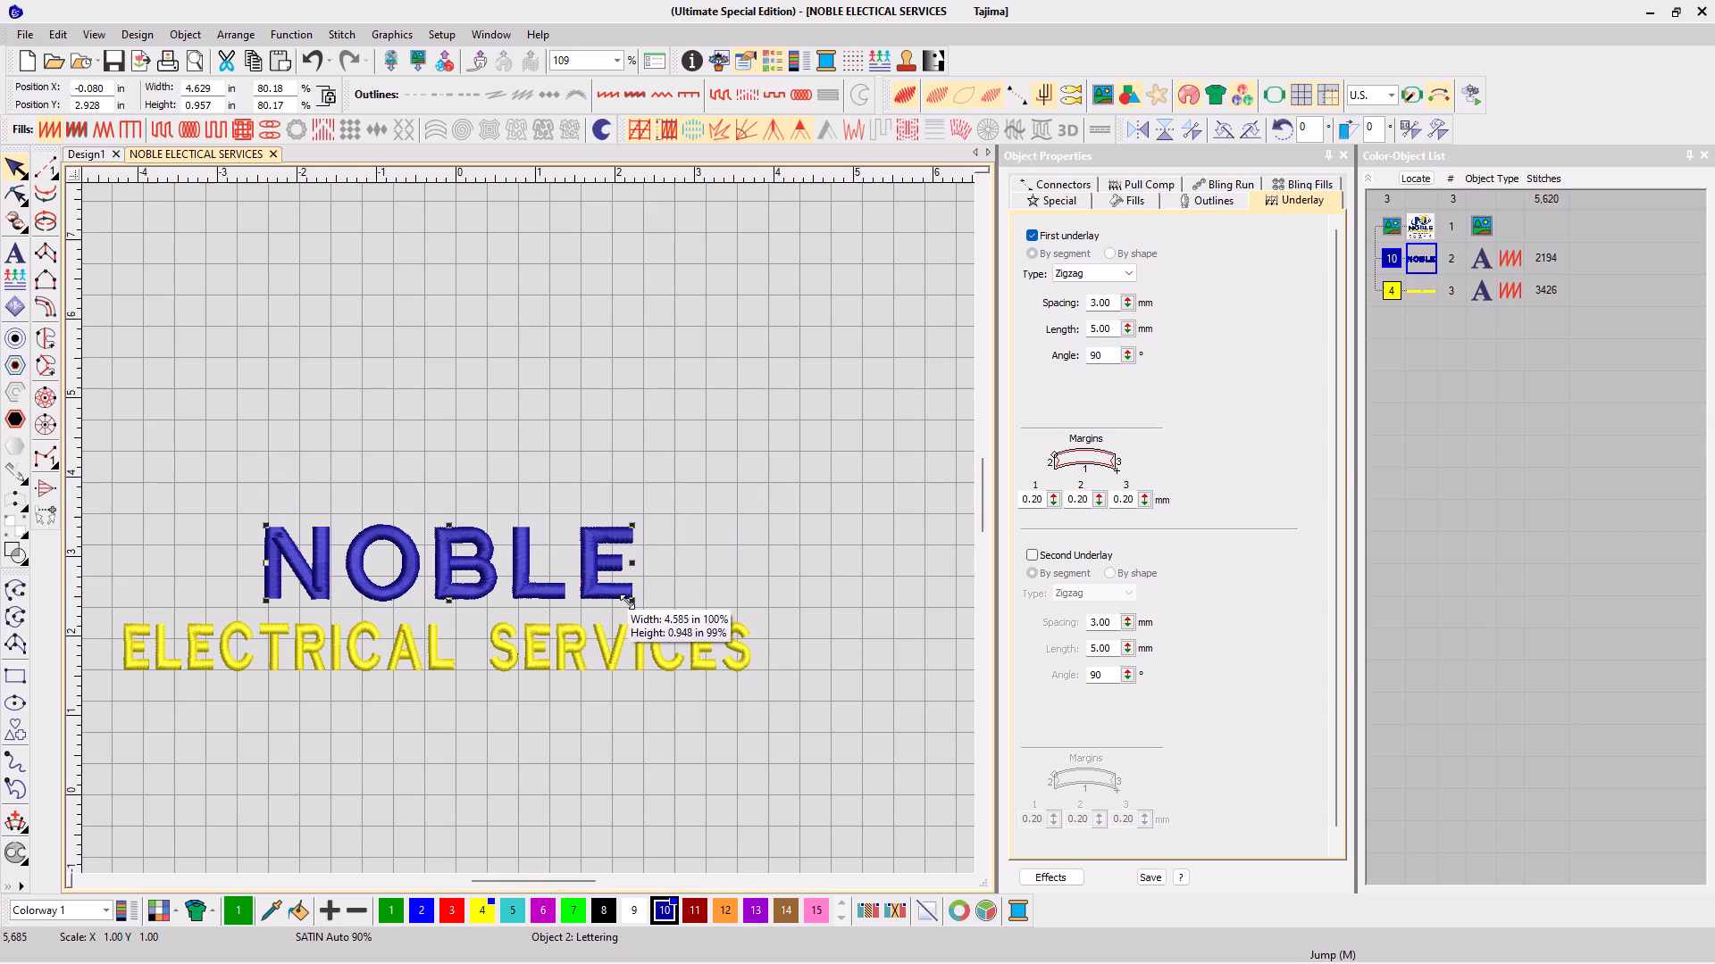
pyautogui.moveTo(627, 602); pyautogui.dragTo(612, 602)
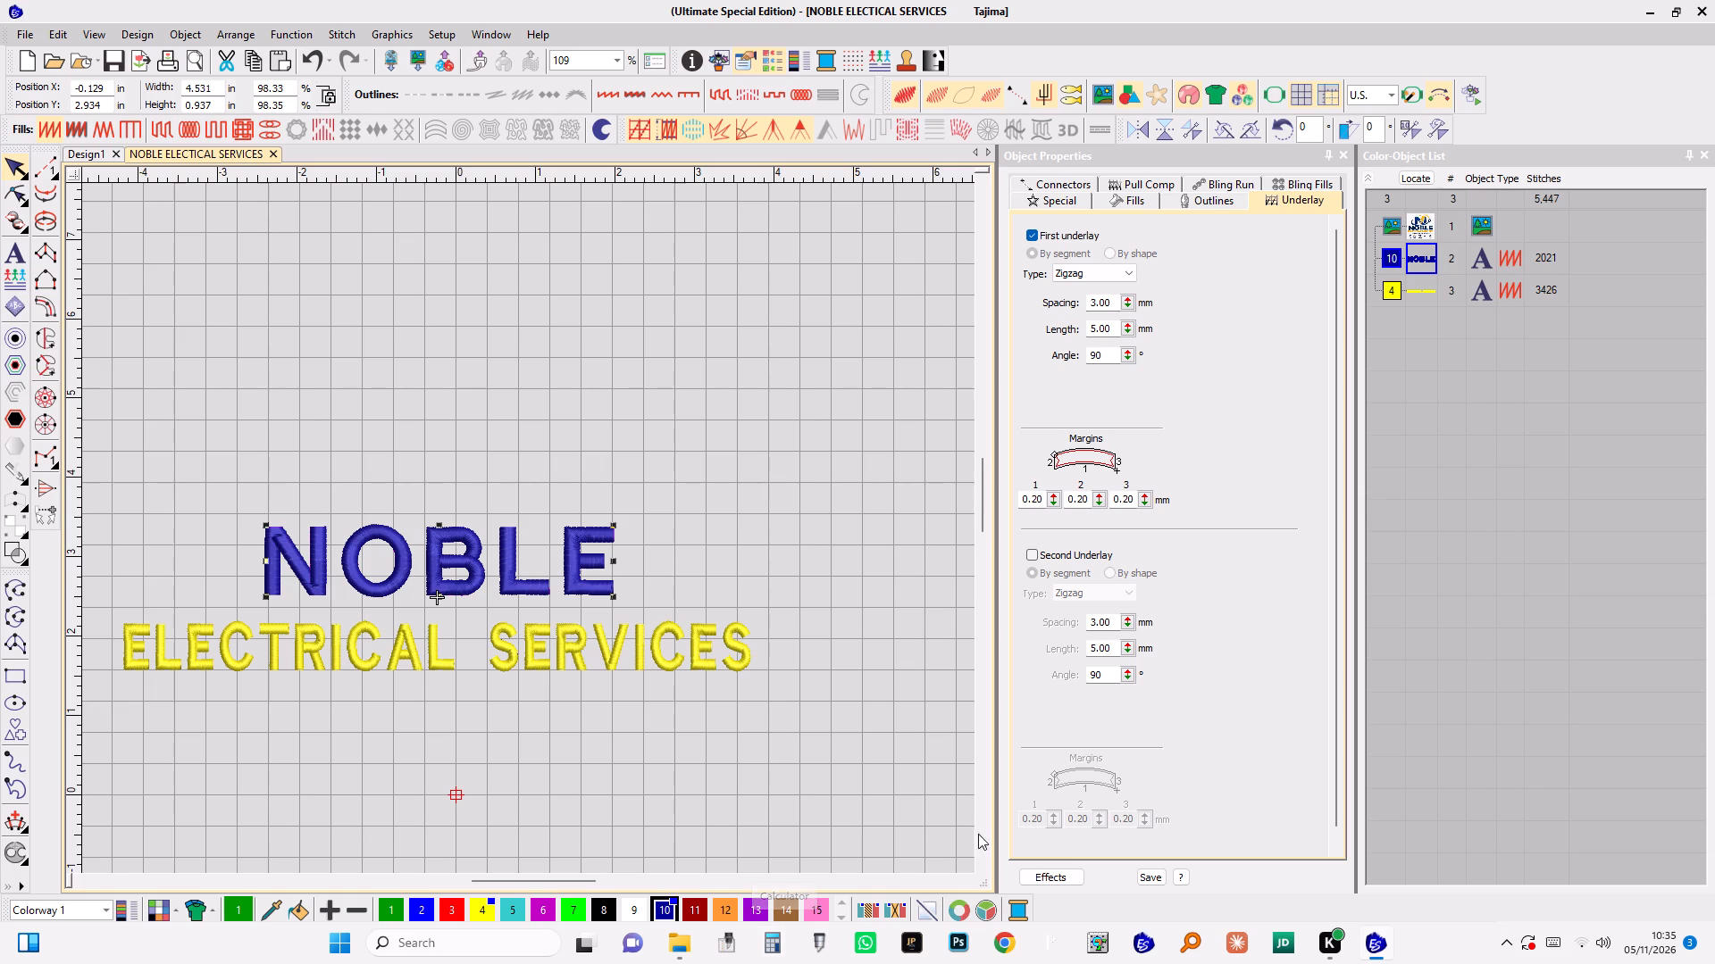
# Duplicate the yellow ELECTRICAL SERVICES lettering directly below the original line.
pyautogui.click(403, 651)
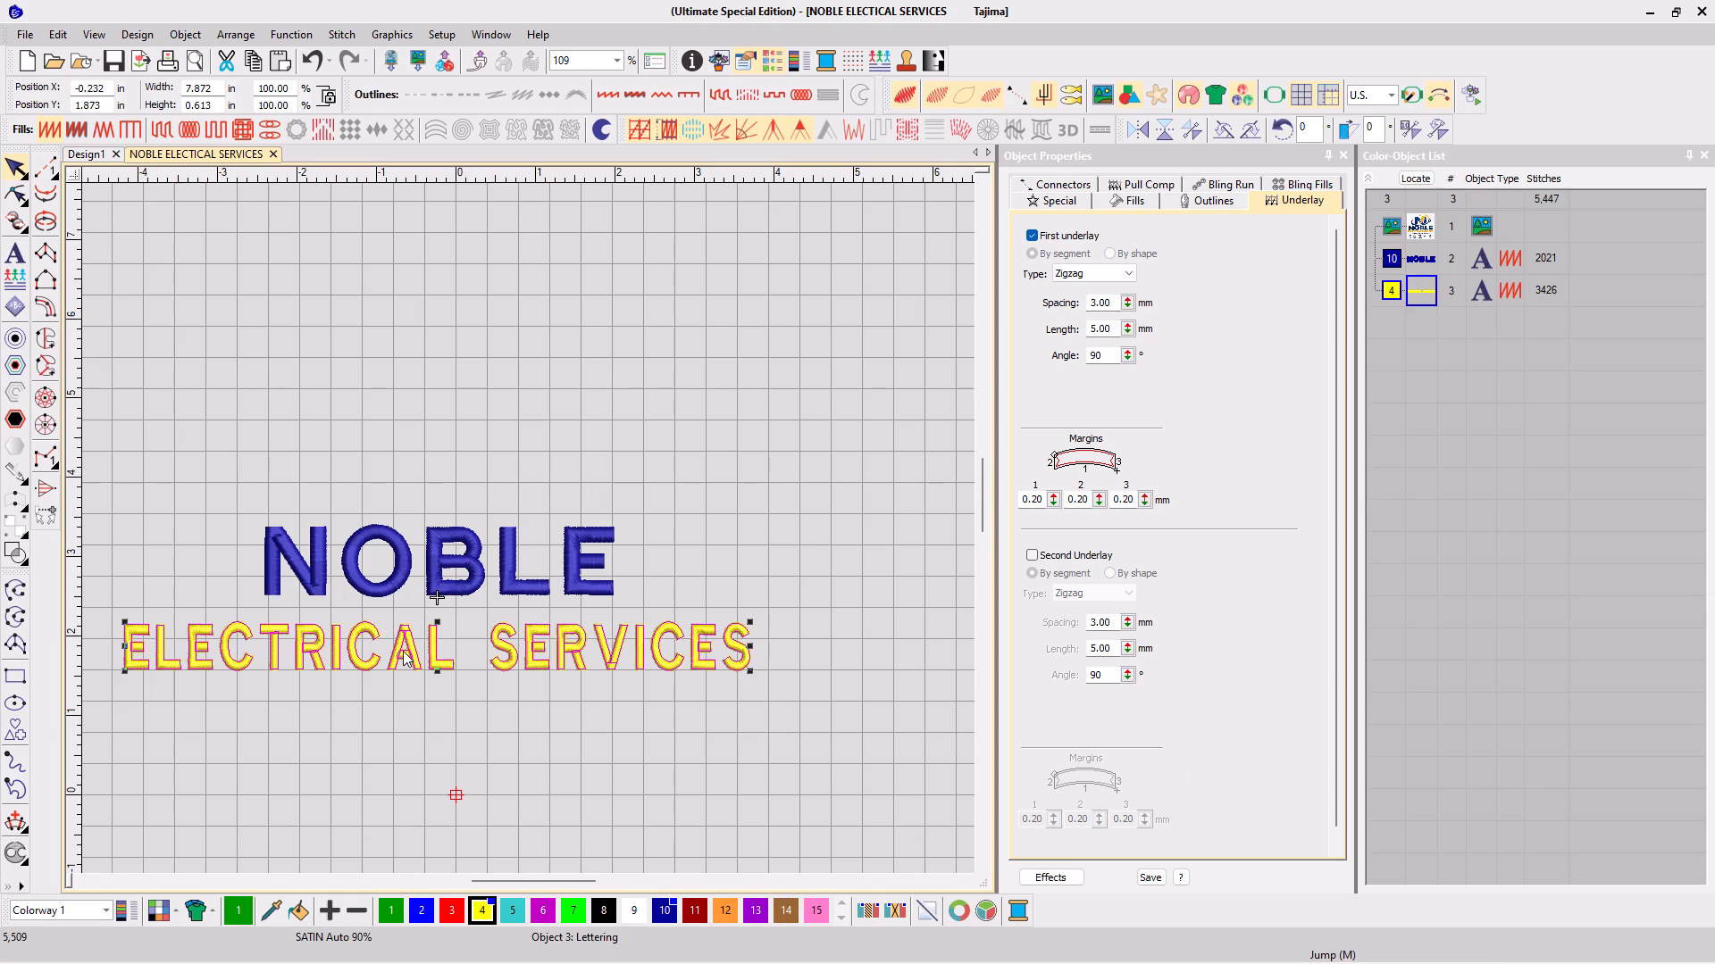
pyautogui.moveTo(403, 651); pyautogui.dragTo(402, 724, button='right')
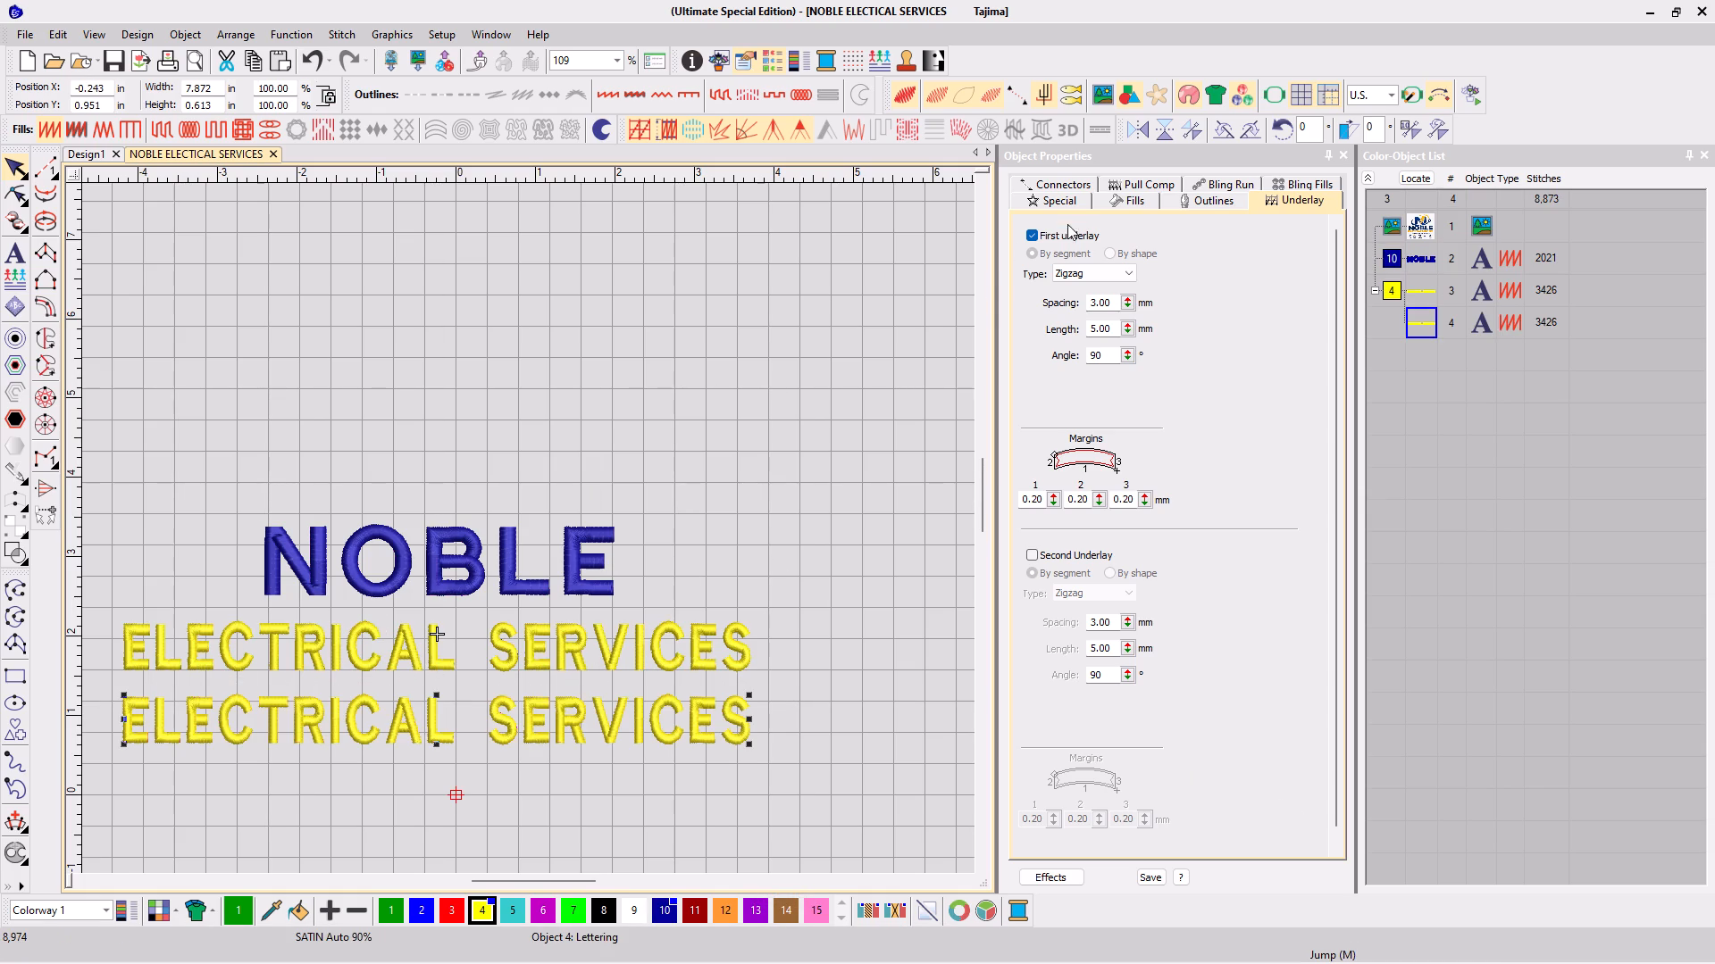
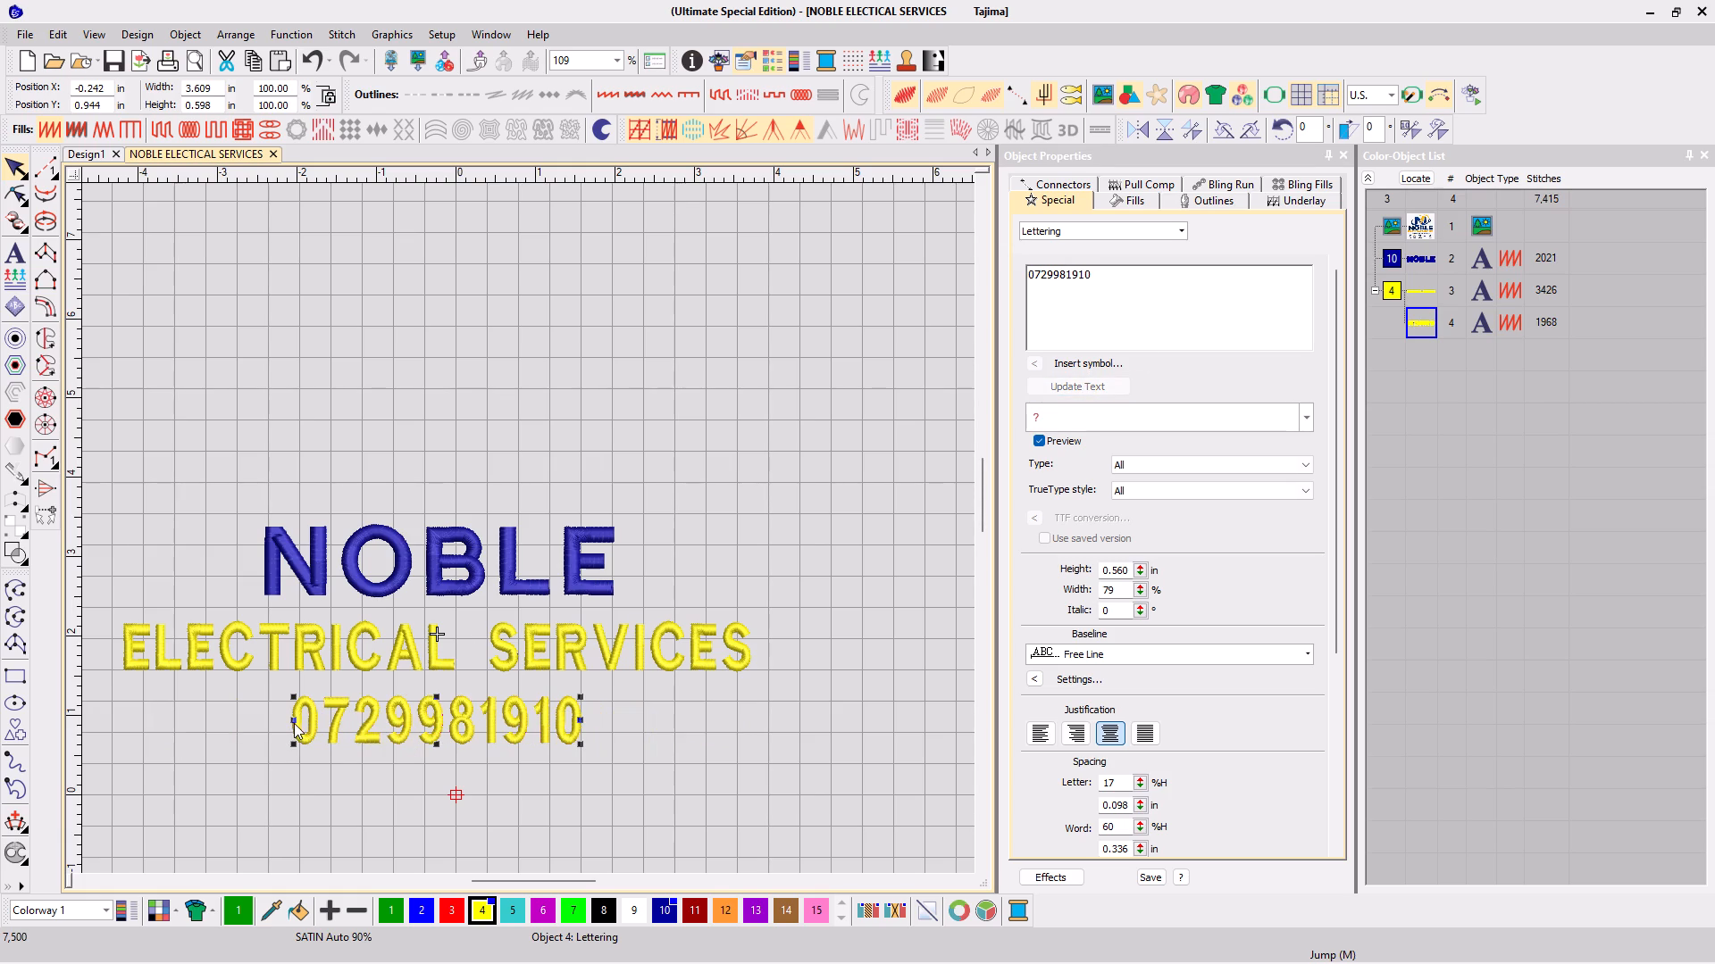
# Widen the phone-number lettering and enlarge it to about 4.29 in wide and 0.65 in high, roughly centred below ELECTRICAL SERVICES.
pyautogui.moveTo(292, 721); pyautogui.dragTo(275, 723)
pyautogui.moveTo(580, 720); pyautogui.dragTo(590, 719)
pyautogui.click(464, 728)
pyautogui.click(464, 728)
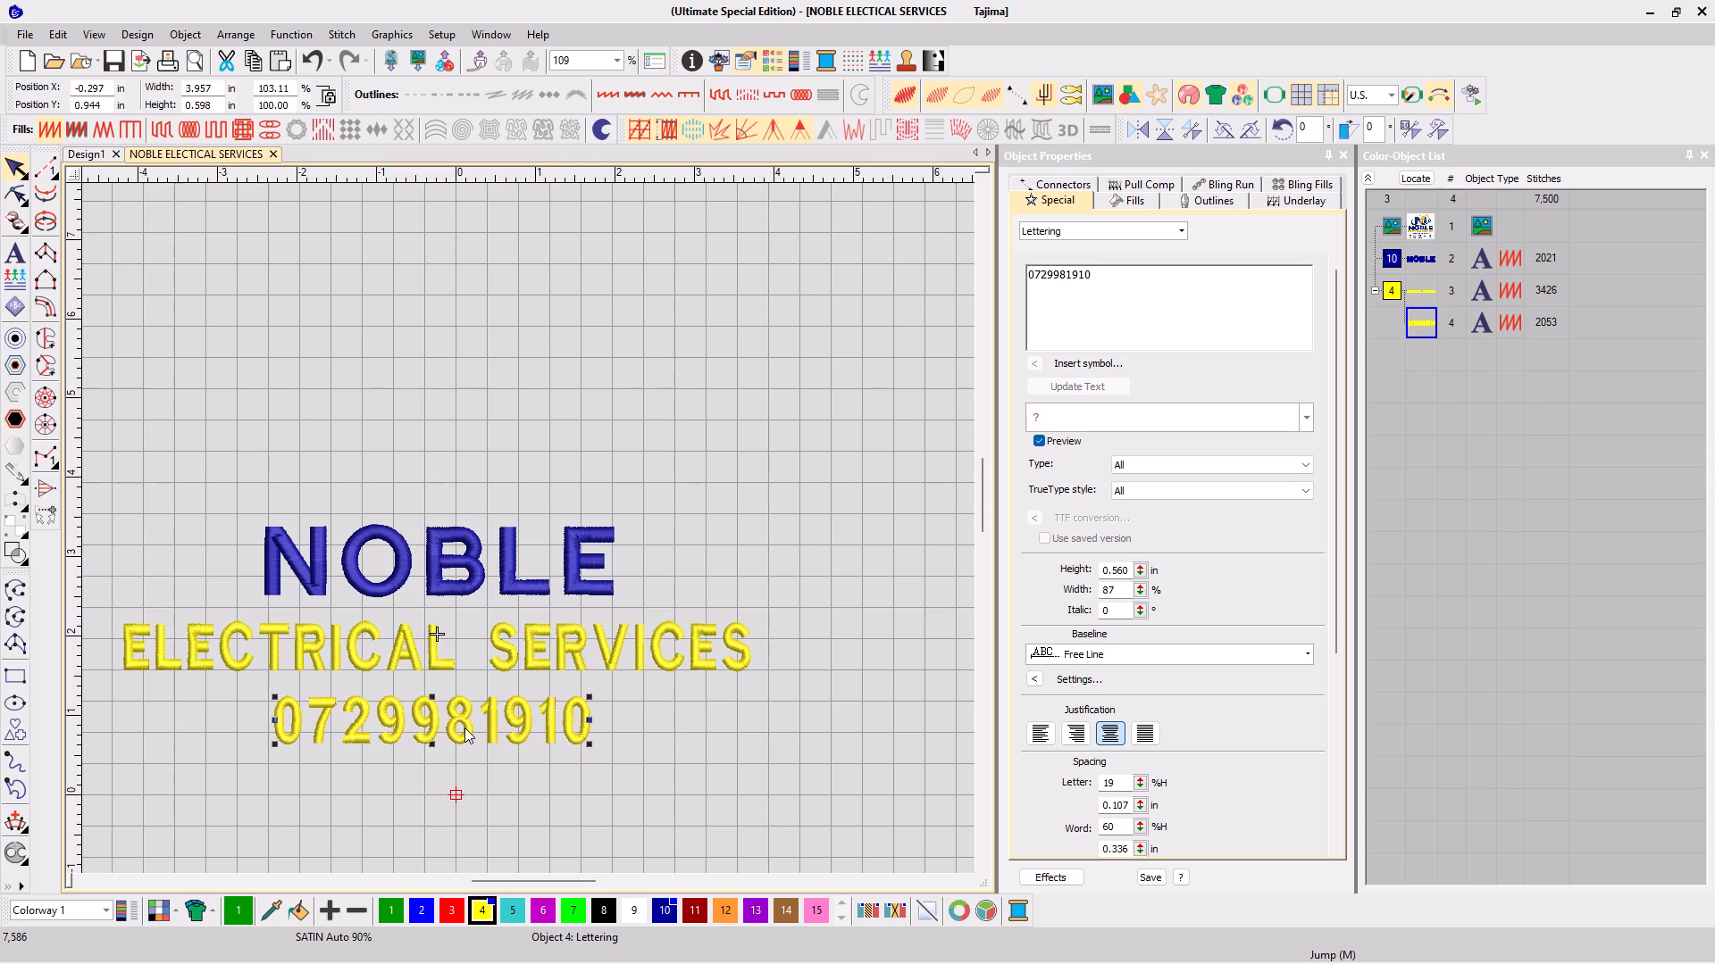
pyautogui.moveTo(590, 696); pyautogui.dragTo(605, 697)
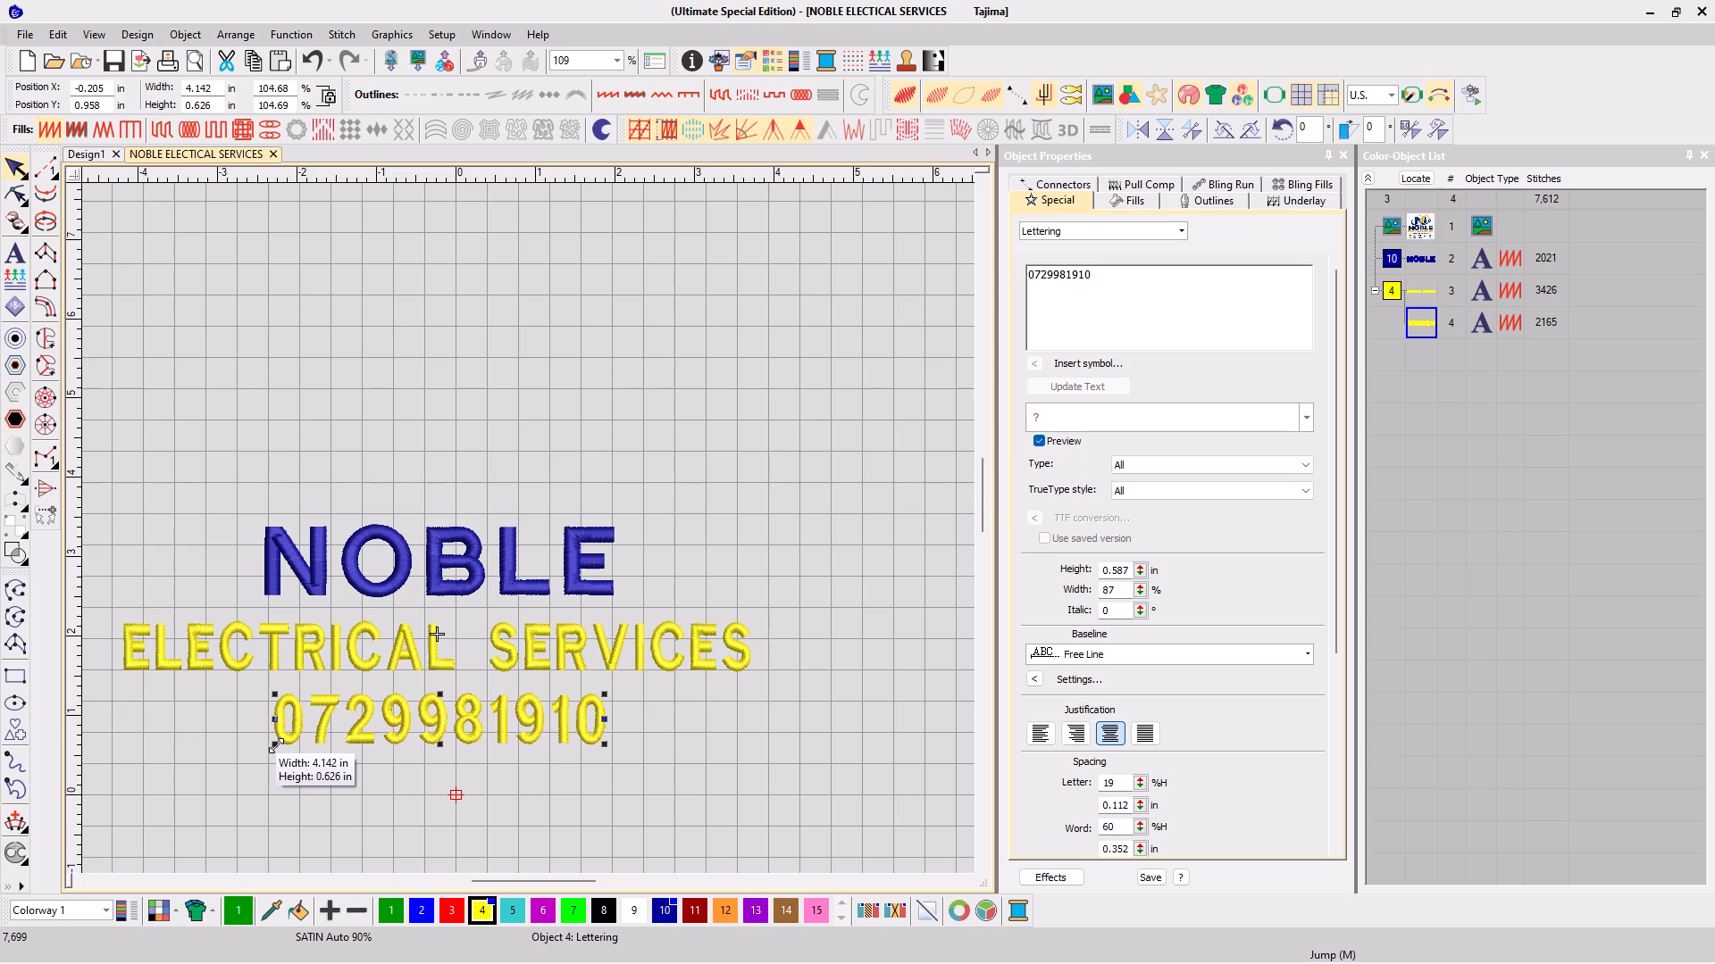
pyautogui.moveTo(276, 745); pyautogui.dragTo(264, 745)
# Enlarge all three lettering lines together, in proportion, to about 8.74 in wide and 3.09 in high.
pyautogui.scroll(-1, 271, 683)
pyautogui.scroll(1, 707, 470)
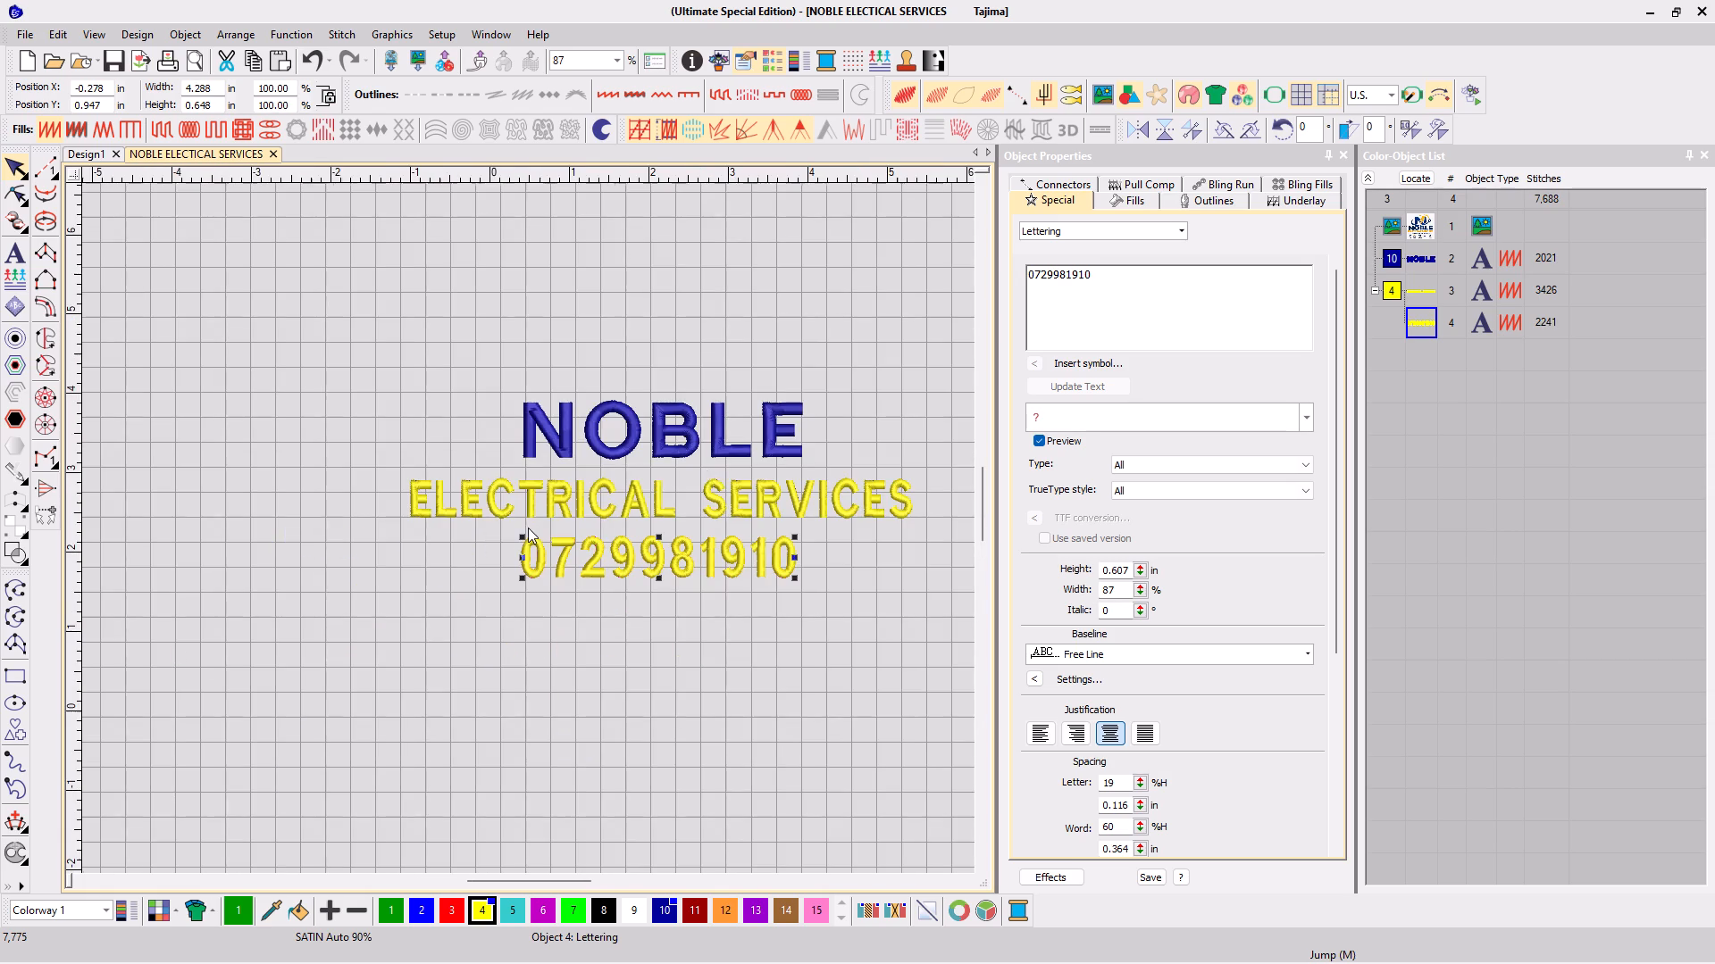
pyautogui.click(130, 411)
pyautogui.moveTo(110, 395); pyautogui.dragTo(834, 703)
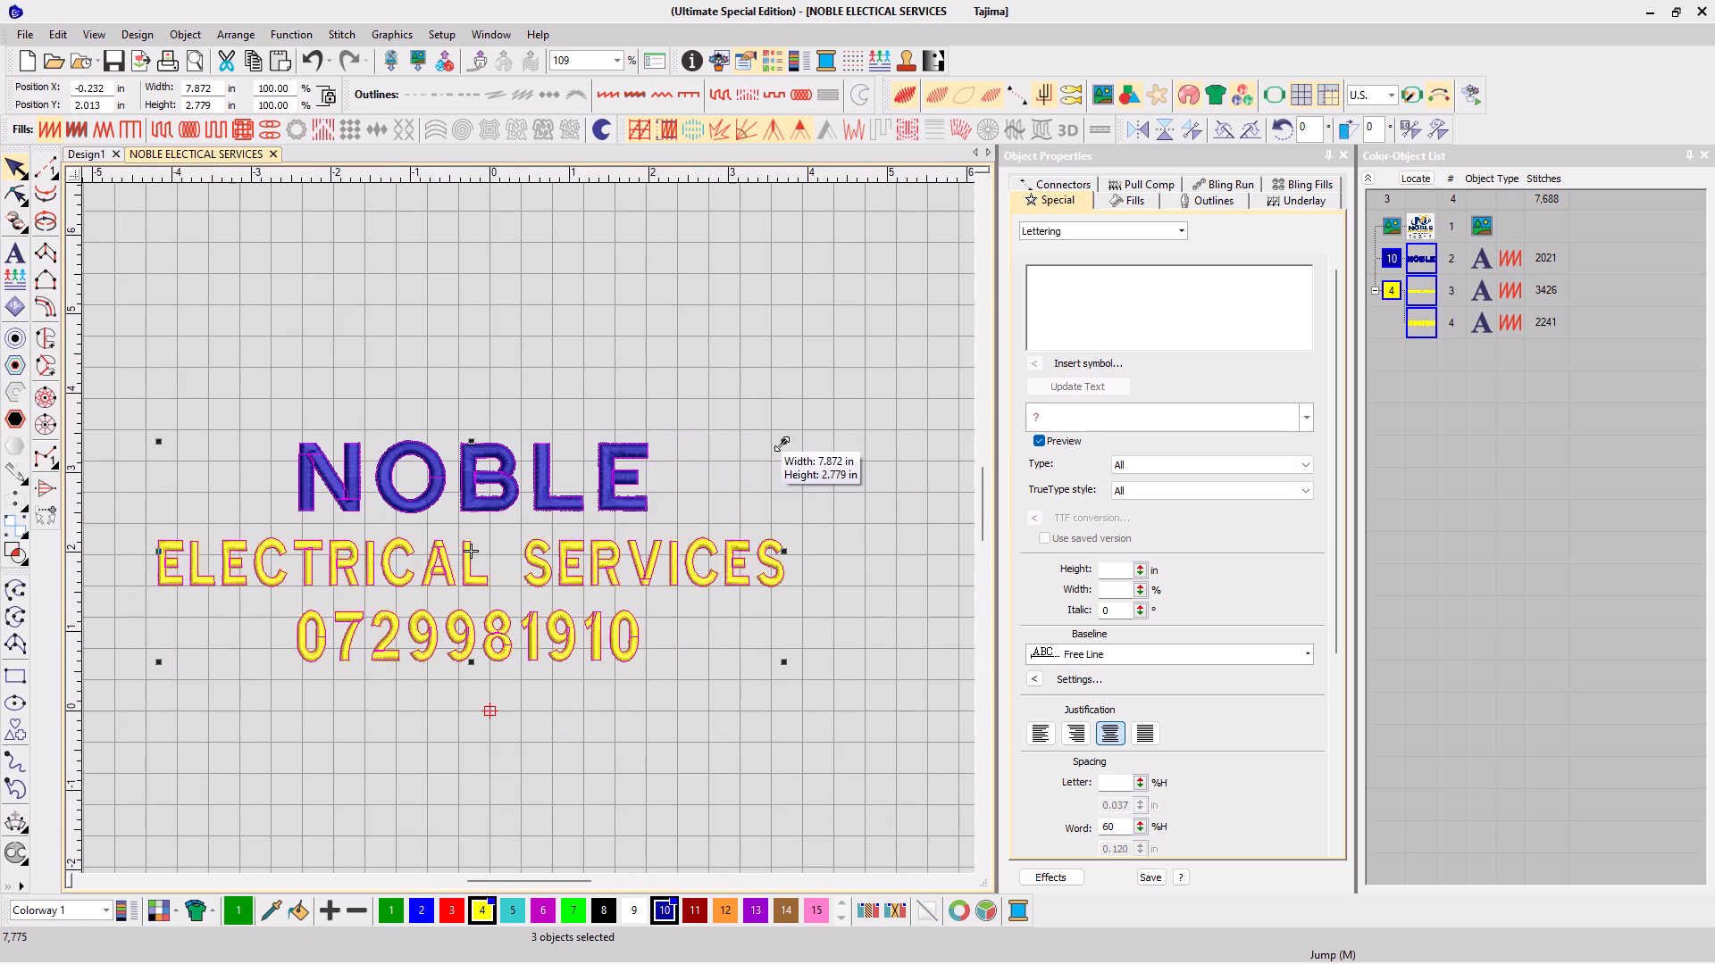
pyautogui.moveTo(782, 444); pyautogui.dragTo(848, 401)
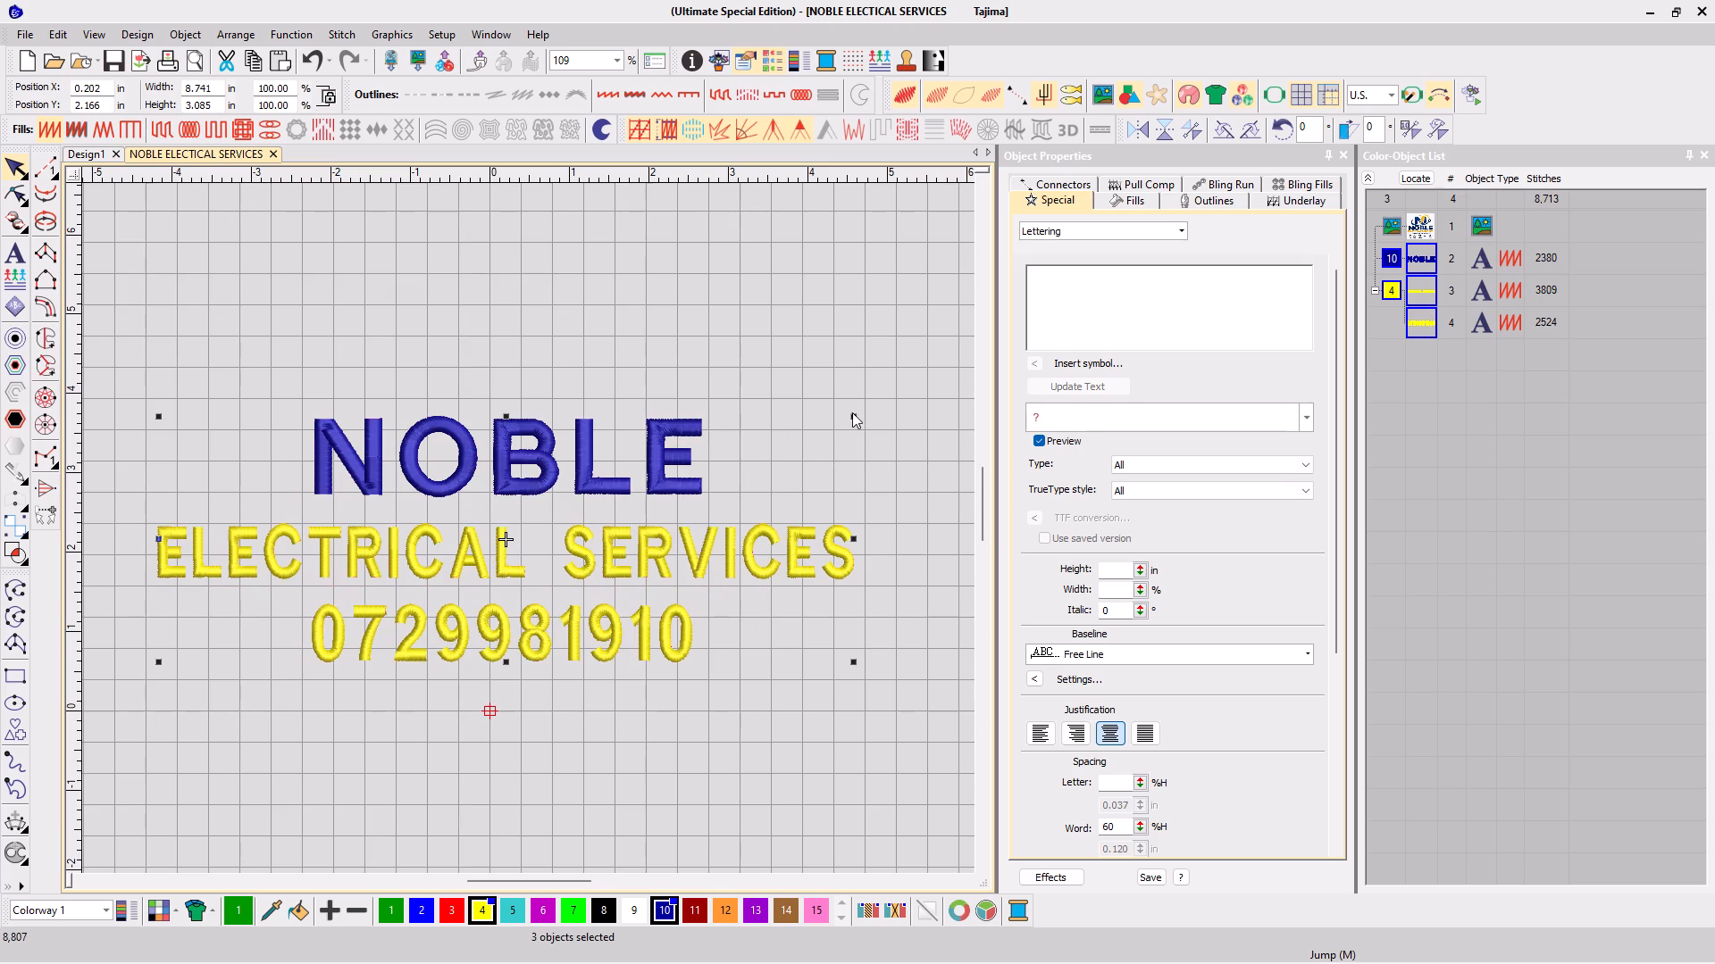
pyautogui.click(675, 273)
# Recolour the phone-number lettering white, using colour 9.
pyautogui.click(495, 644)
pyautogui.click(625, 904)
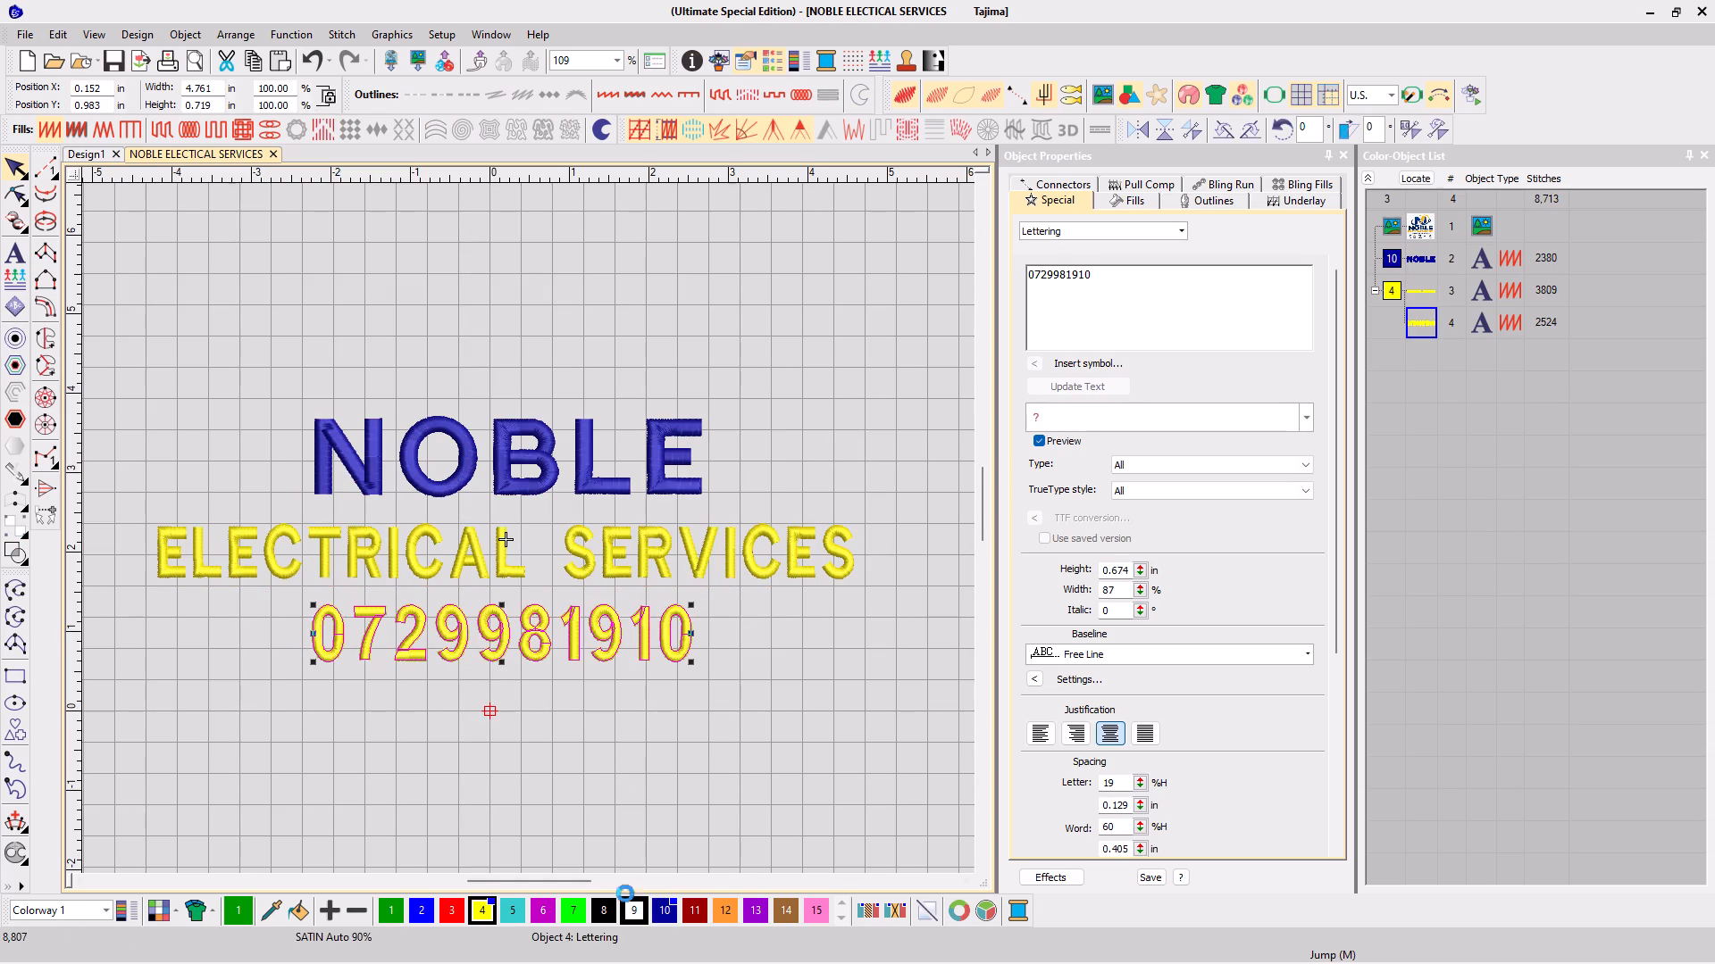
pyautogui.click(607, 757)
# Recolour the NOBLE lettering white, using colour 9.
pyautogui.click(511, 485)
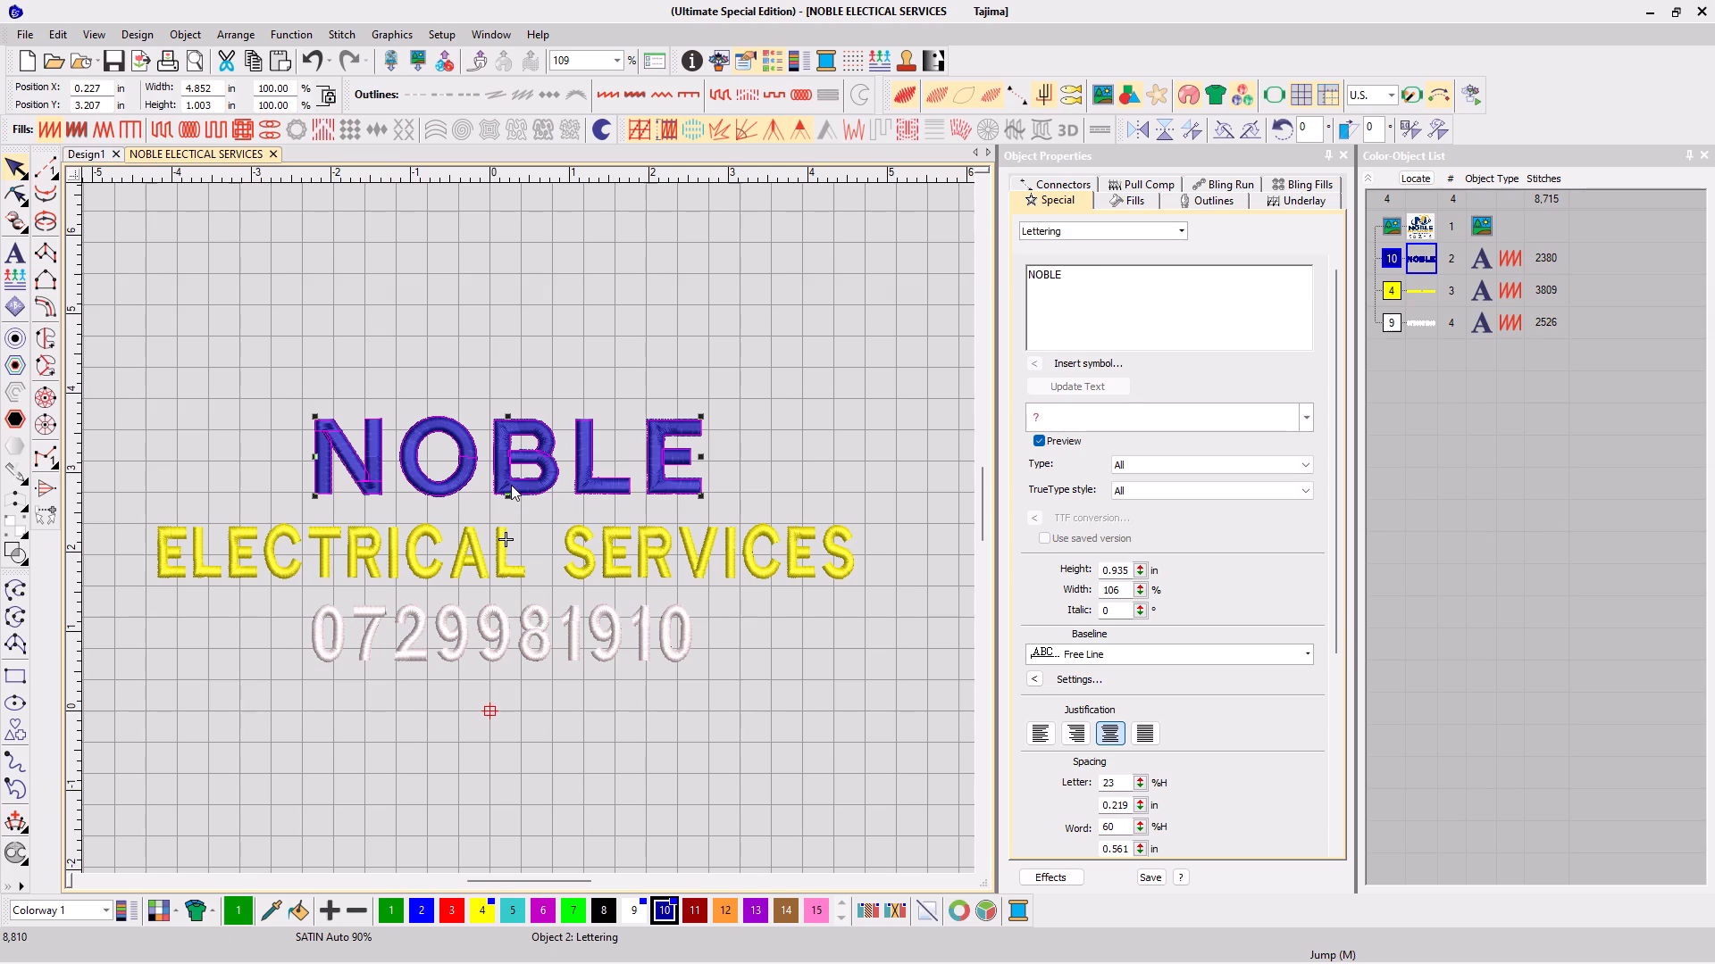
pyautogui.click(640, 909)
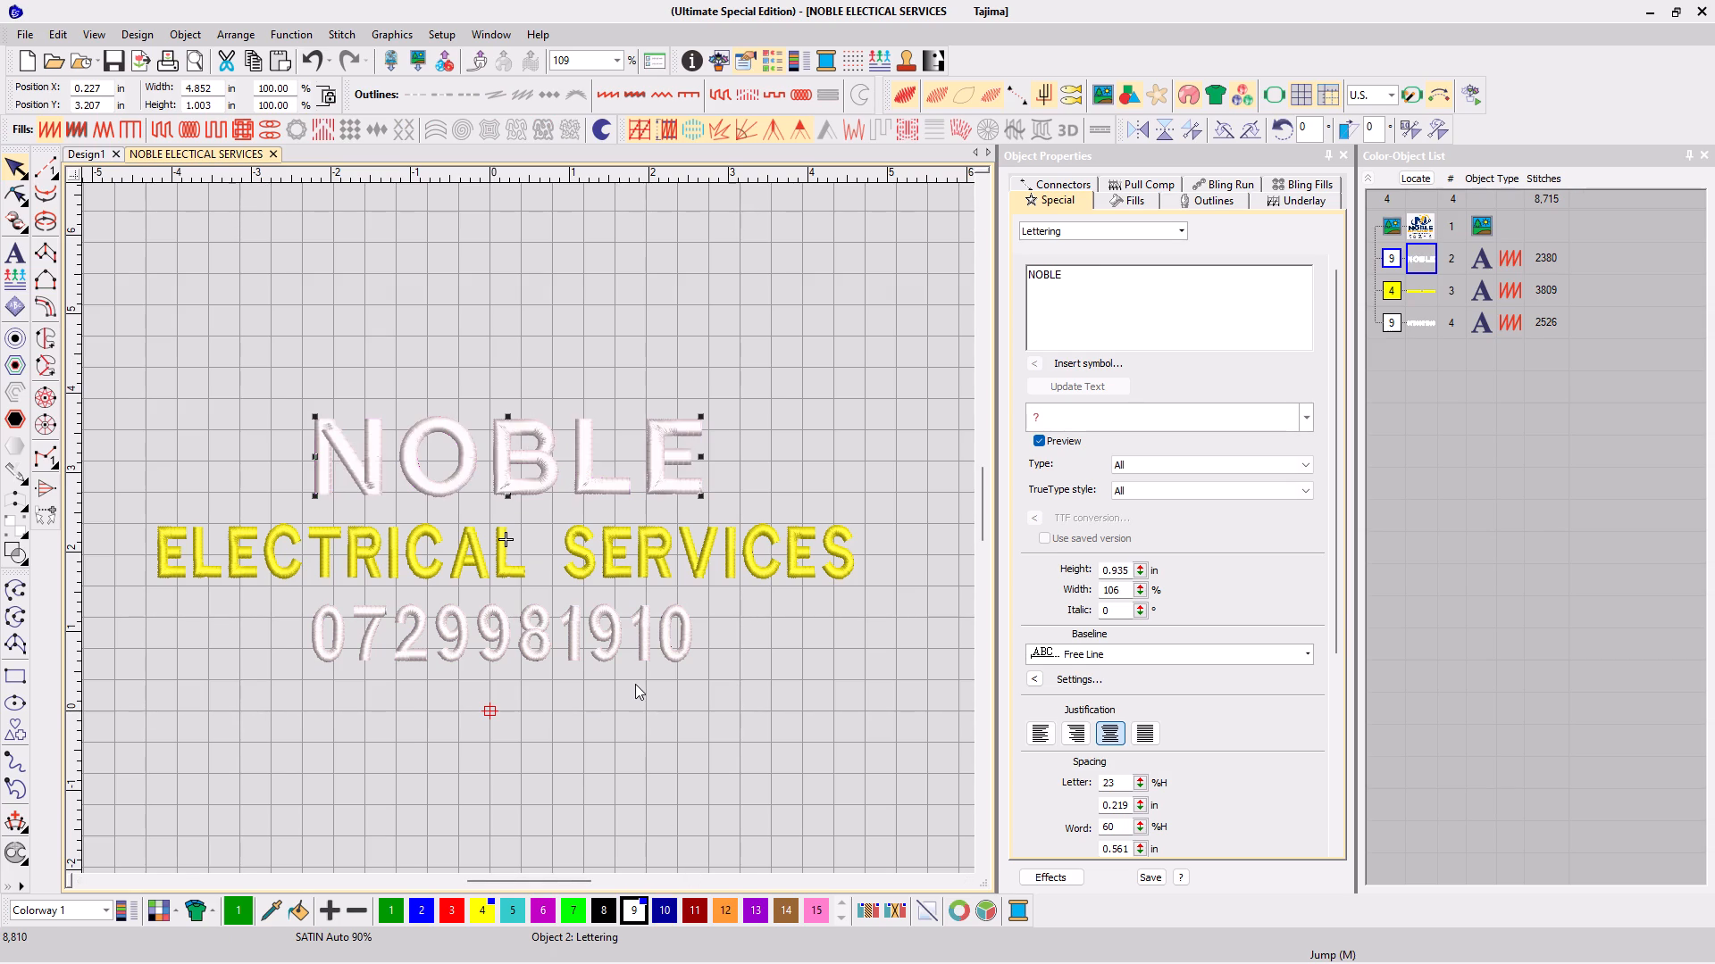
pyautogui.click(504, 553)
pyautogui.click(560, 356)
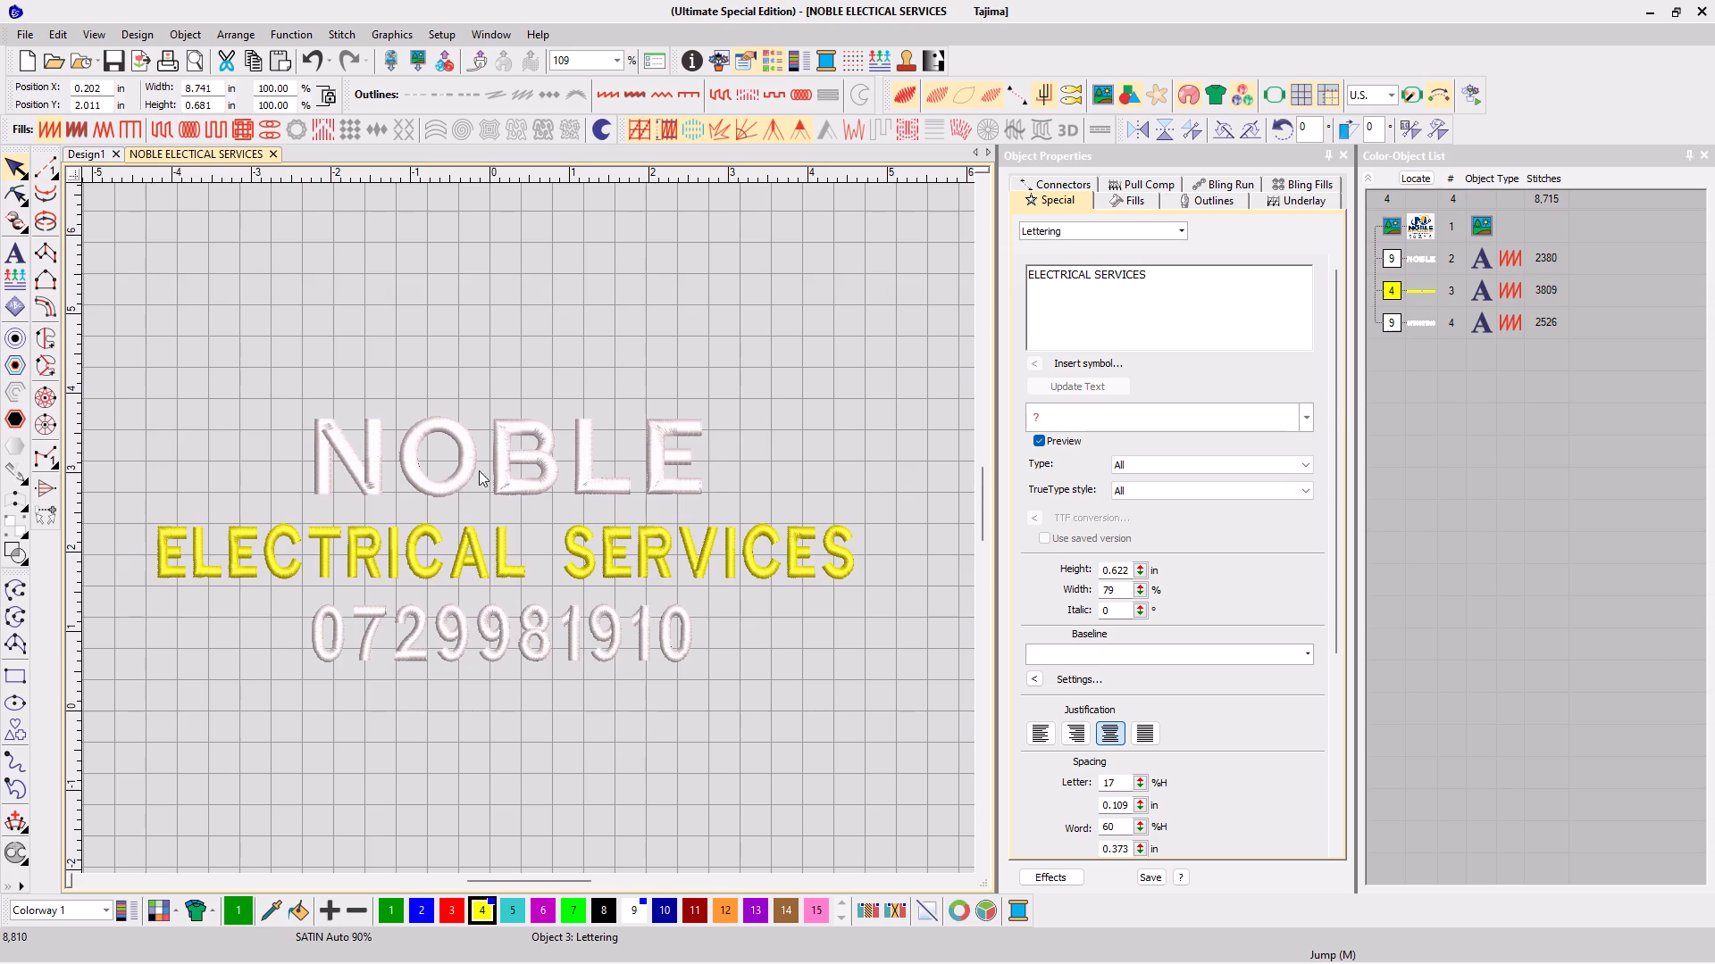
# Recolour the NOBLE lettering yellow, using colour 4, to match ELECTRICAL SERVICES.
pyautogui.click(481, 558)
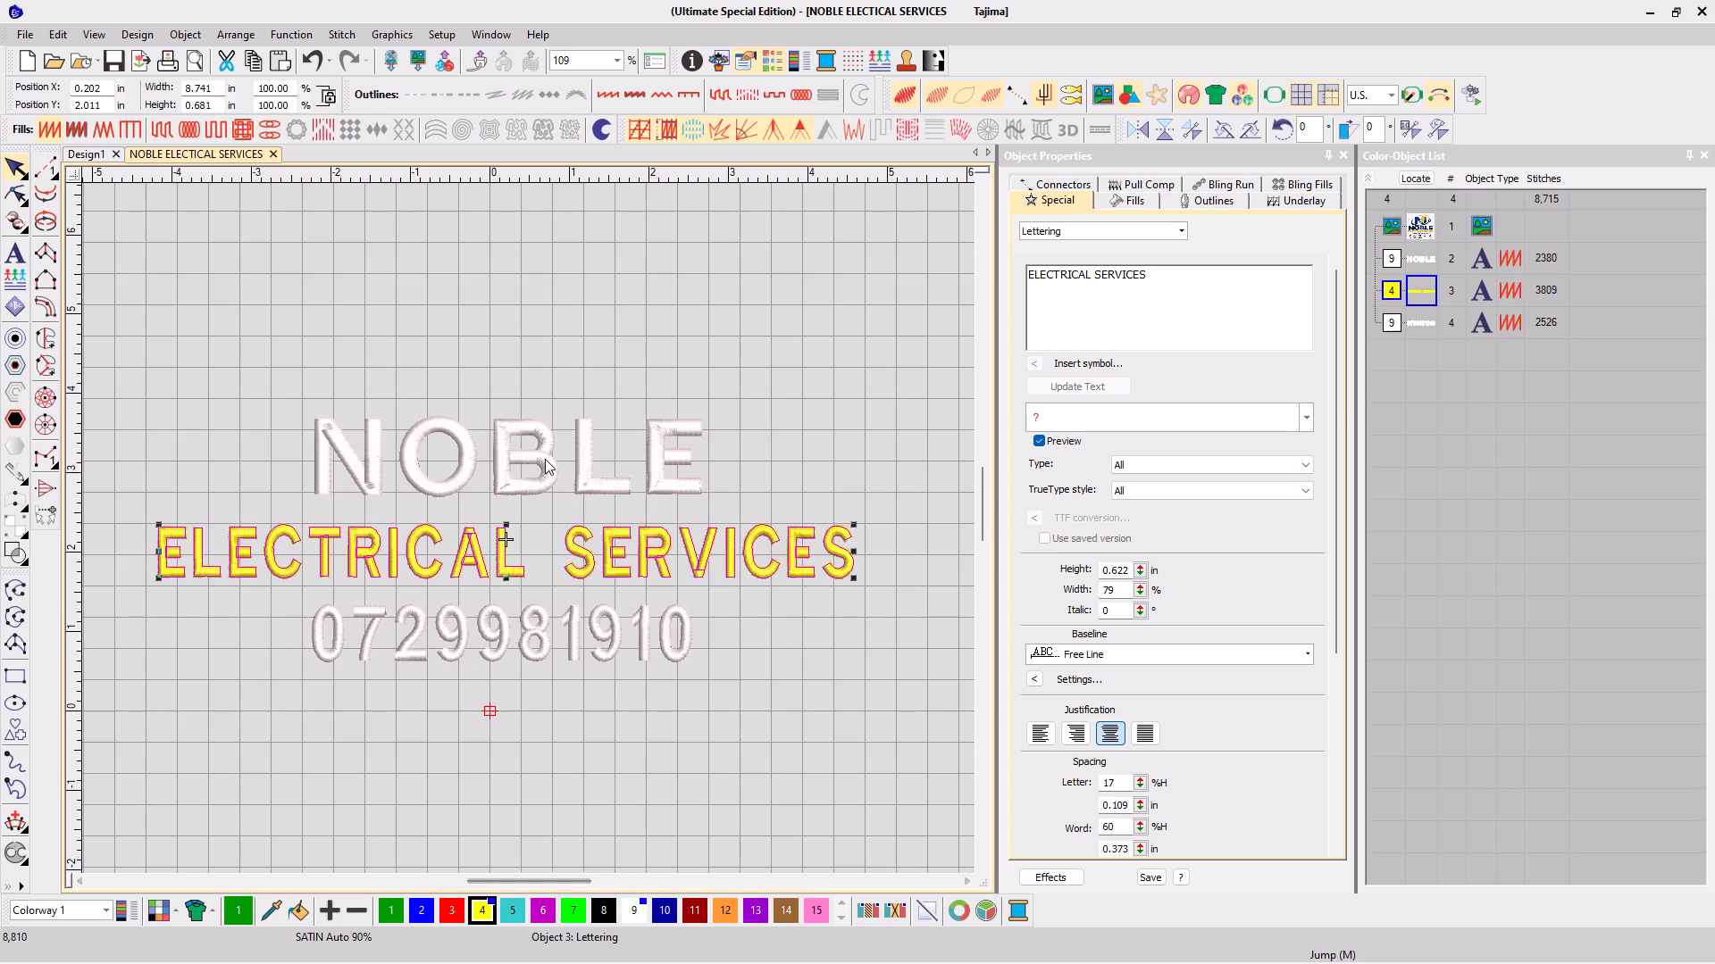
pyautogui.click(545, 459)
pyautogui.click(483, 915)
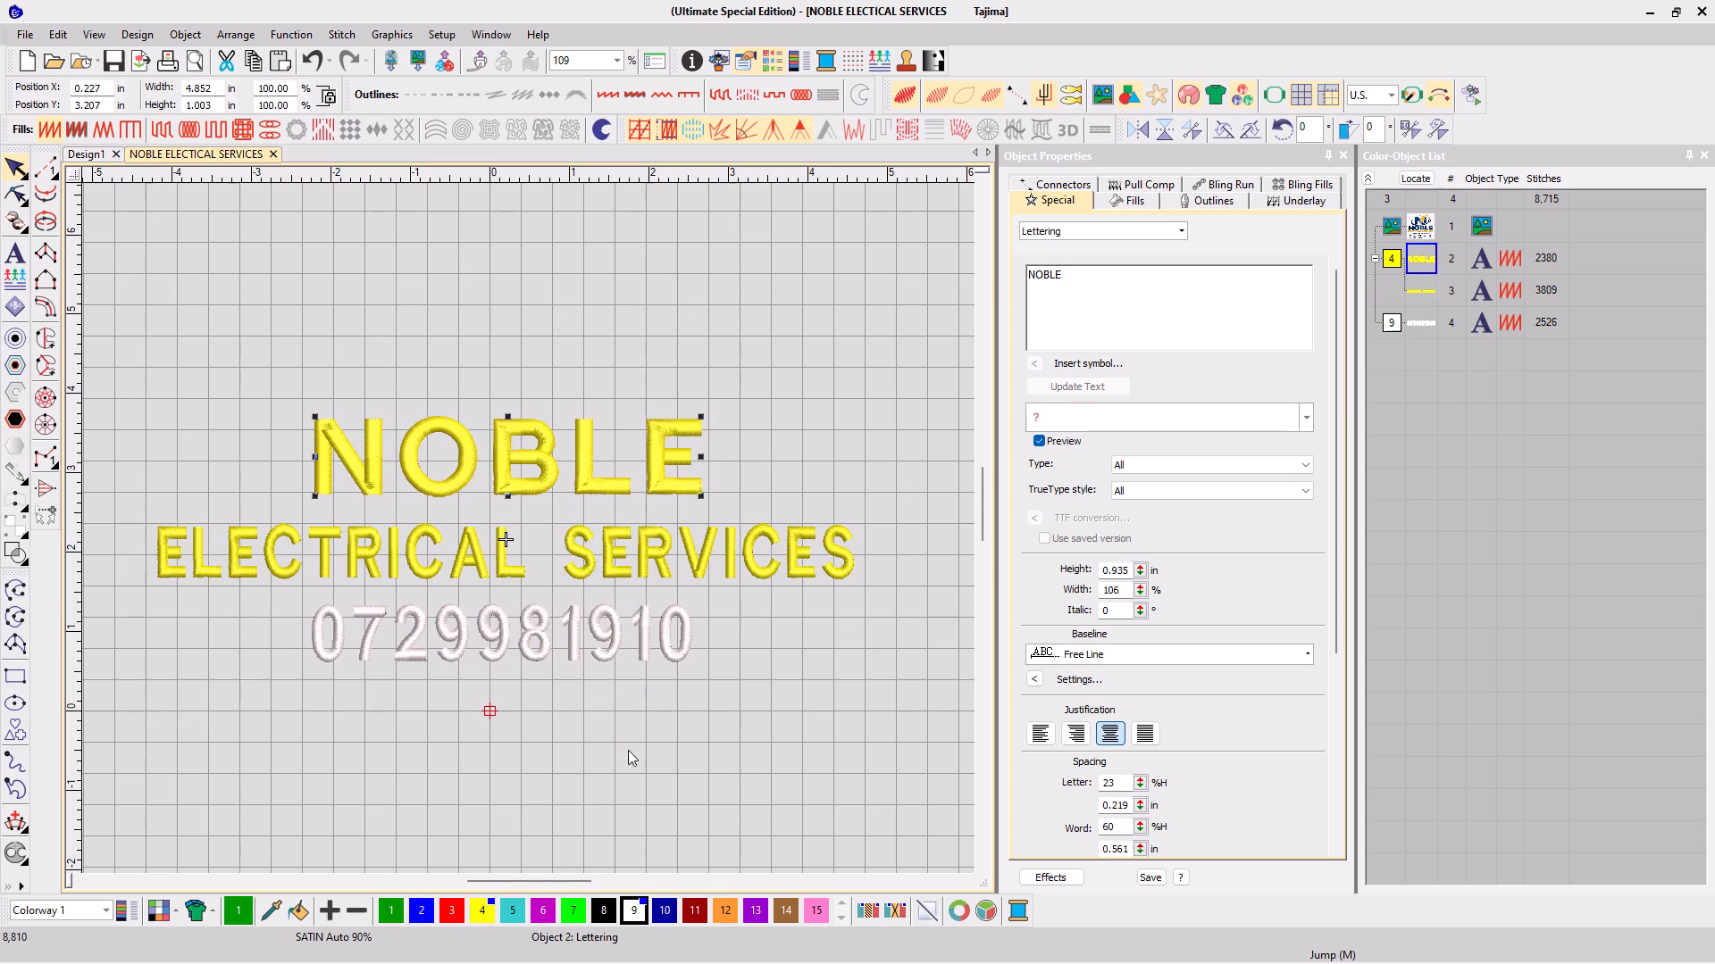
pyautogui.click(637, 760)
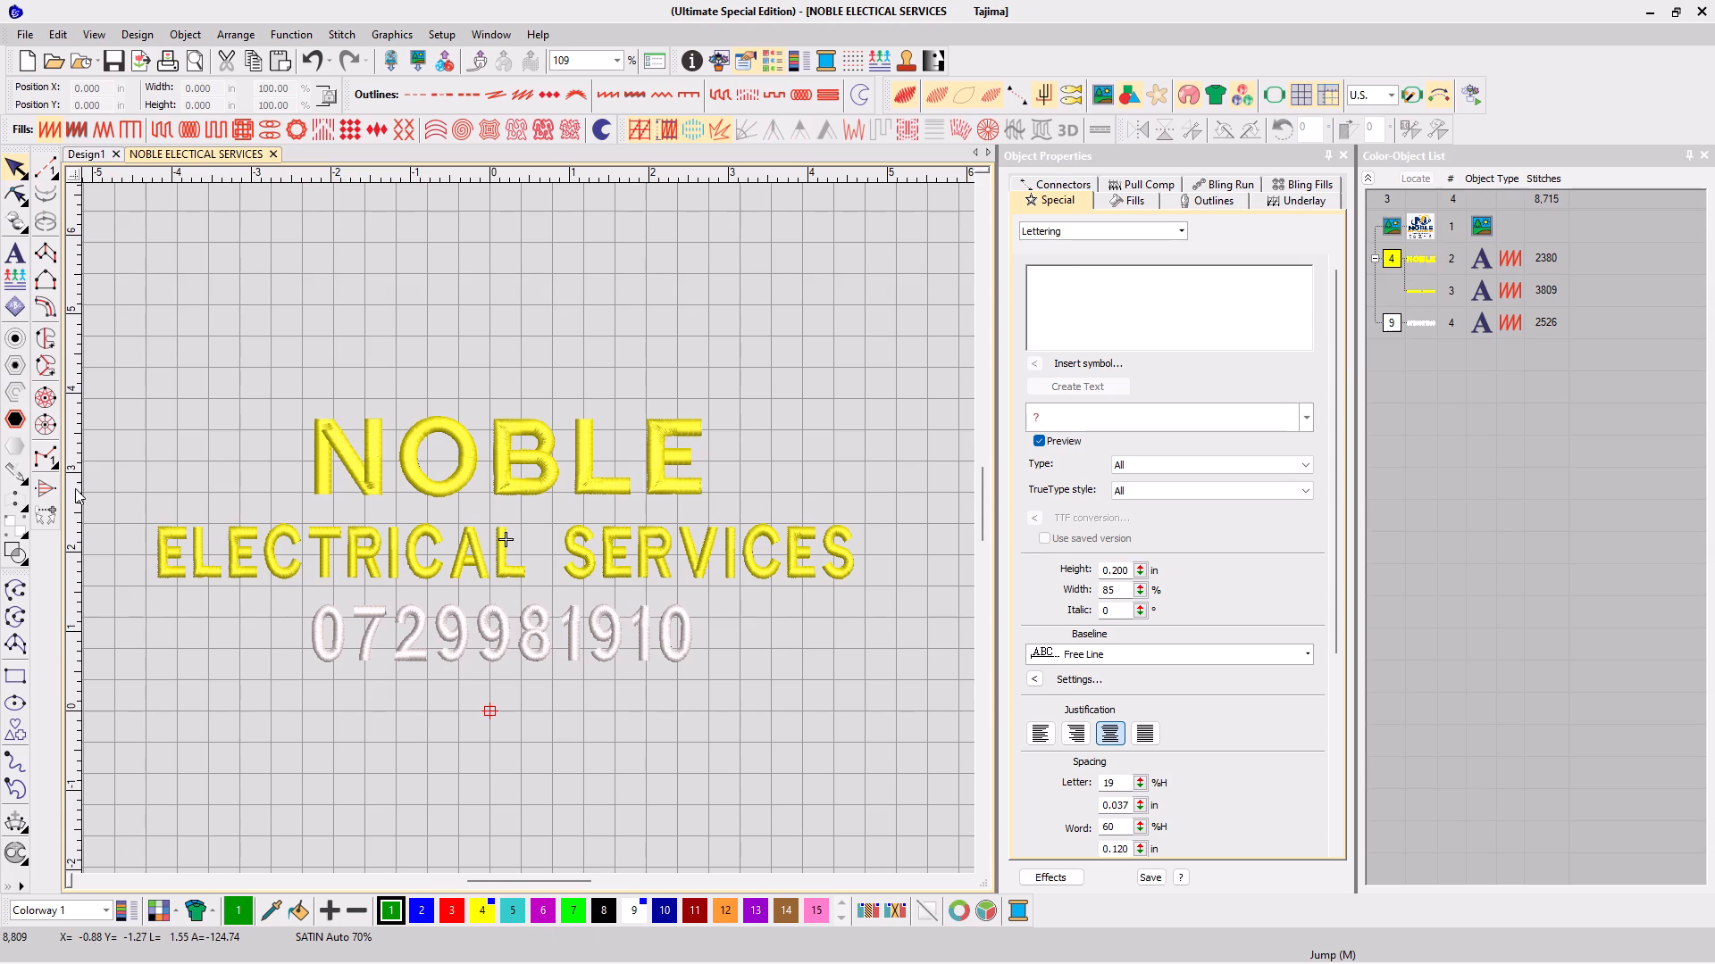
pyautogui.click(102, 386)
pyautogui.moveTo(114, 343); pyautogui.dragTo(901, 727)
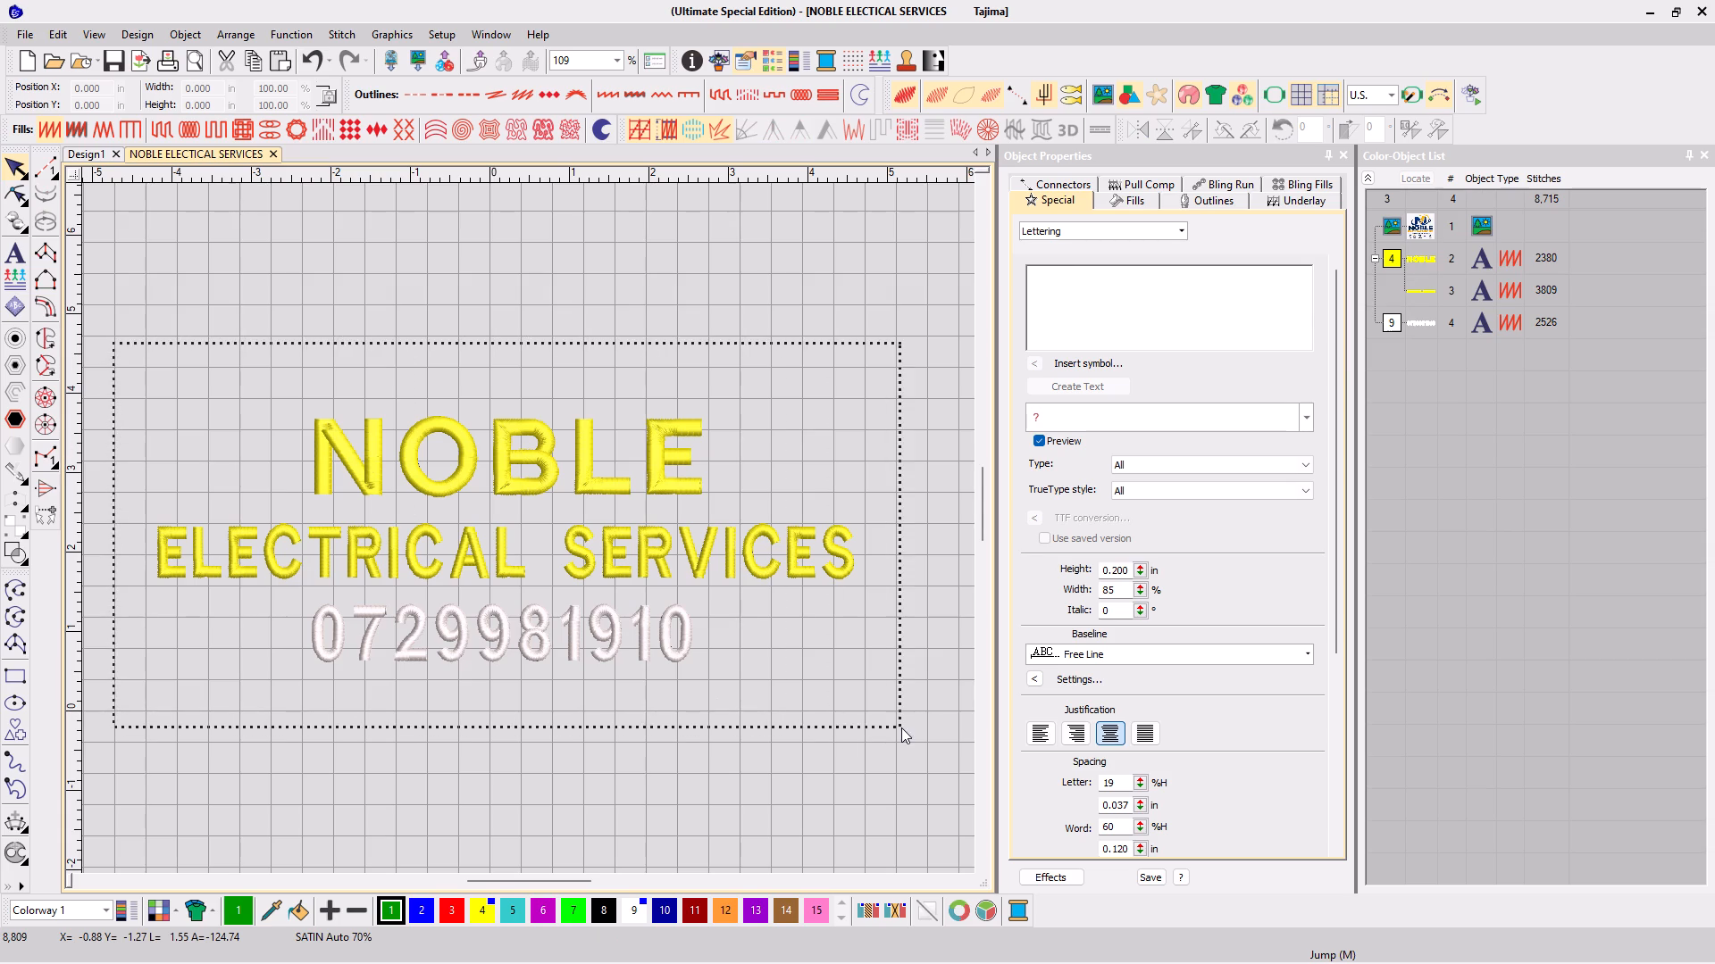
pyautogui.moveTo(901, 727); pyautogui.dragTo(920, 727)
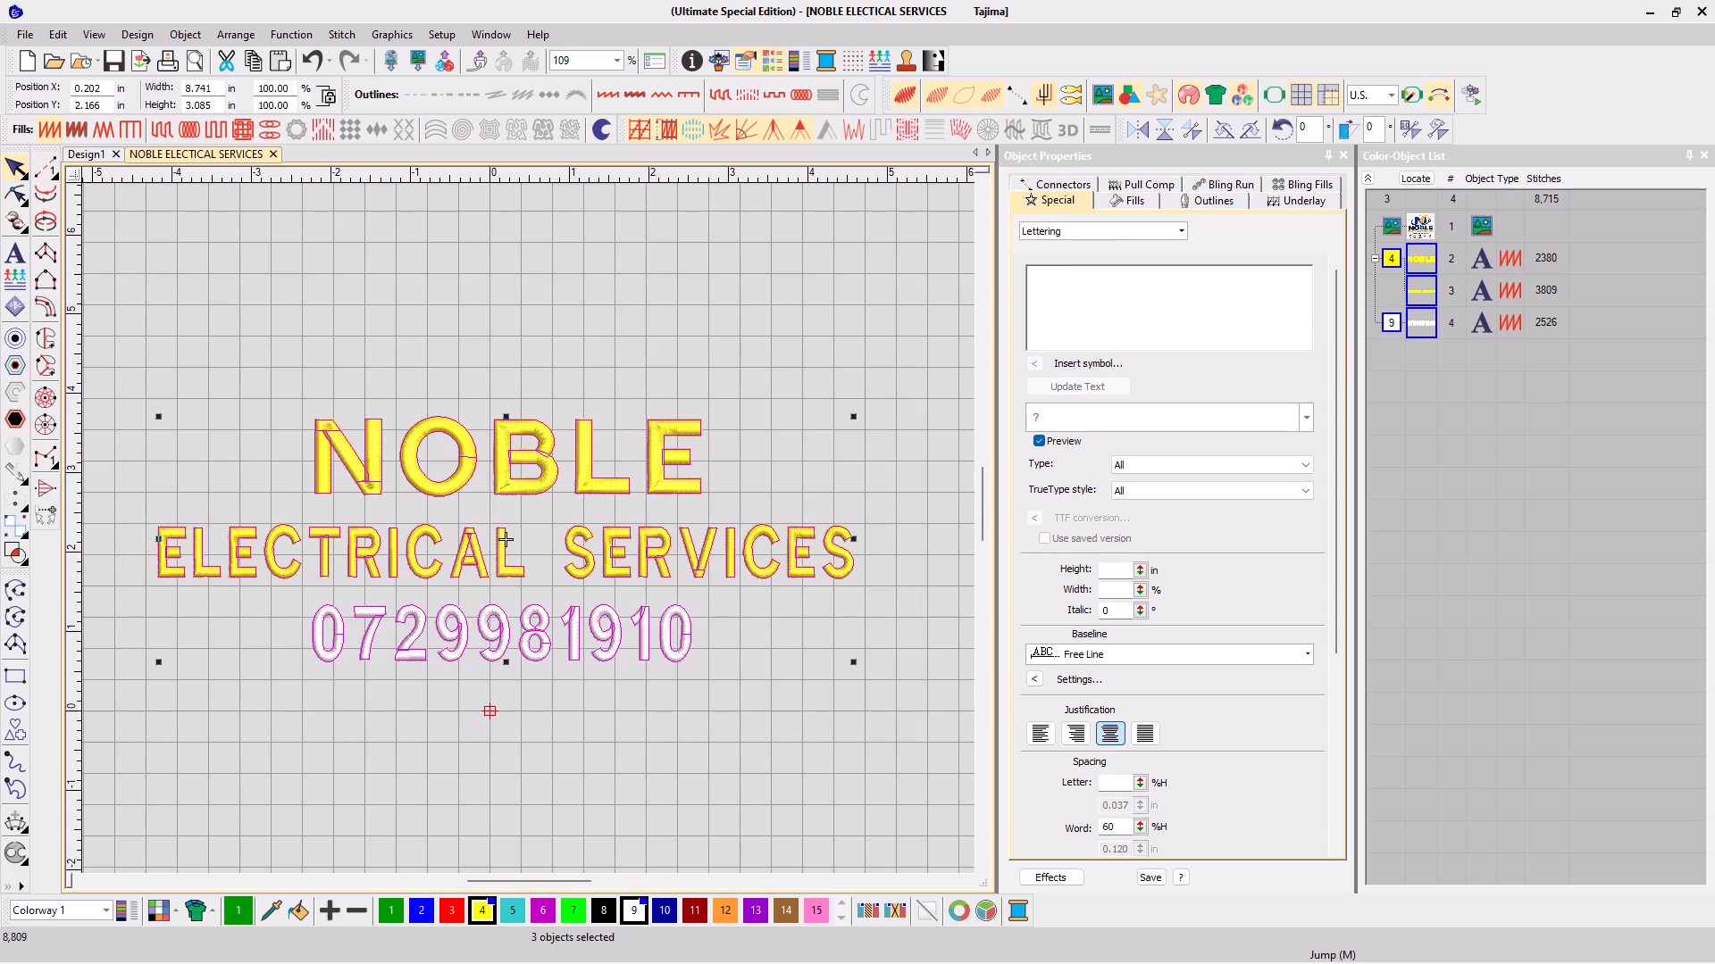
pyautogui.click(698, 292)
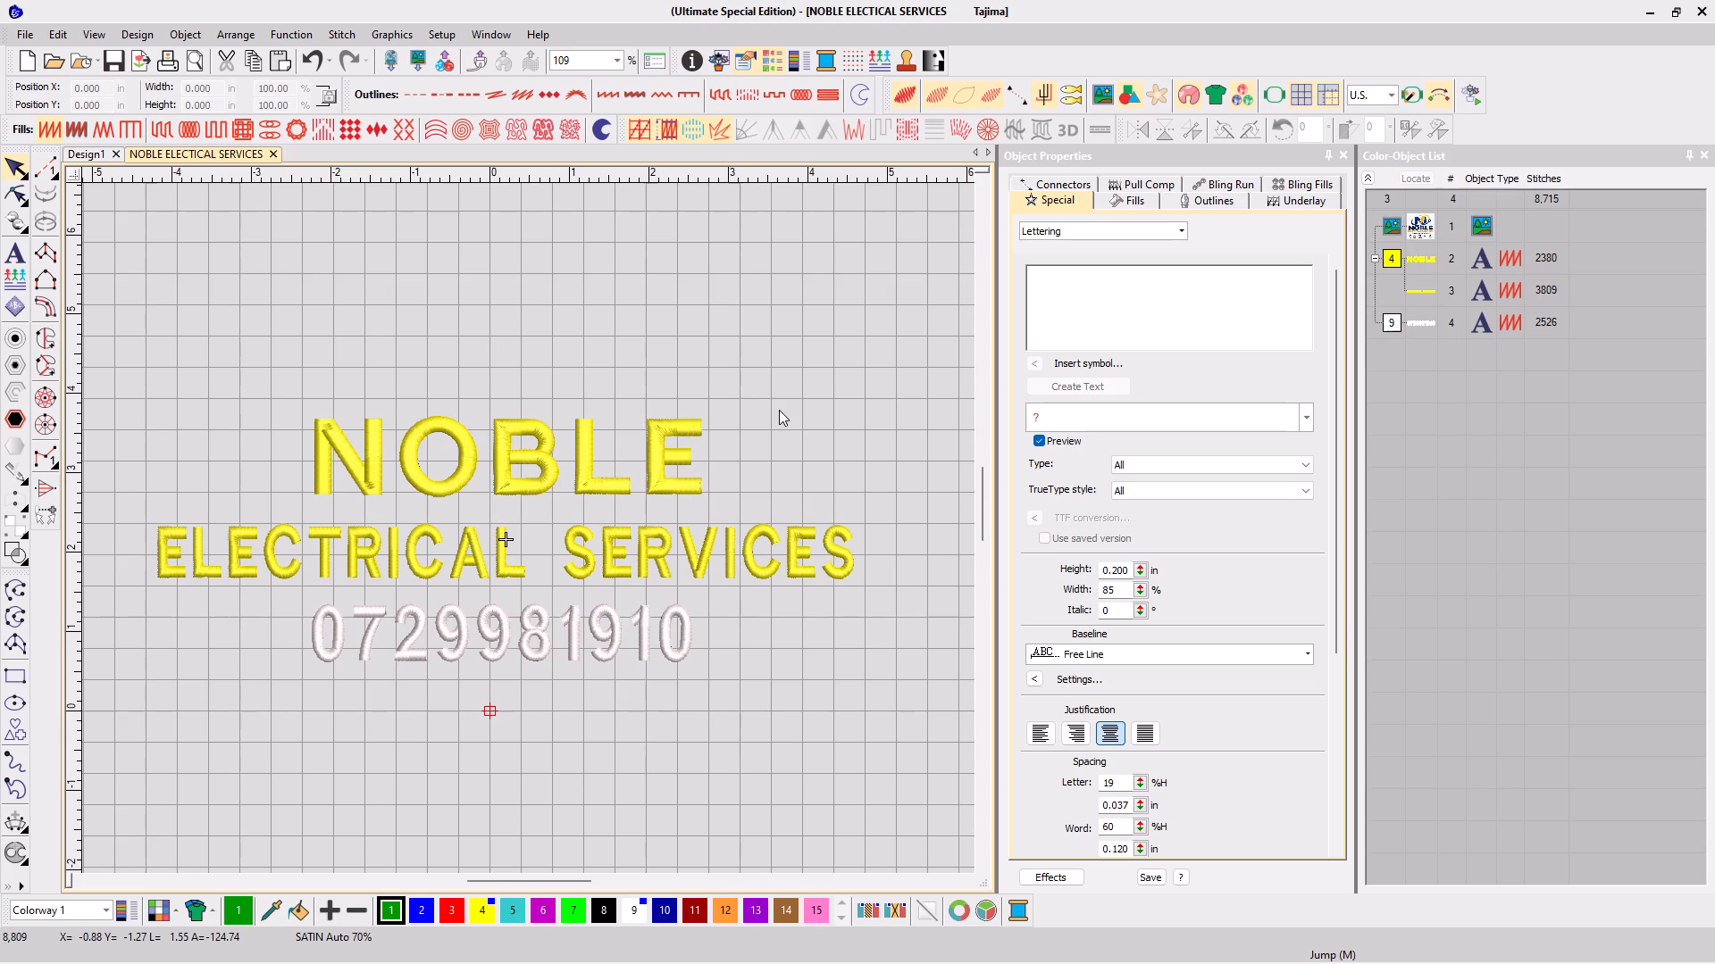
# Export the design as a Tajima (*.DST) machine file named NOBLE ELECTICAL SERVICES to the USB Drive (D:).
pyautogui.hotkey('shift', 'e')
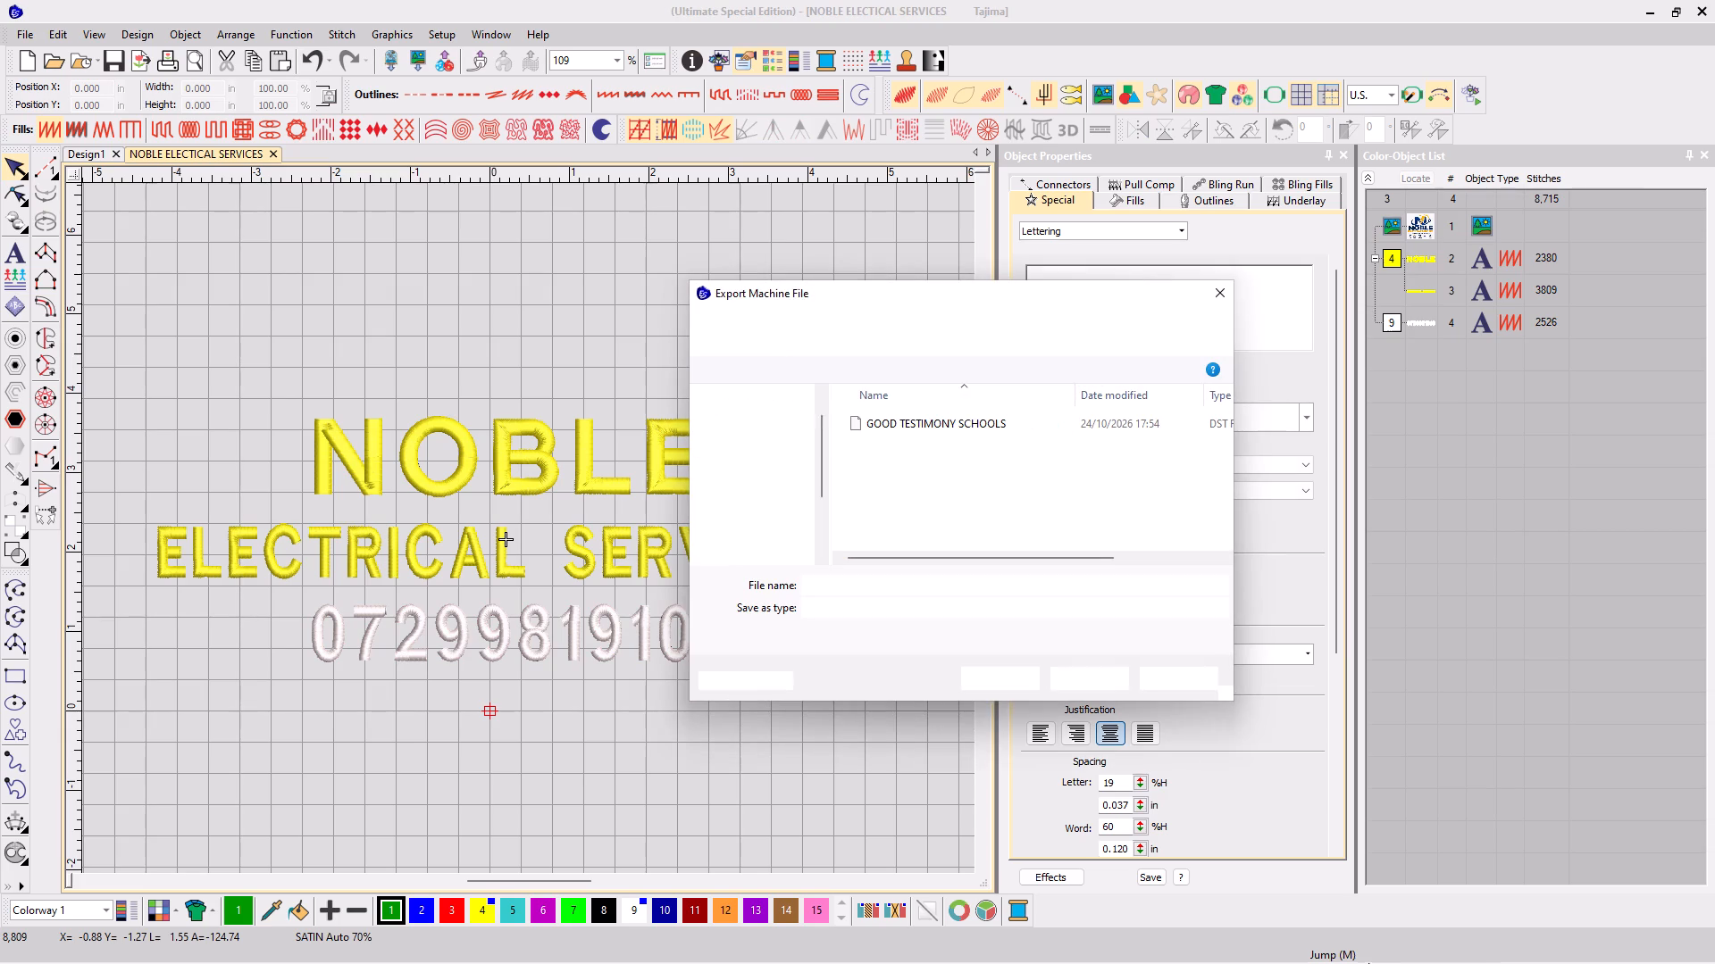
pyautogui.scroll(-2, 771, 420)
pyautogui.scroll(-1, 764, 528)
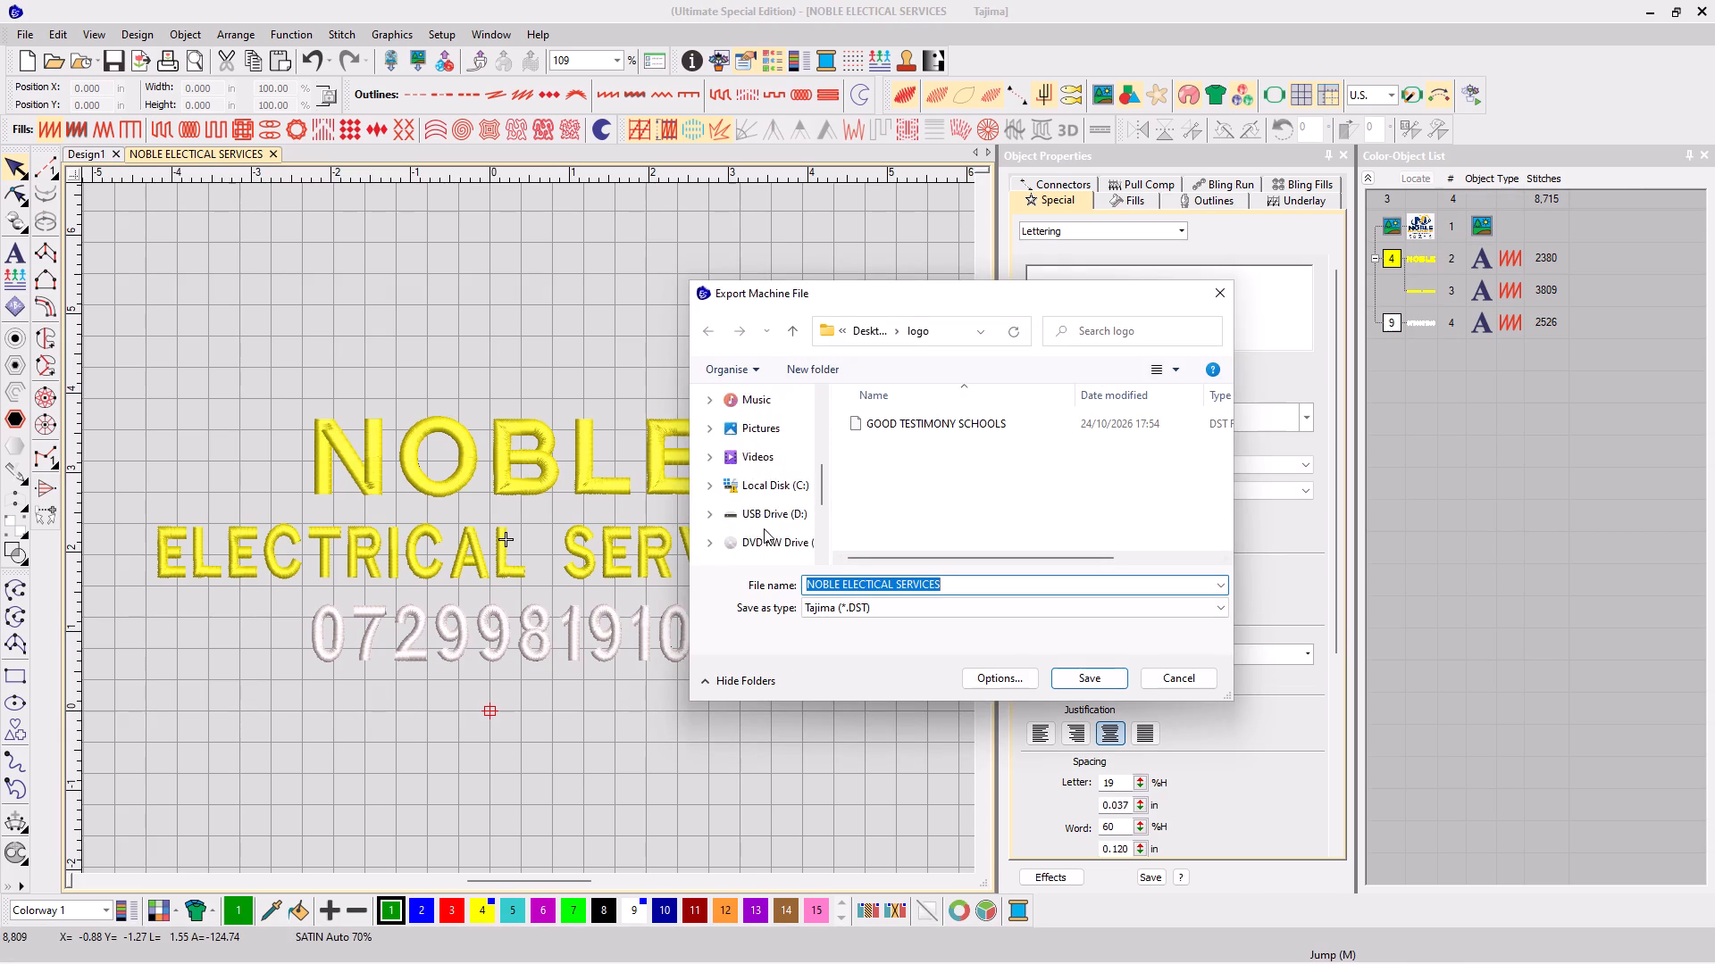
pyautogui.scroll(-1, 764, 528)
pyautogui.click(765, 478)
pyautogui.click(1072, 665)
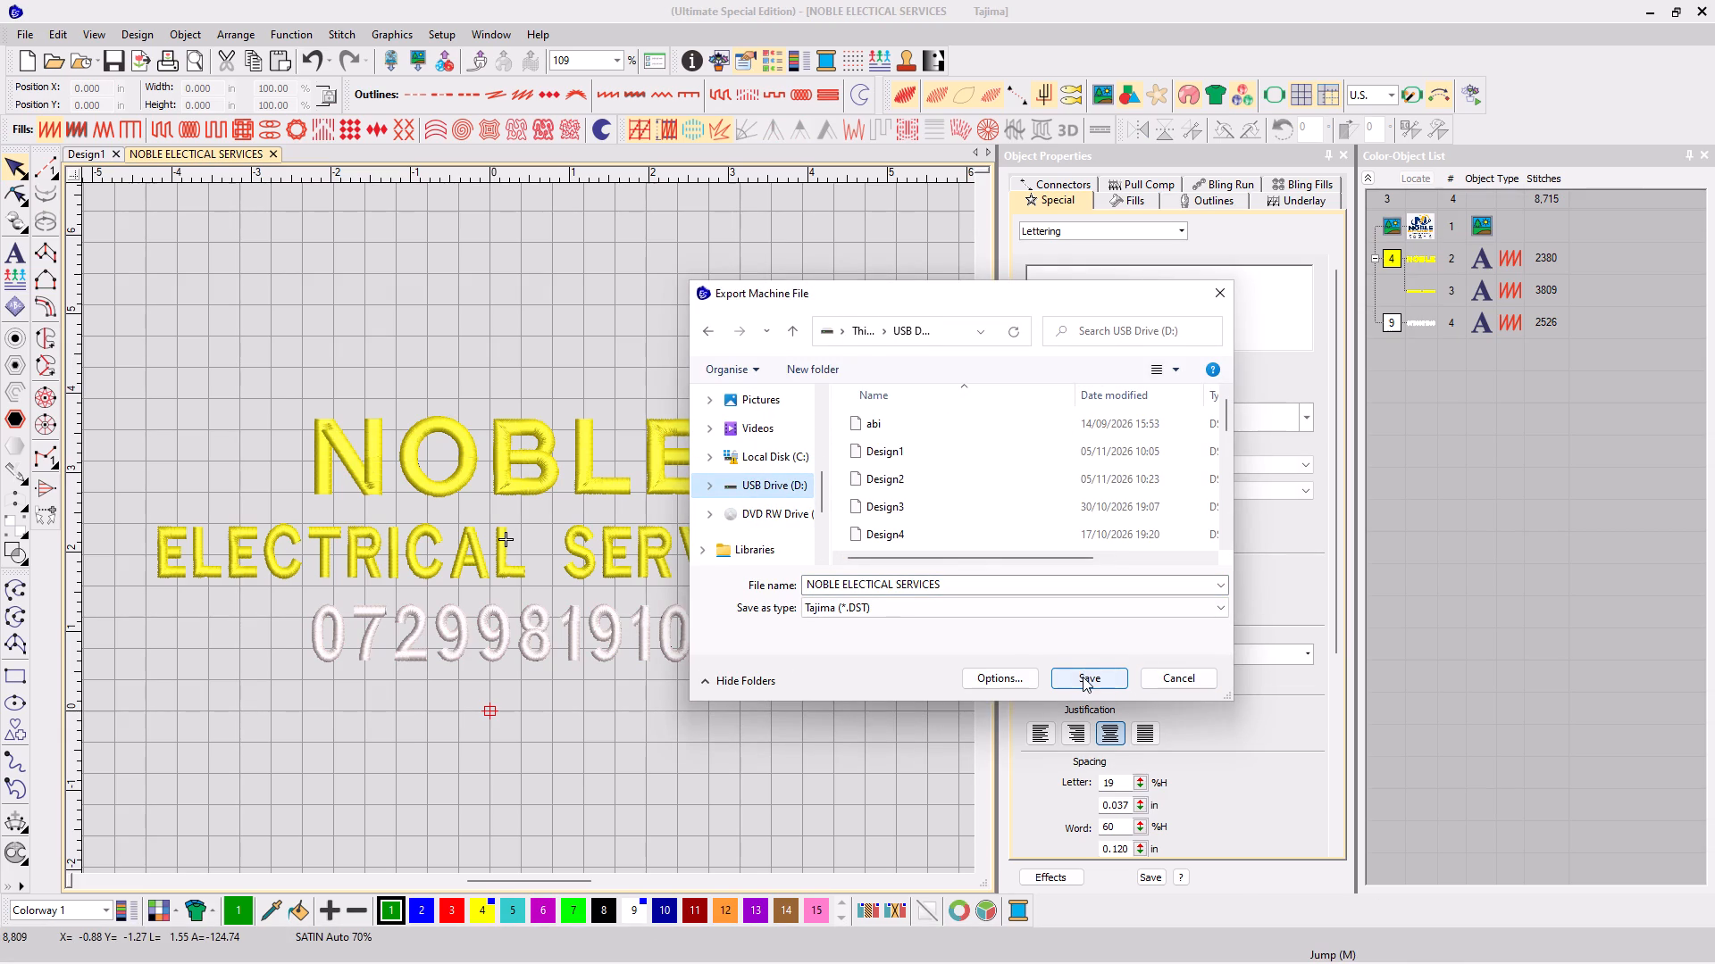
pyautogui.click(1085, 683)
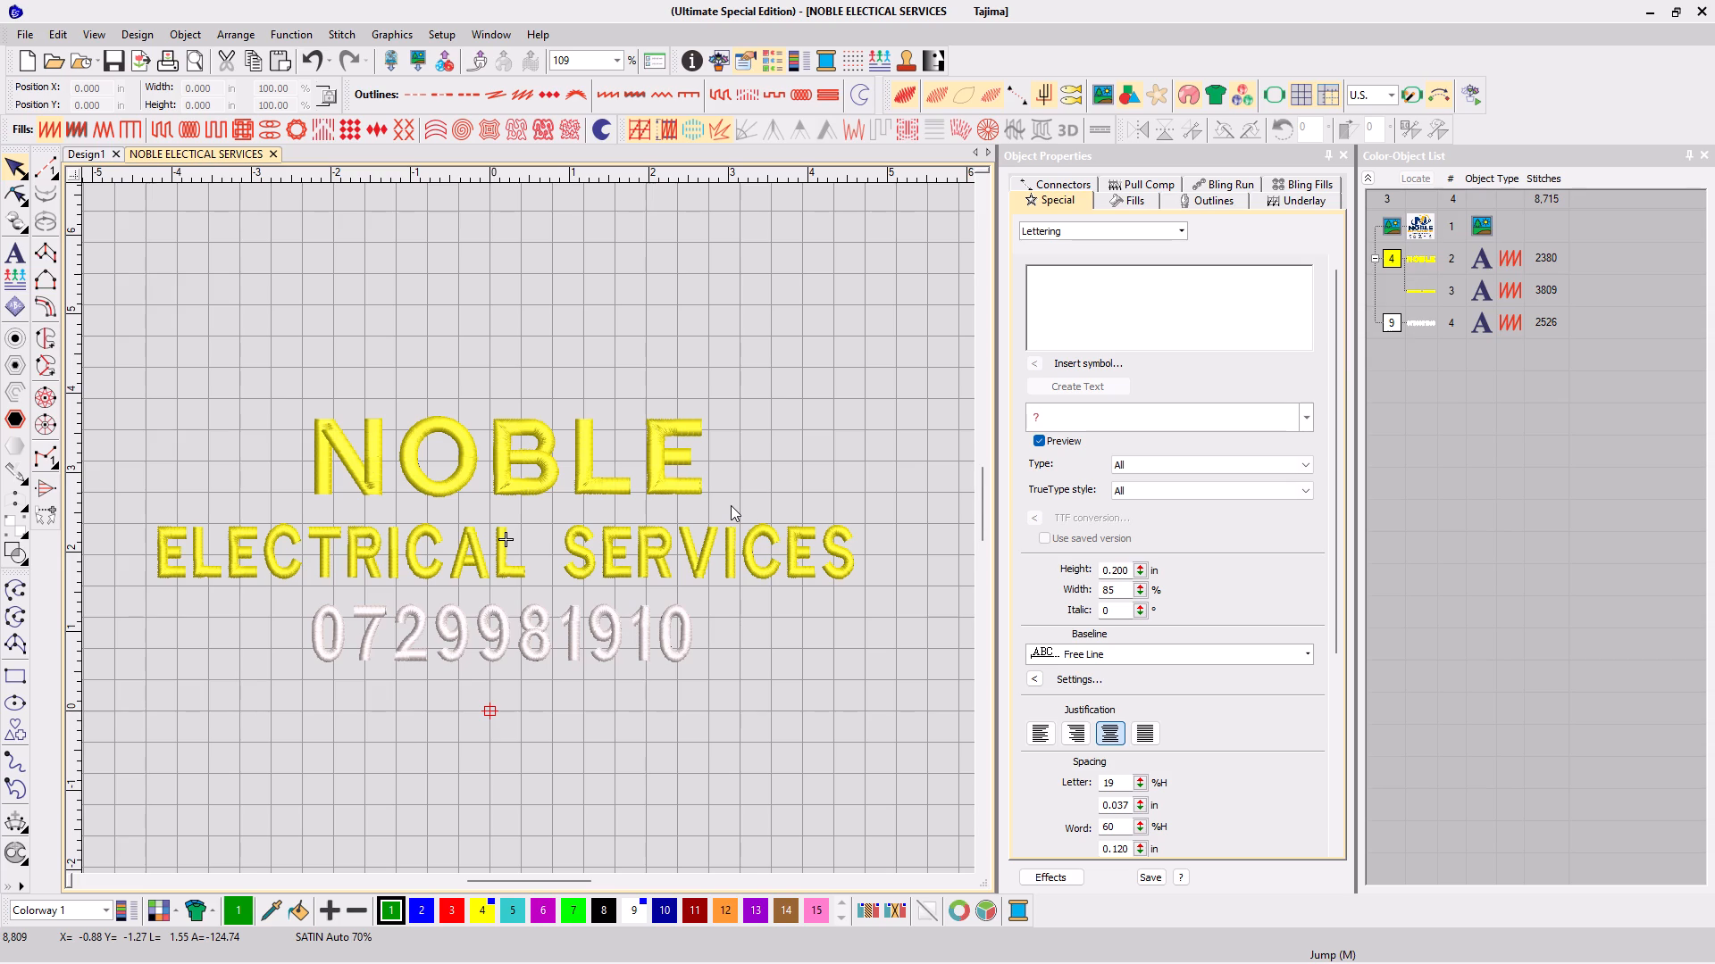
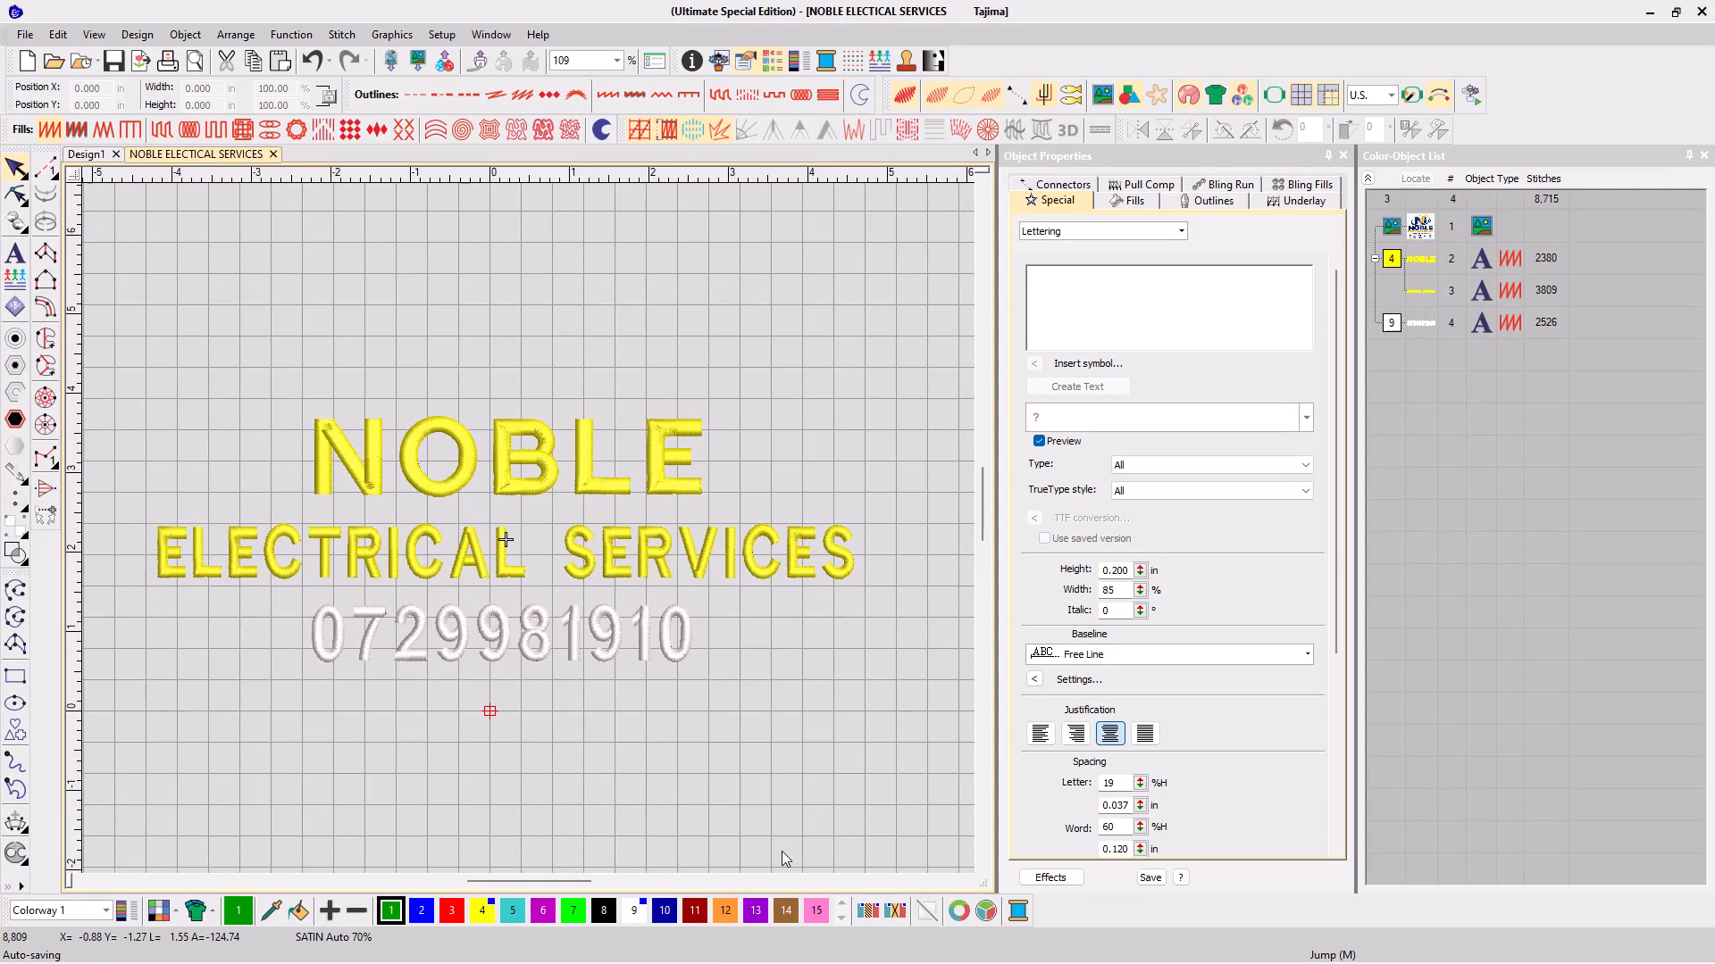
# Delete the phone-number lettering and the NOBLE lettering, leaving only the ELECTRICAL SERVICES line.
pyautogui.click(622, 621)
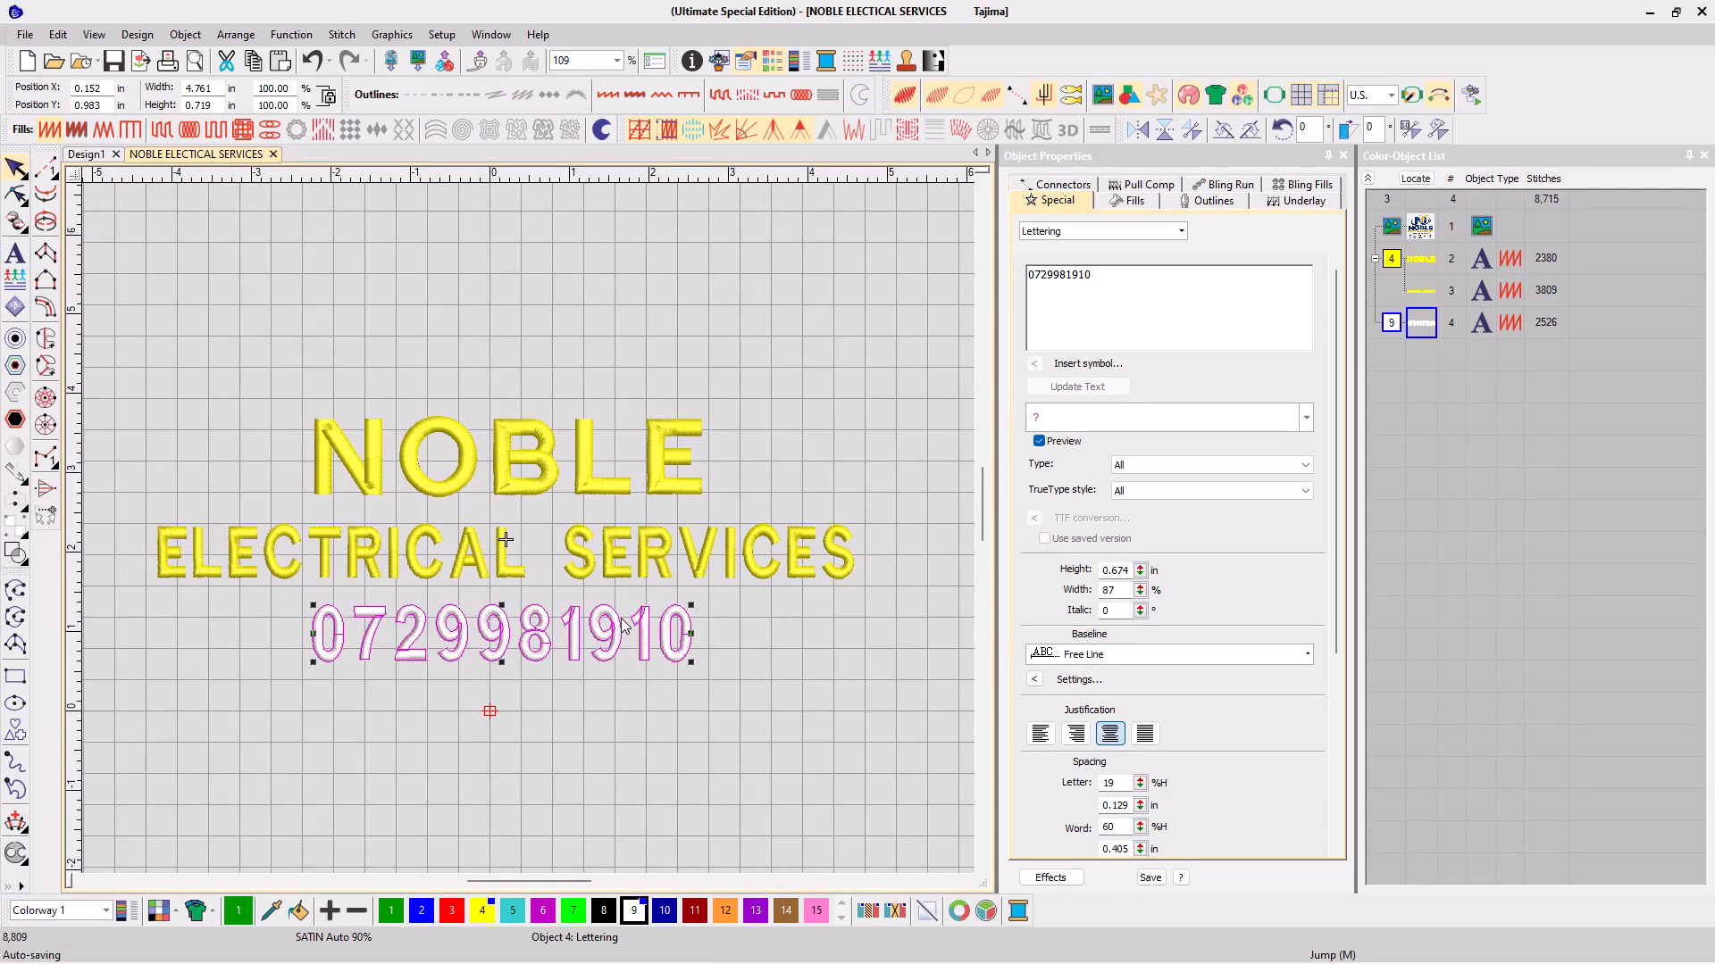
pyautogui.press('Delete')
pyautogui.click(524, 476)
pyautogui.press('Delete')
# Replace the text of the ELECTRICAL SERVICES lettering with IMANI SALON and update the object.
pyautogui.click(696, 557)
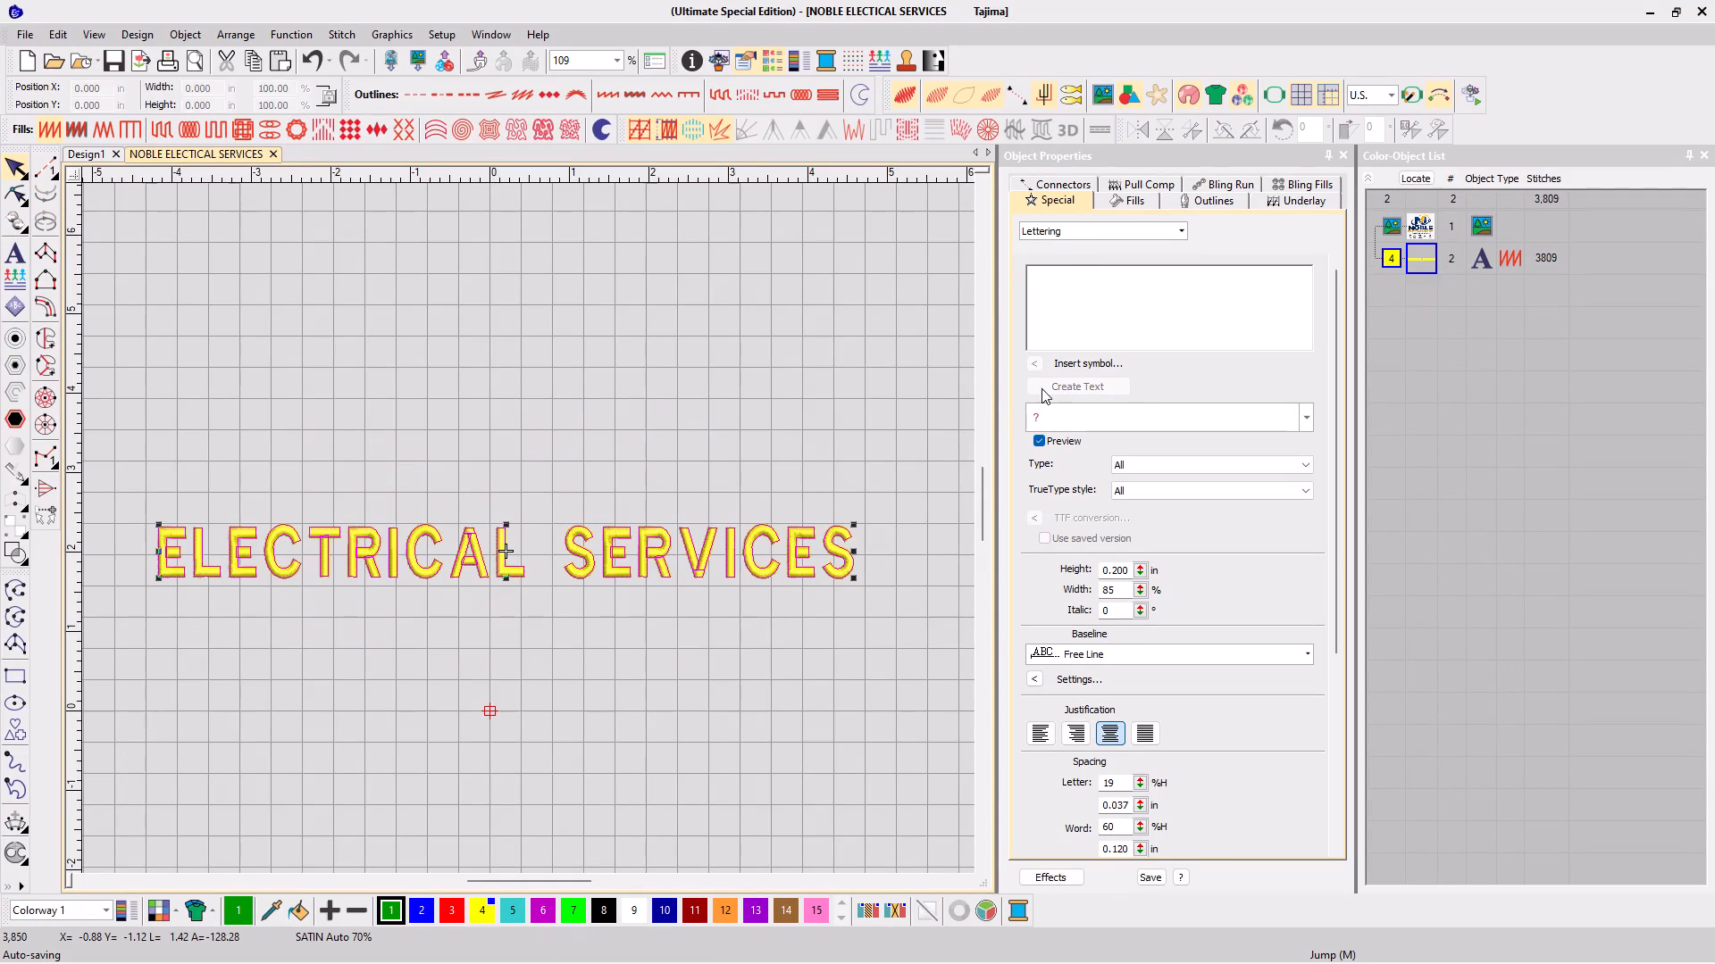
pyautogui.click(1110, 314)
pyautogui.click(1200, 318)
pyautogui.press('BackSpace')
pyautogui.press('BackSpace')
pyautogui.press('BackSpace')
pyautogui.press('BackSpace')
pyautogui.press('BackSpace')
pyautogui.press('BackSpace')
pyautogui.press('BackSpace')
pyautogui.press('BackSpace')
pyautogui.press('BackSpace')
pyautogui.press('BackSpace')
pyautogui.press('BackSpace')
pyautogui.press('BackSpace')
pyautogui.press('BackSpace')
pyautogui.press('BackSpace')
pyautogui.press('BackSpace')
pyautogui.press('BackSpace')
pyautogui.press('BackSpace')
pyautogui.press('BackSpace')
pyautogui.press('BackSpace')
pyautogui.press('BackSpace')
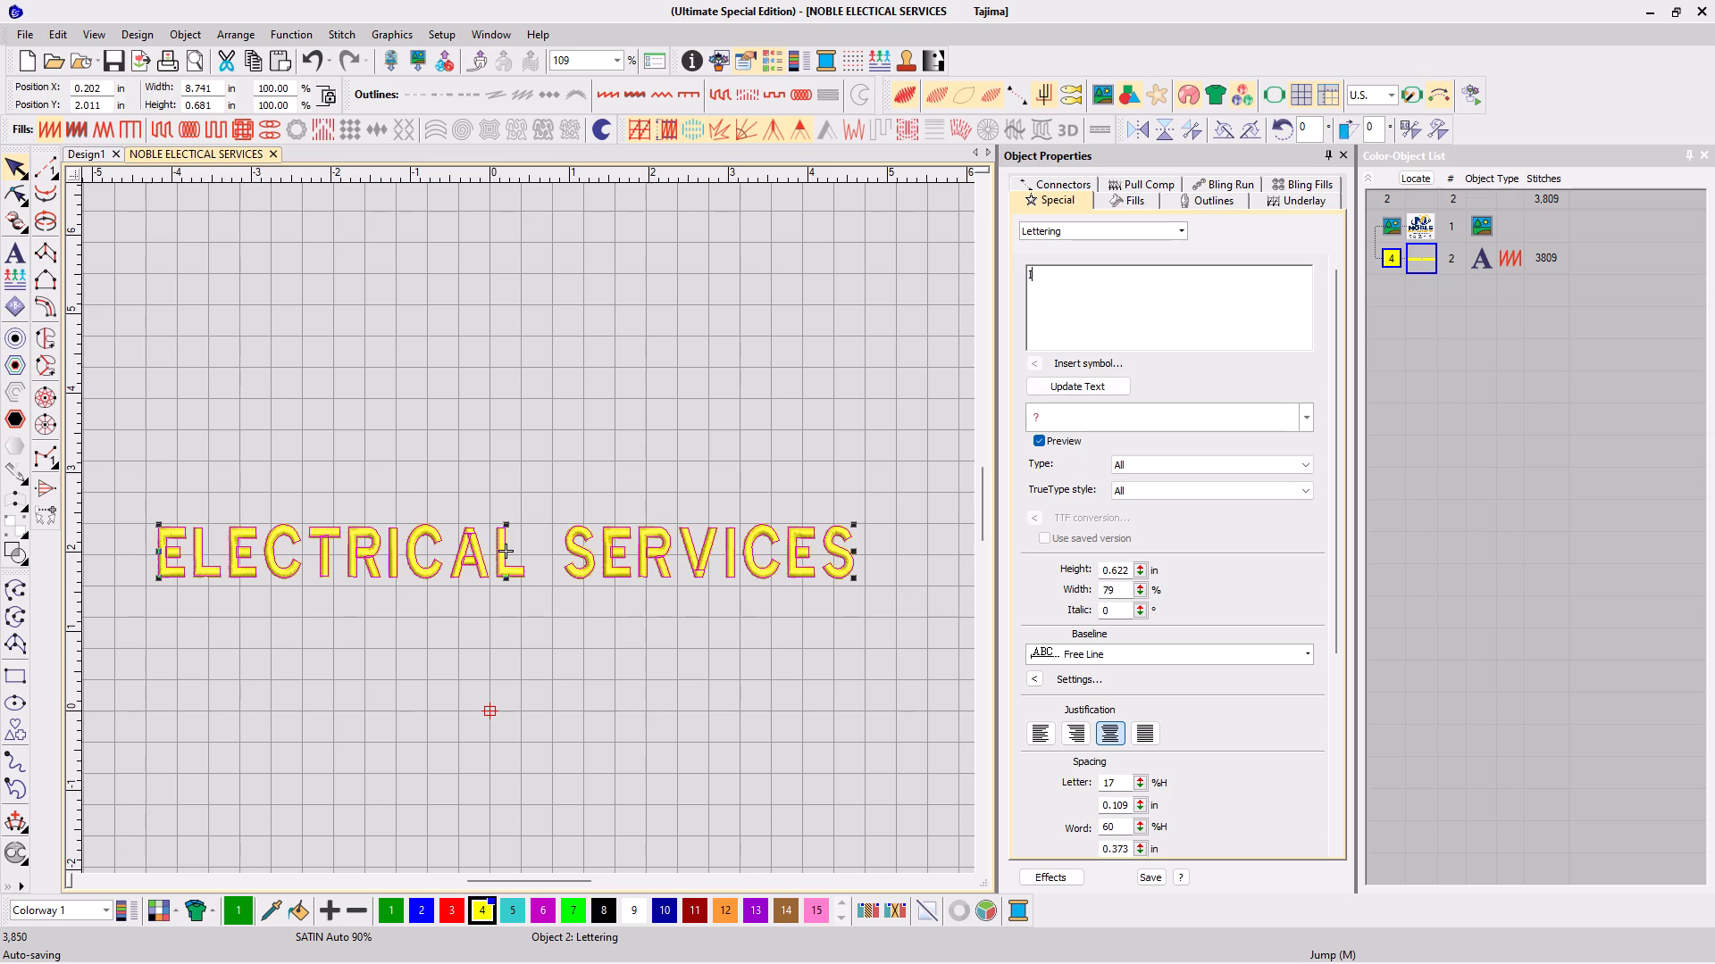
pyautogui.write('MA')
pyautogui.write('NI')
pyautogui.press('space')
pyautogui.write('S')
pyautogui.write('ALON')
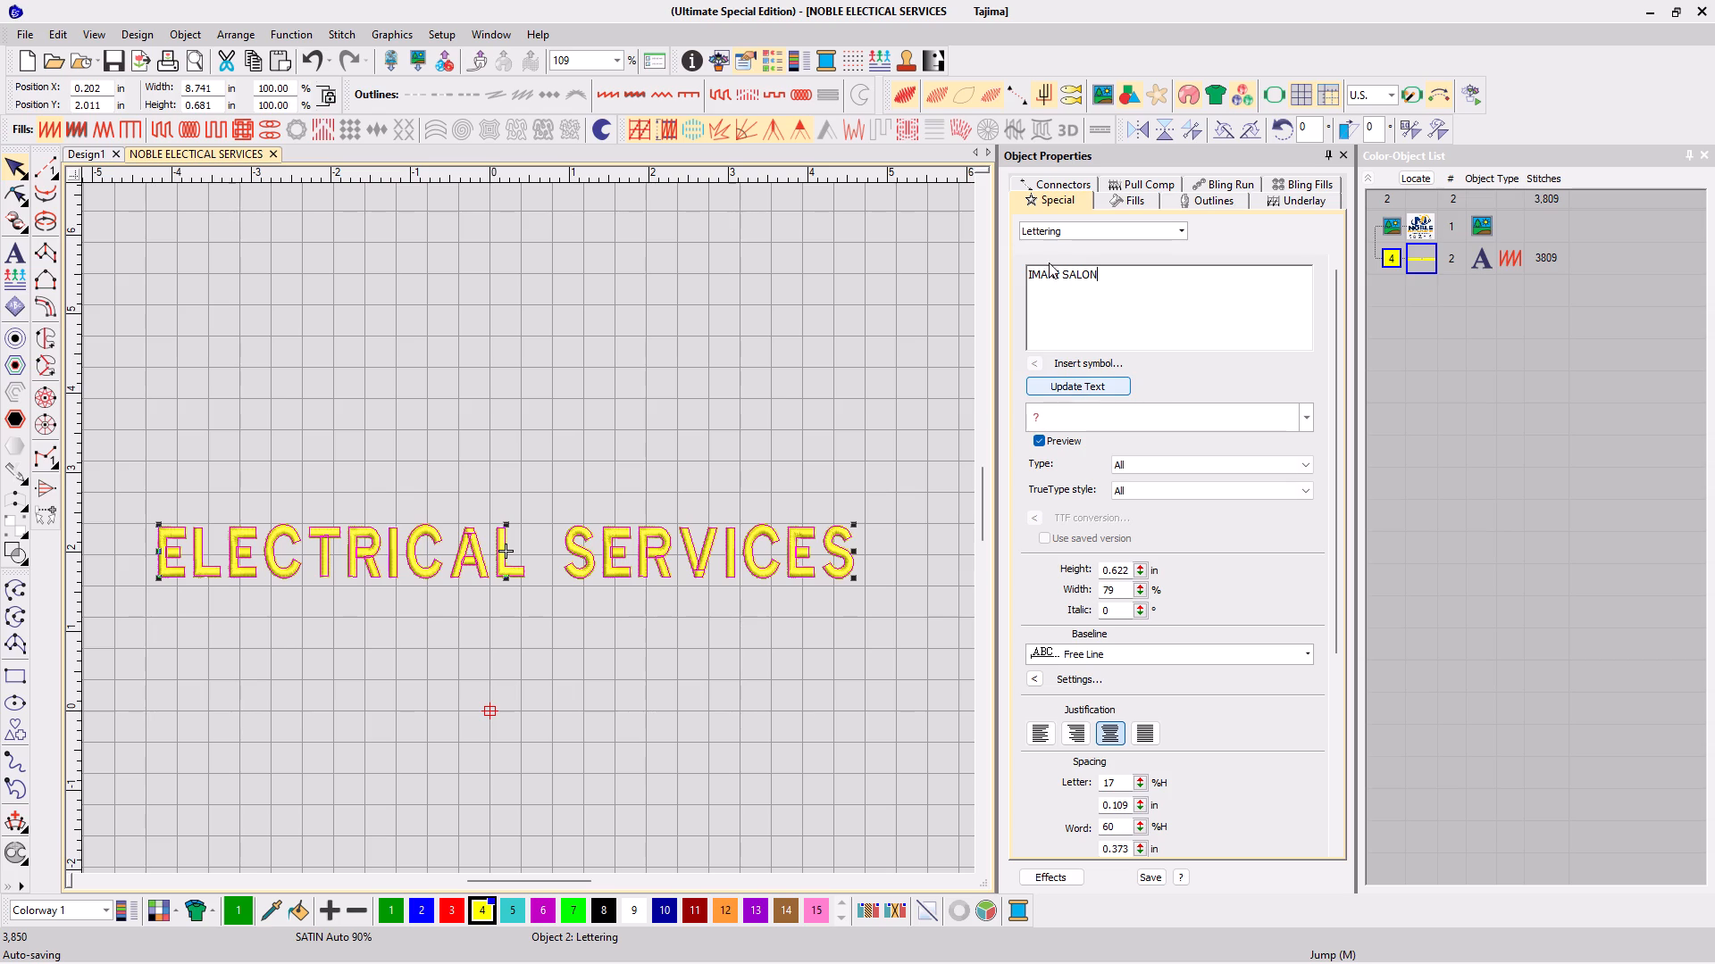
pyautogui.click(1089, 382)
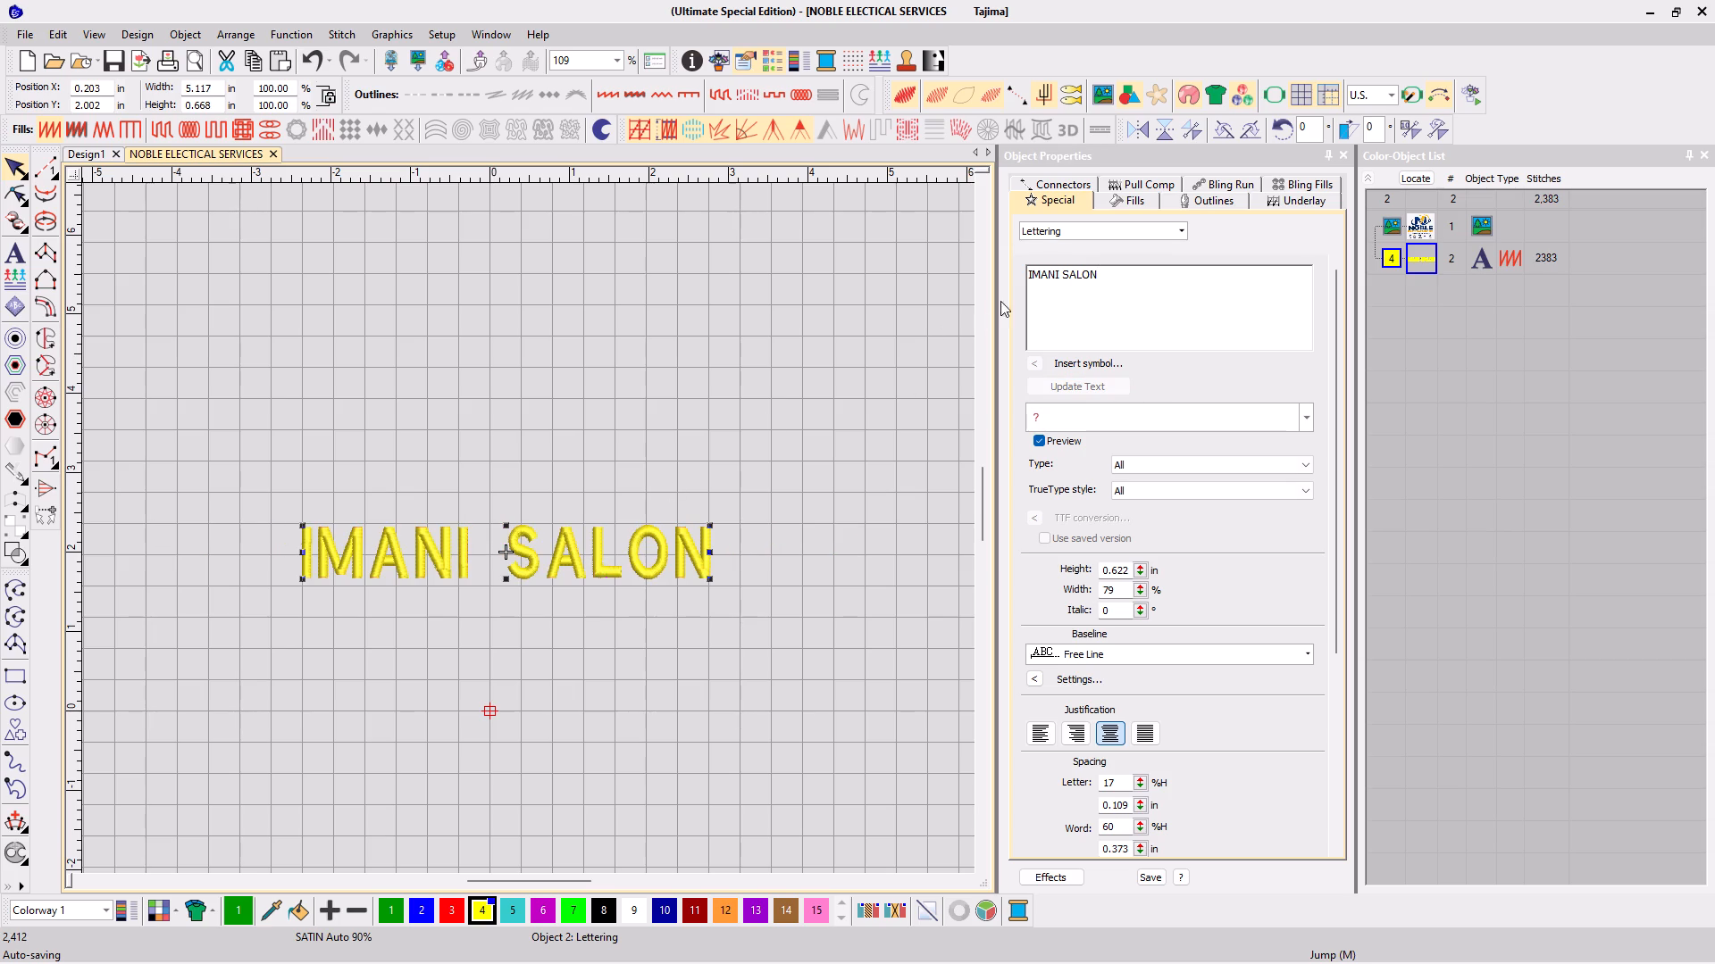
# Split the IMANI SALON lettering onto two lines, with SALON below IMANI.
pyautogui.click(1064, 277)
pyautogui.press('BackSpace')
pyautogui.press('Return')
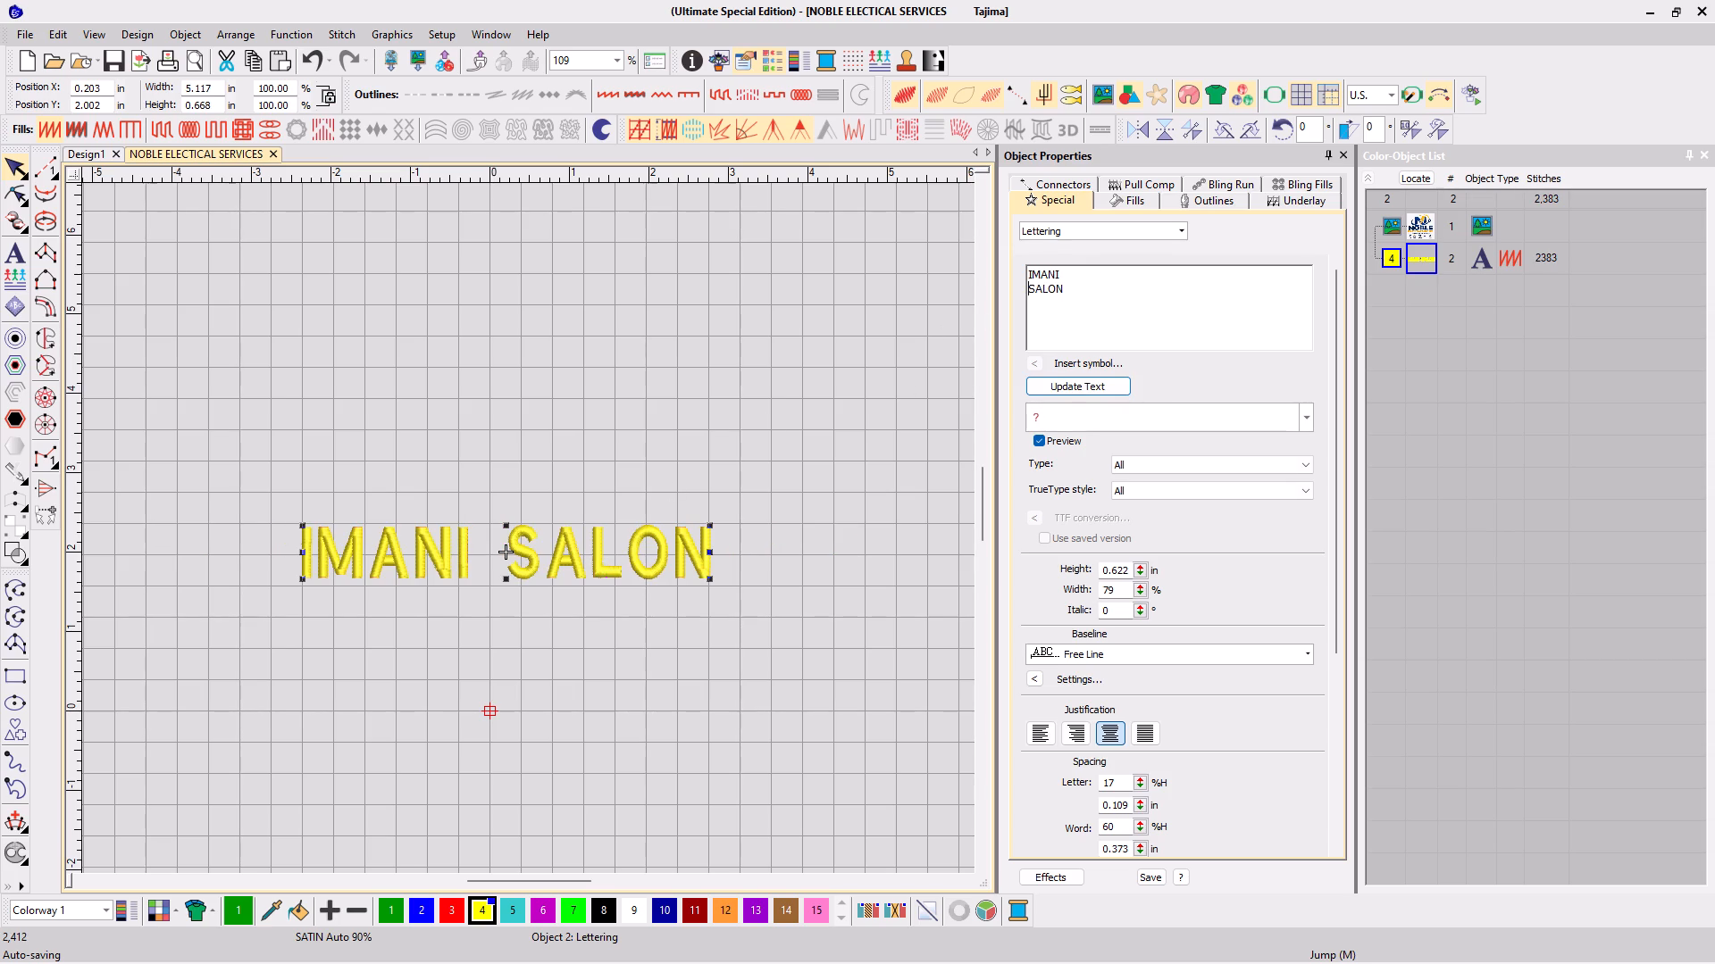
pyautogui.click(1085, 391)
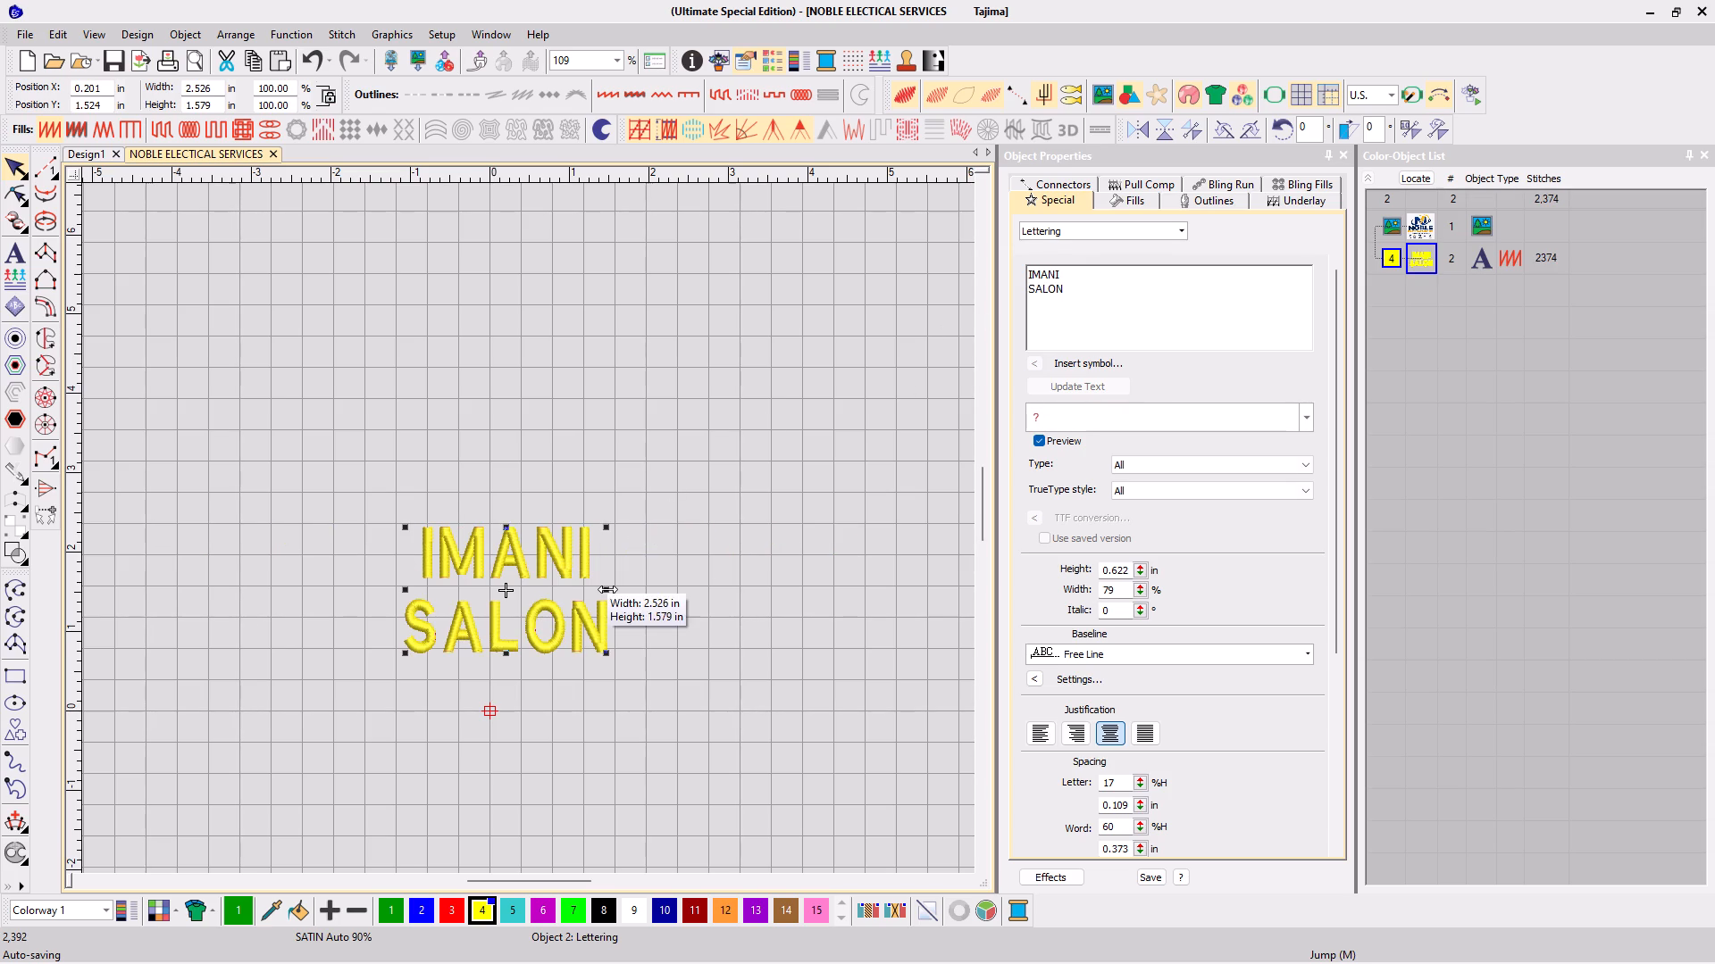
# Widen and heighten the two-line IMANI SALON lettering, enlarging it overall to about 5.39 in wide by 2.47 in high.
pyautogui.moveTo(607, 589); pyautogui.dragTo(742, 589)
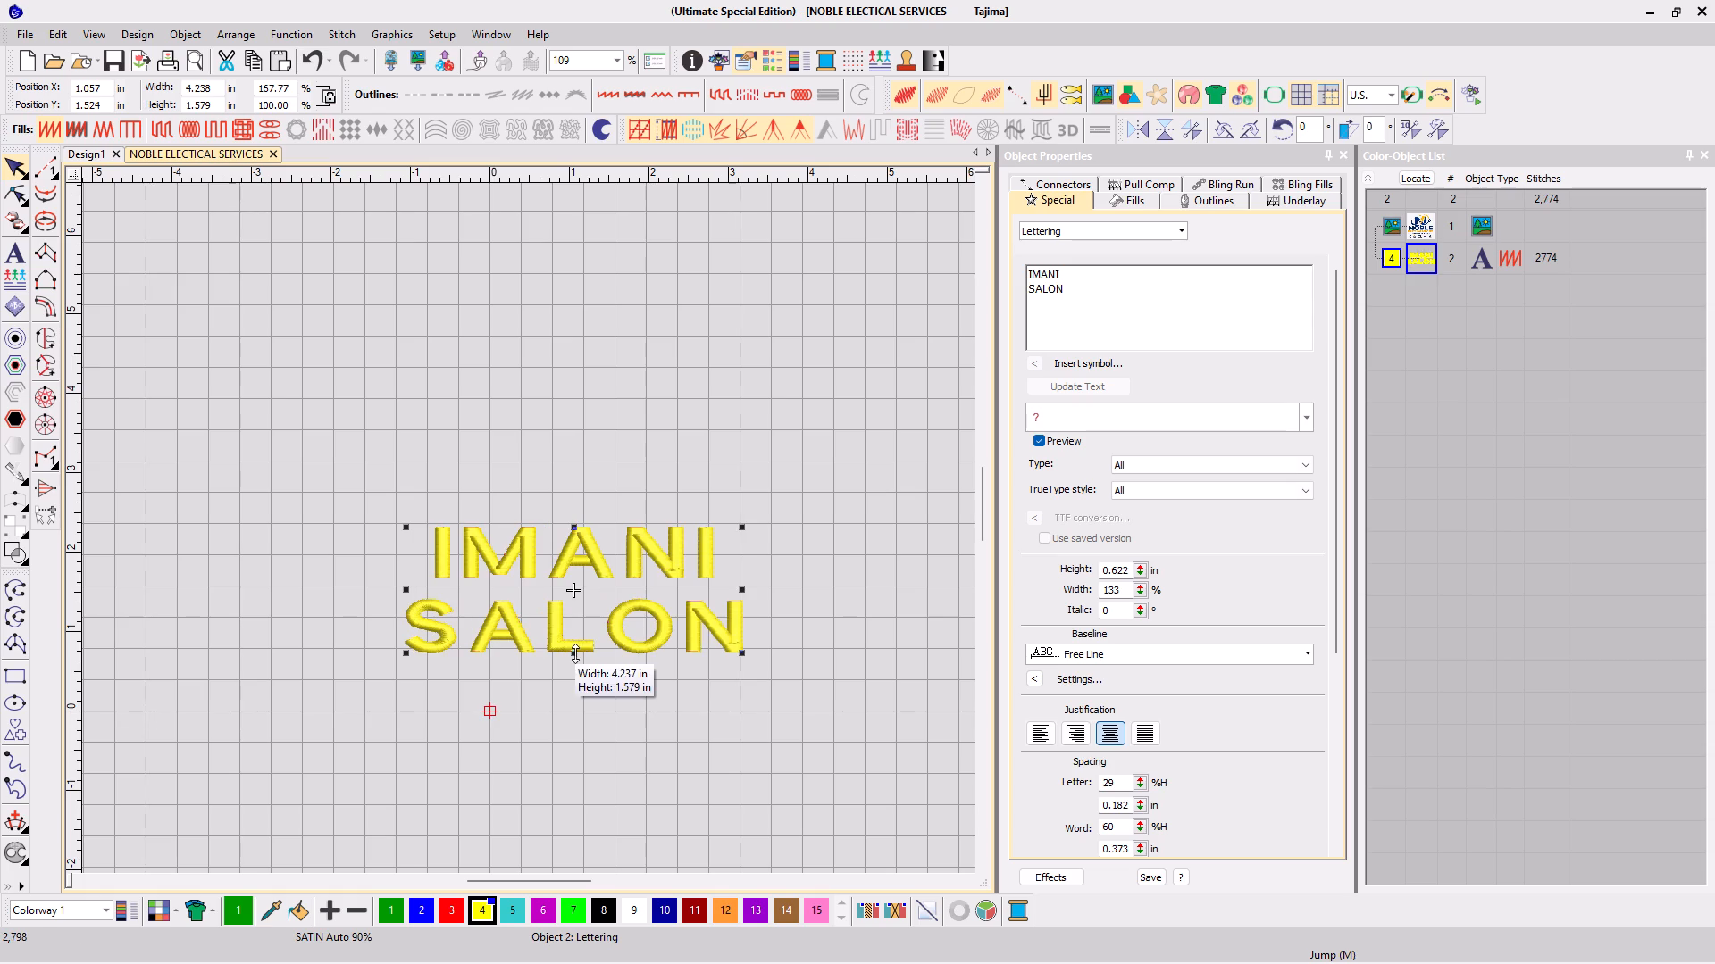
pyautogui.moveTo(575, 653); pyautogui.dragTo(579, 661)
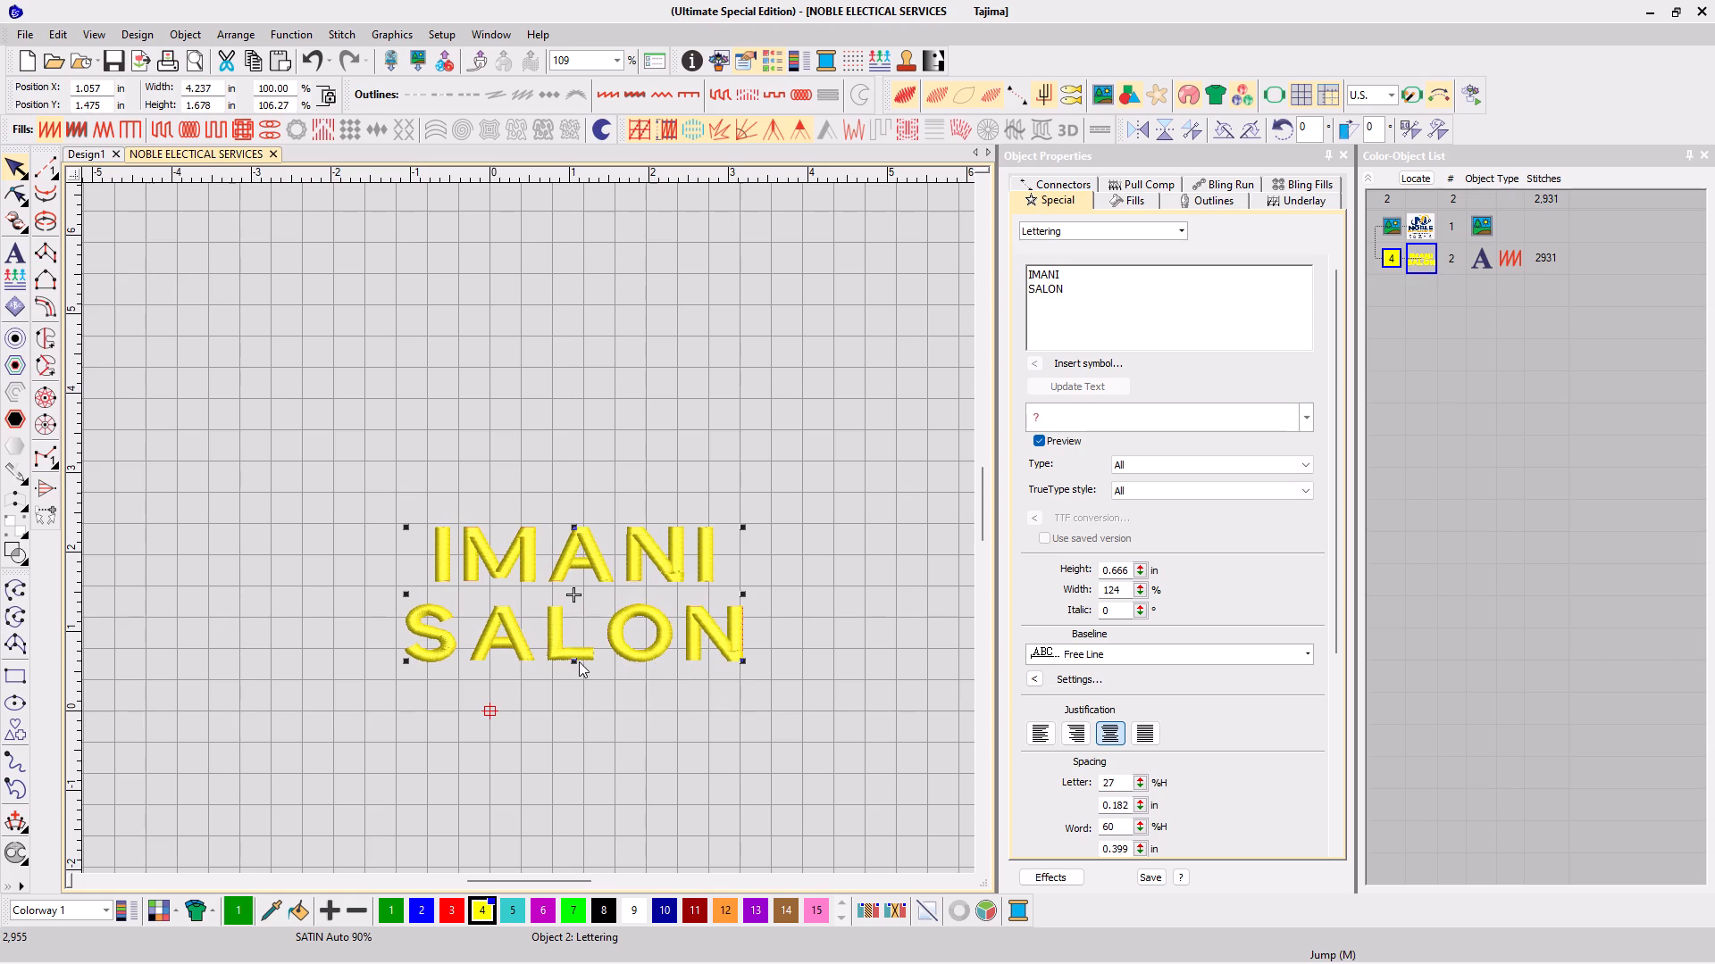
pyautogui.click(573, 665)
pyautogui.click(570, 654)
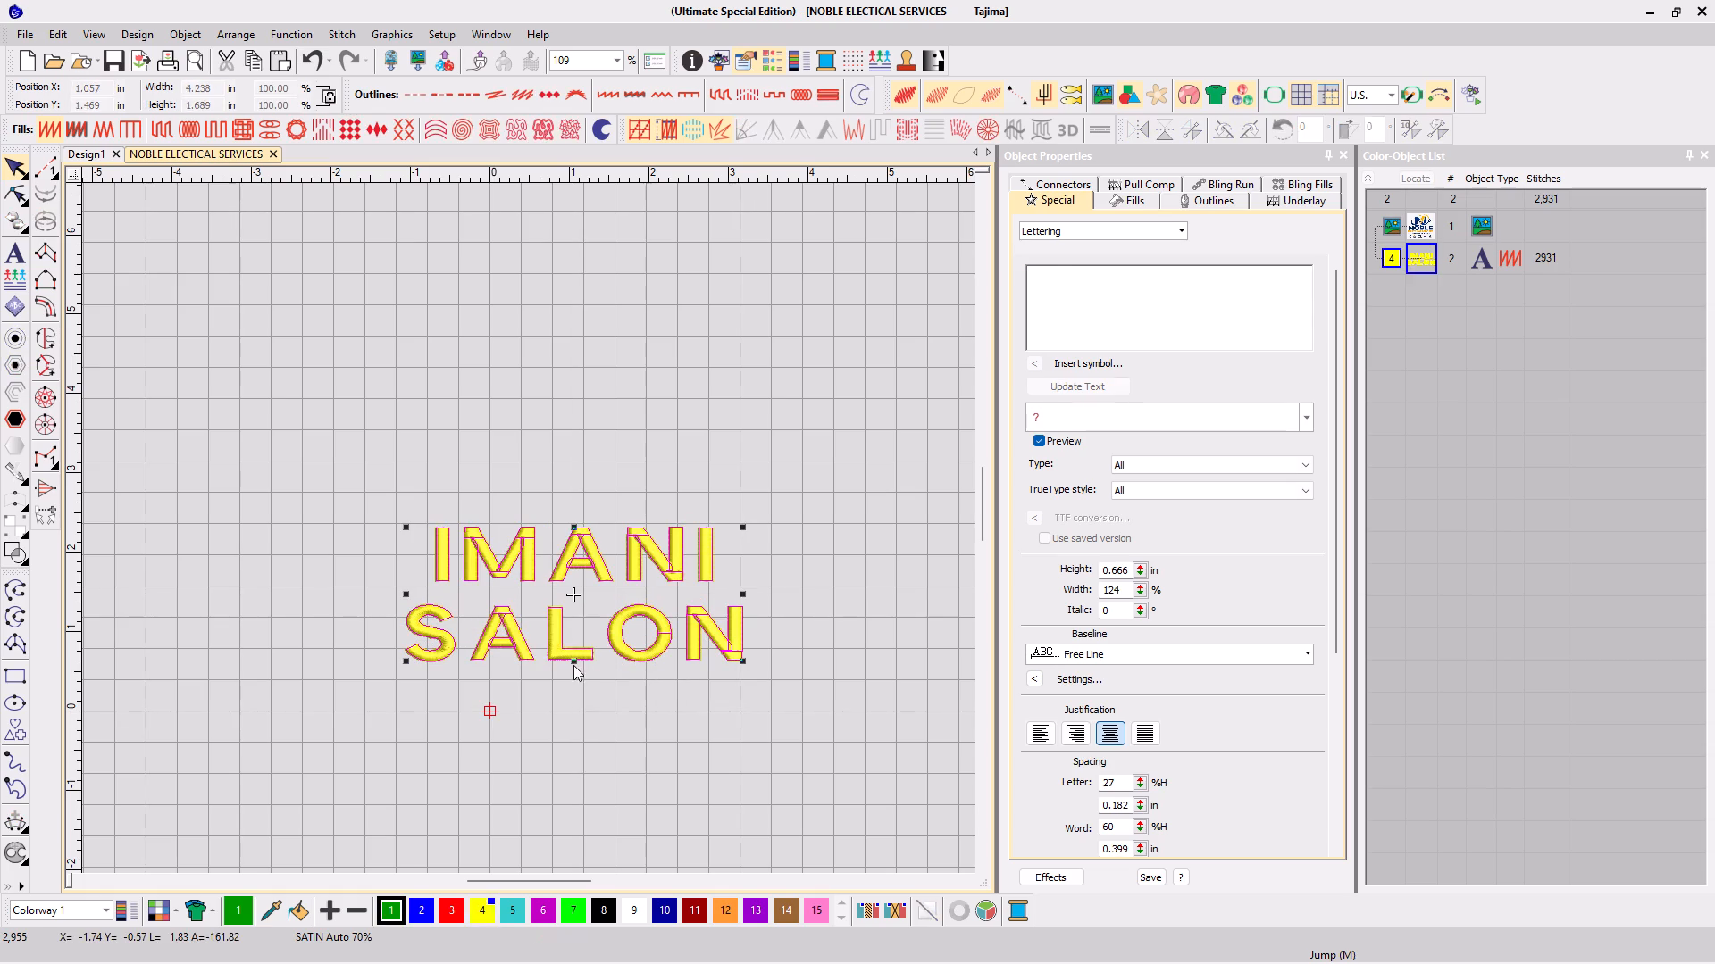
pyautogui.moveTo(573, 660); pyautogui.dragTo(575, 681)
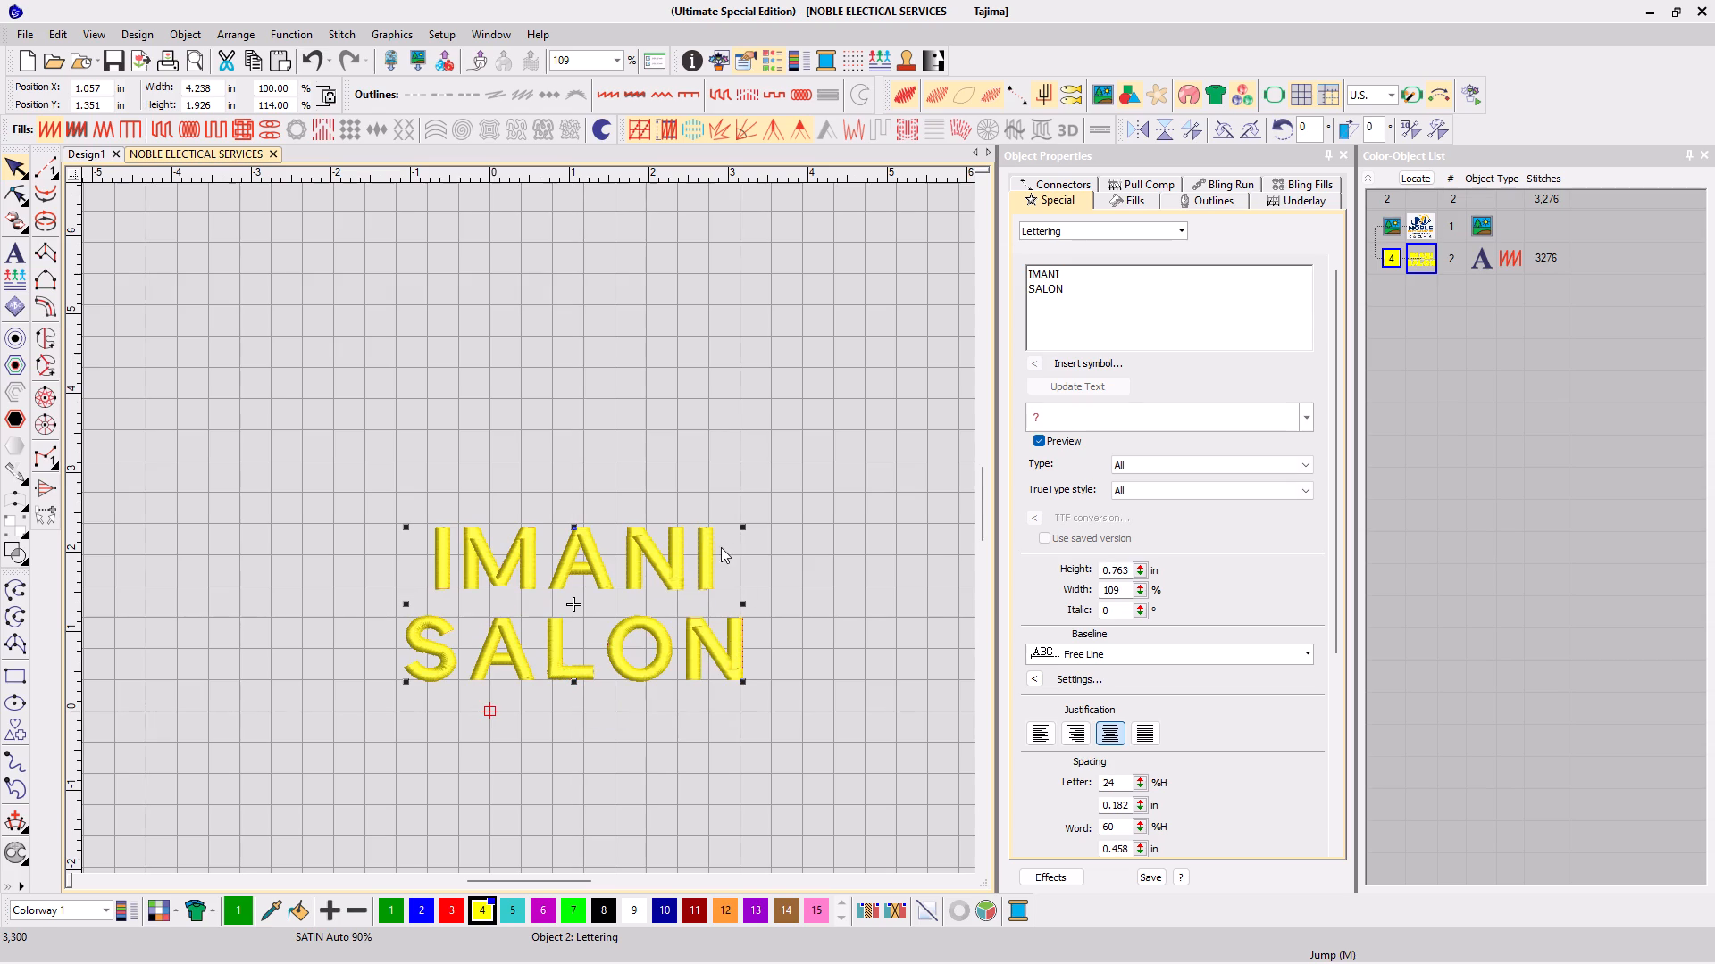
pyautogui.moveTo(743, 526); pyautogui.dragTo(828, 472)
# Rejoin IMANI and SALON on a single line with a space between them and update the lettering.
pyautogui.scroll(-1, 721, 553)
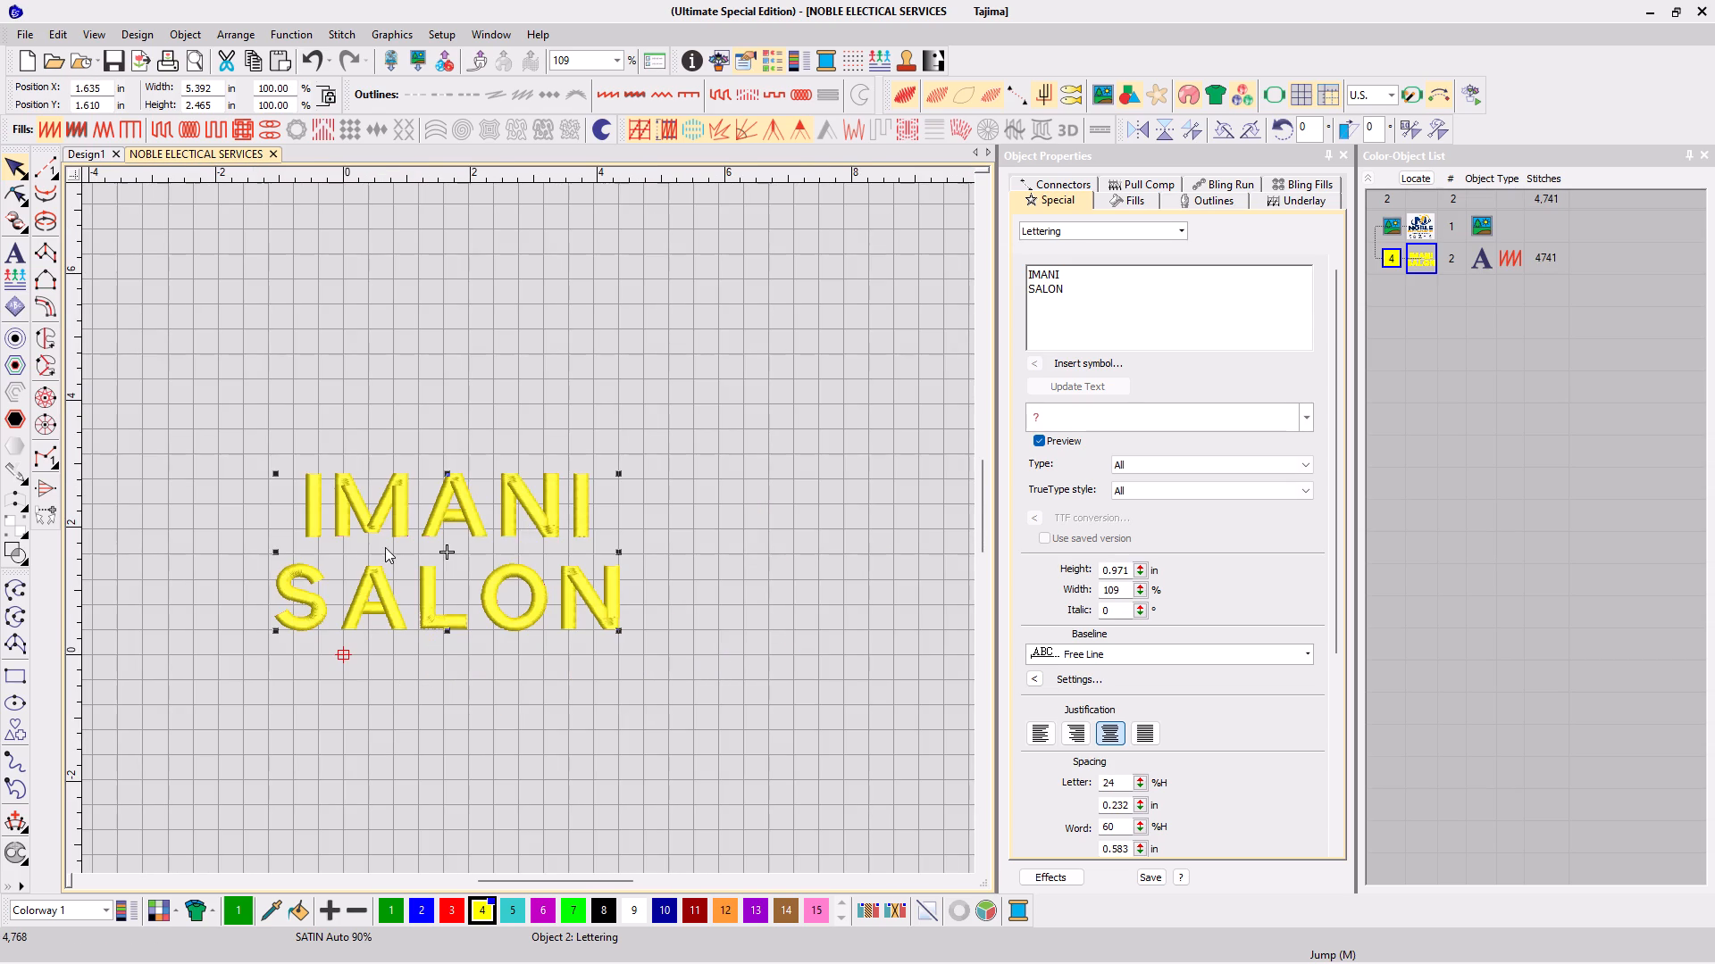
pyautogui.scroll(-2, 385, 547)
pyautogui.scroll(2, 615, 609)
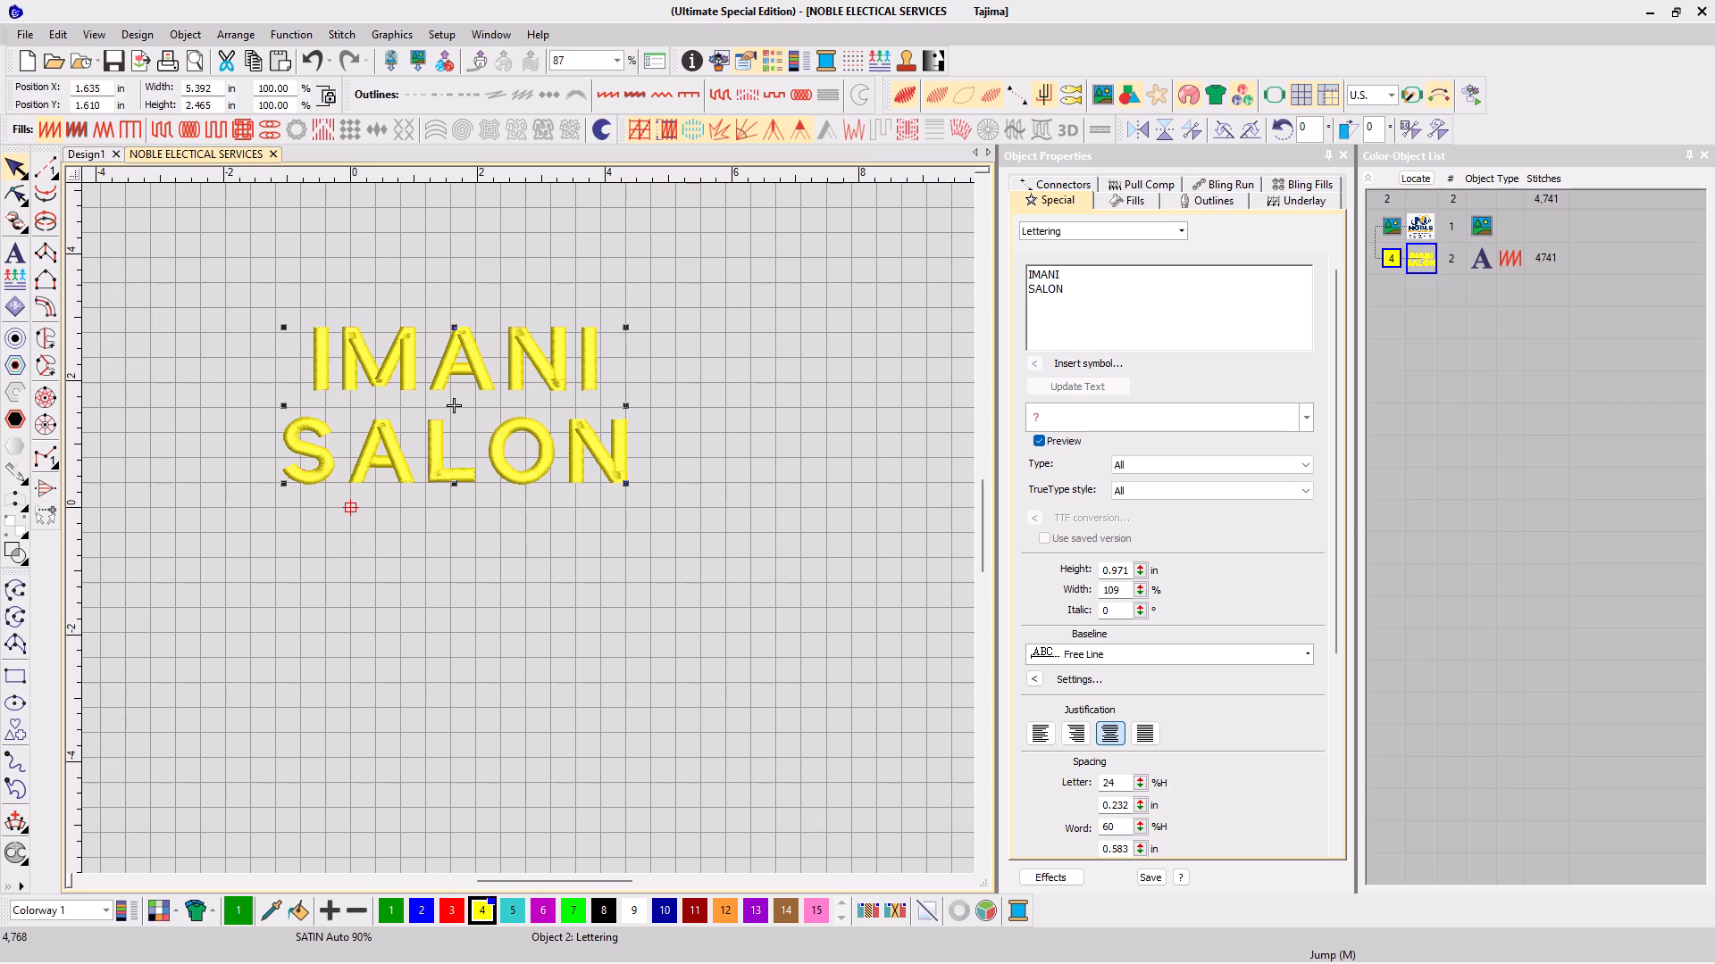
pyautogui.click(1030, 287)
pyautogui.press('BackSpace')
pyautogui.press('space')
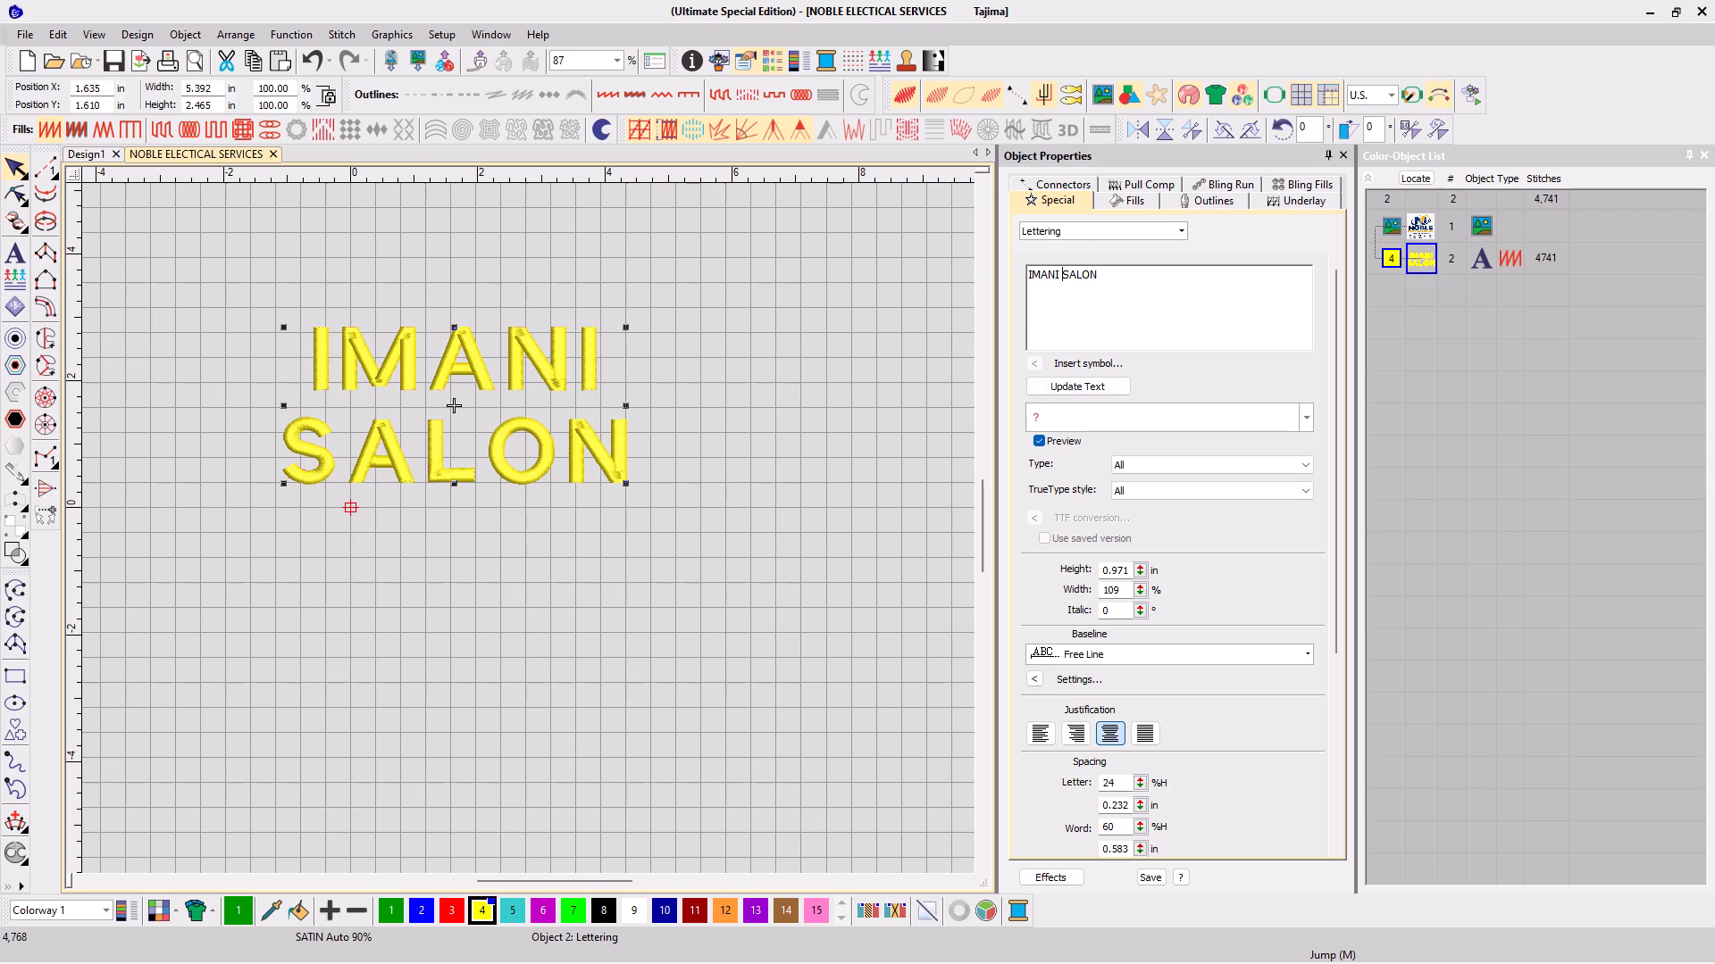
pyautogui.click(1087, 384)
# Narrow the one-line IMANI SALON lettering and scale it down to about 8.90 in wide by 0.94 in high.
pyautogui.scroll(-2, 405, 349)
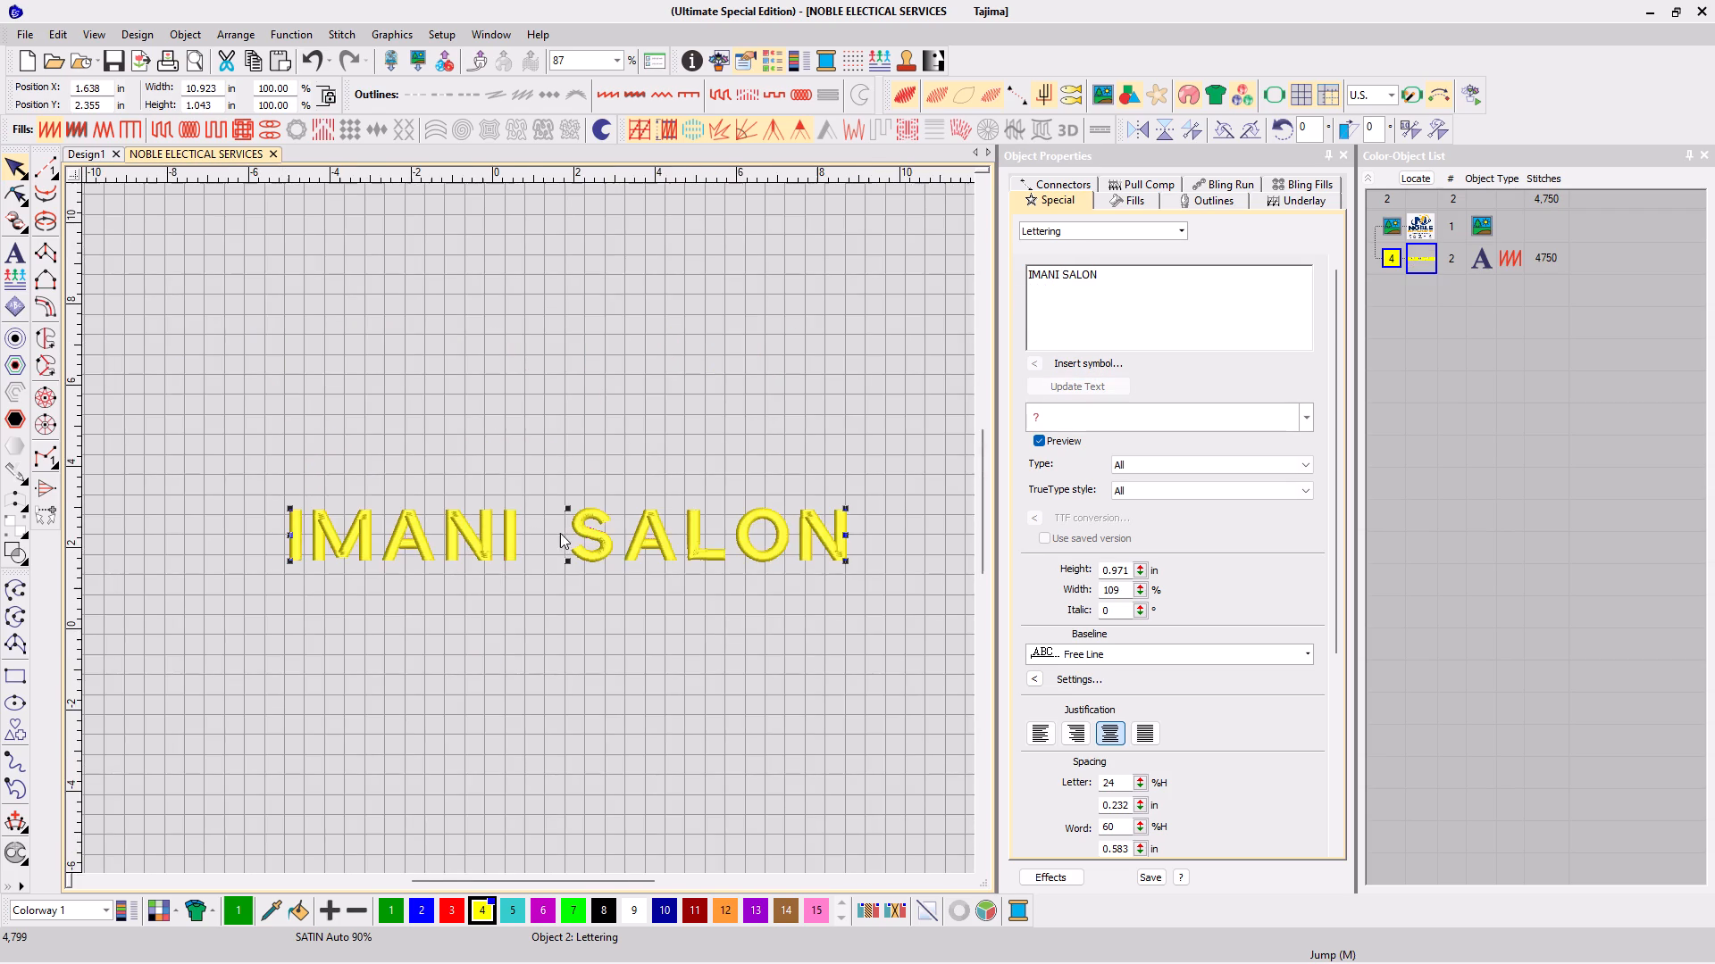
pyautogui.moveTo(780, 533); pyautogui.dragTo(744, 528)
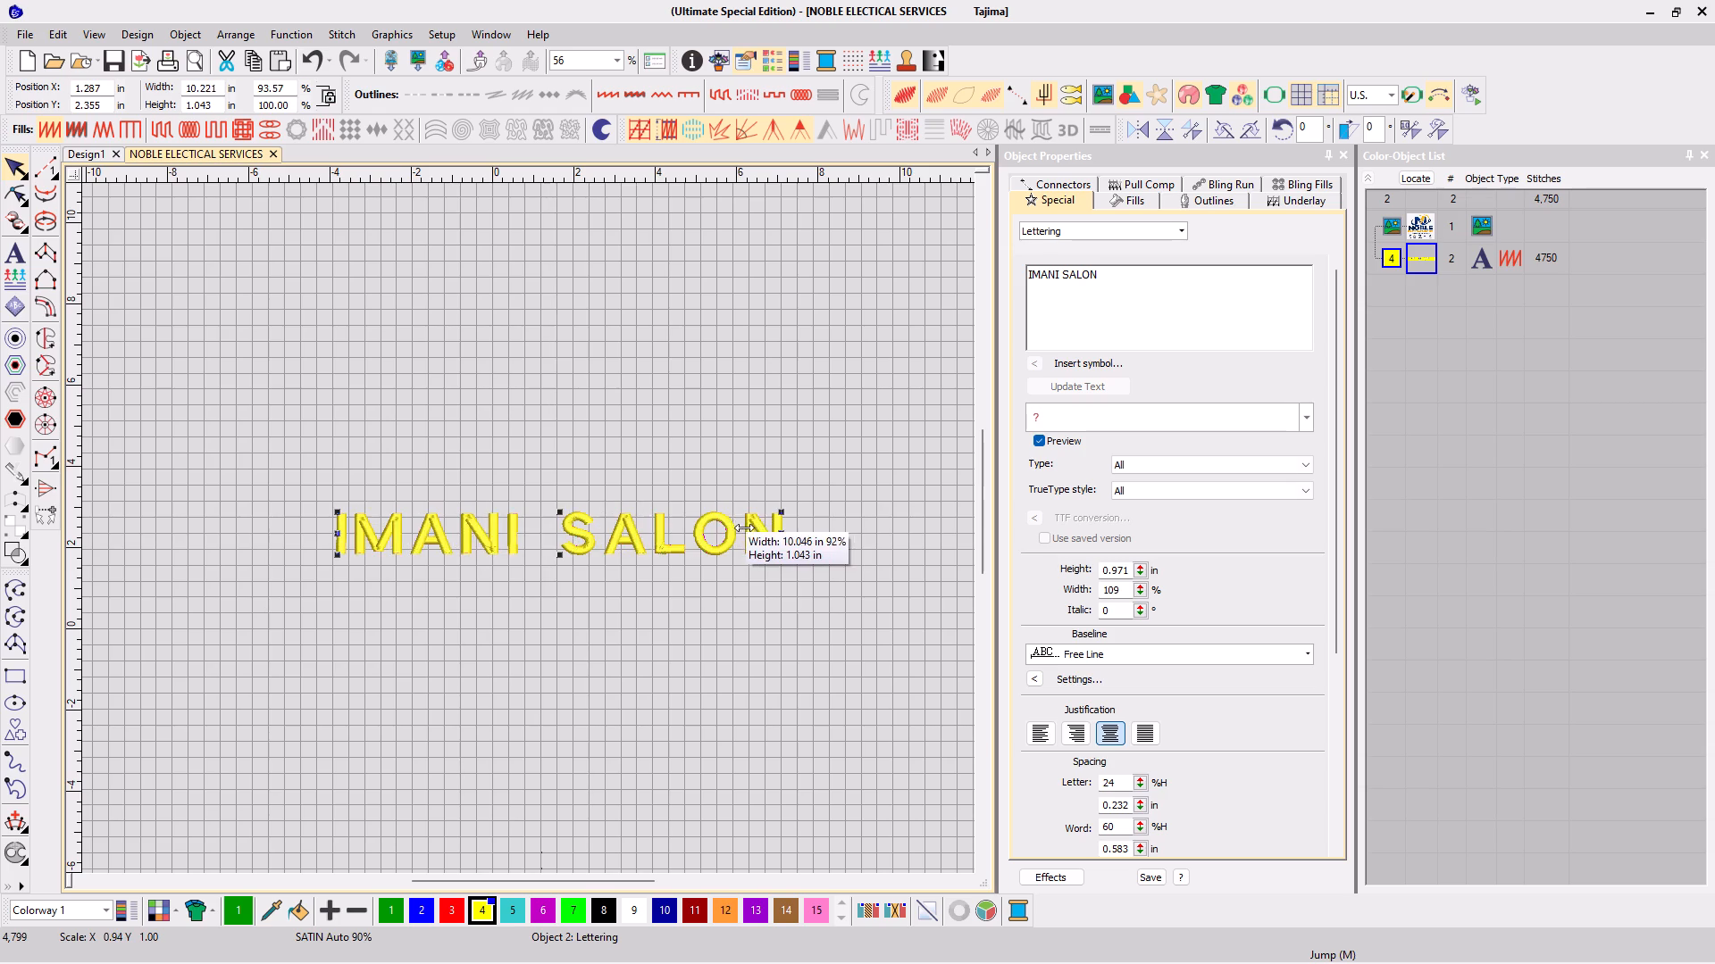
pyautogui.moveTo(744, 528); pyautogui.dragTo(740, 528)
pyautogui.moveTo(739, 554); pyautogui.dragTo(715, 549)
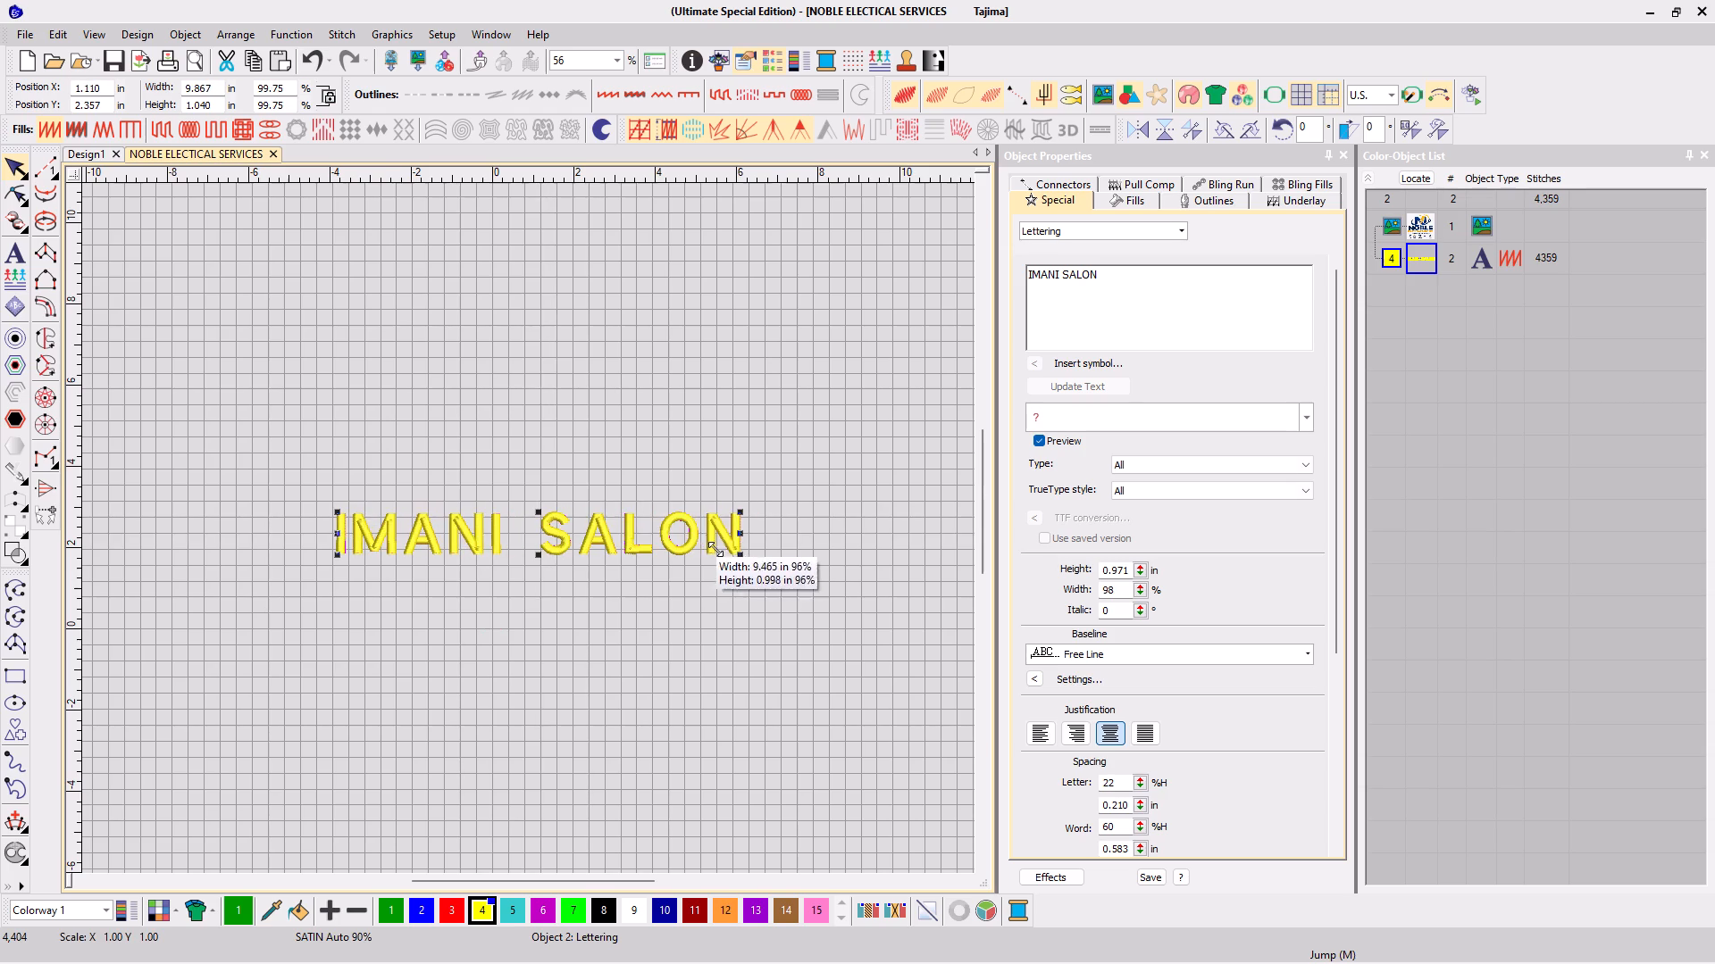
pyautogui.moveTo(715, 549); pyautogui.dragTo(699, 547)
pyautogui.click(339, 424)
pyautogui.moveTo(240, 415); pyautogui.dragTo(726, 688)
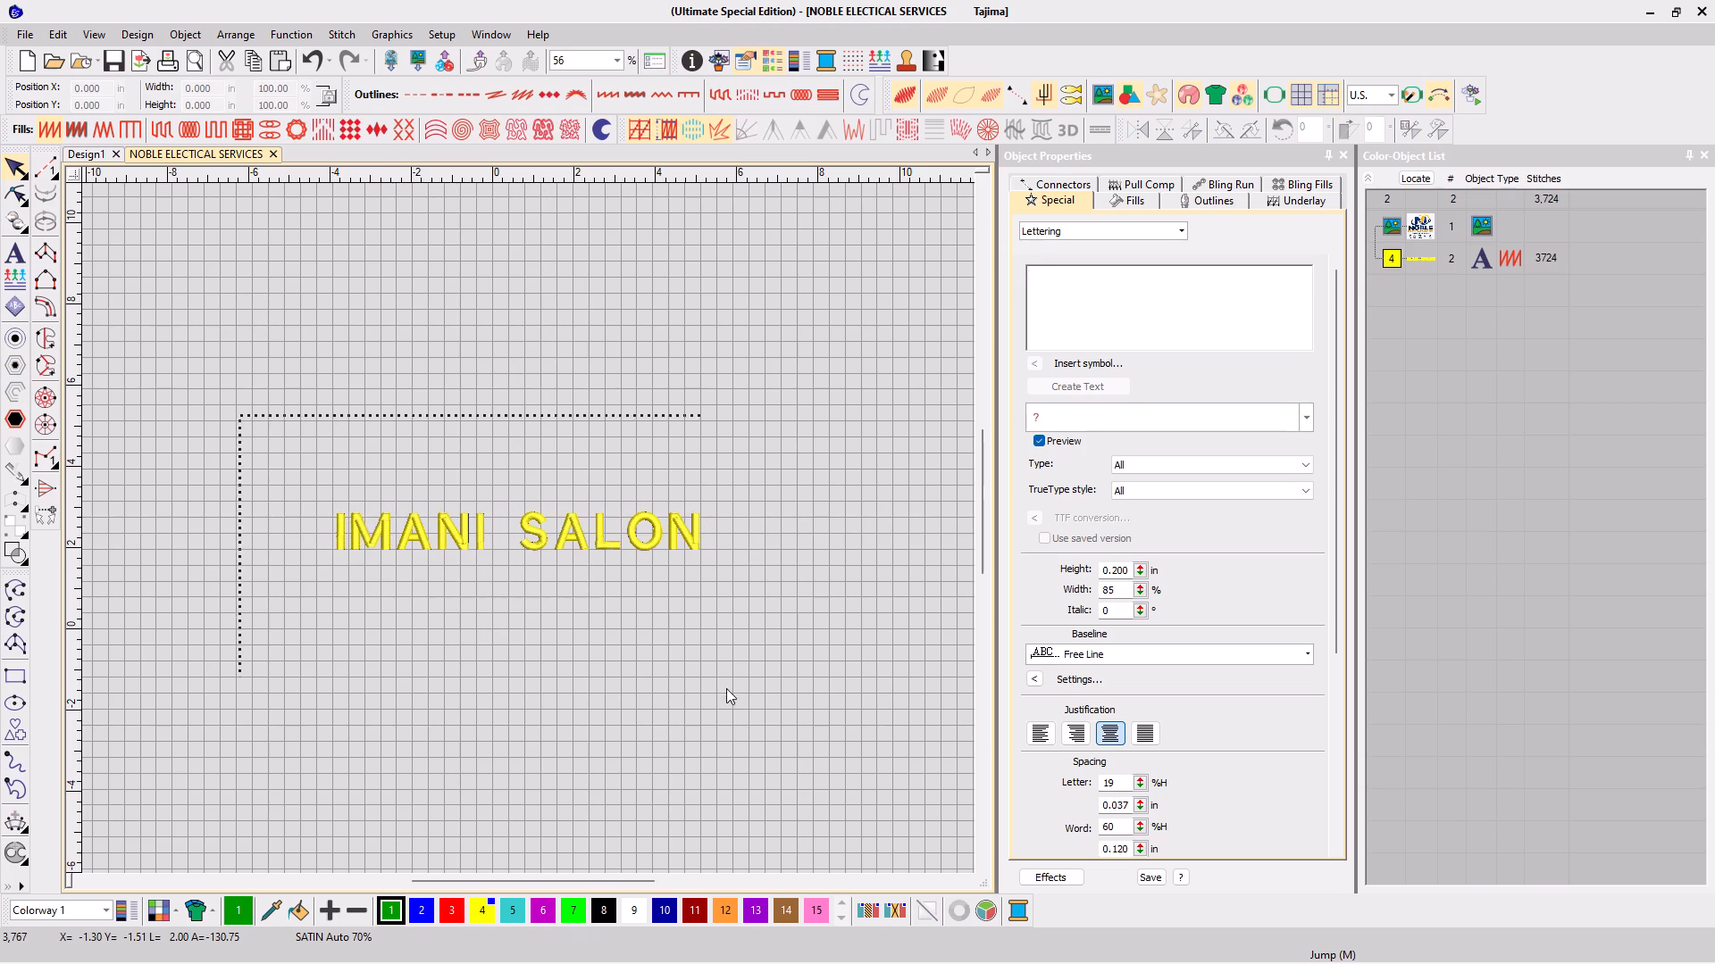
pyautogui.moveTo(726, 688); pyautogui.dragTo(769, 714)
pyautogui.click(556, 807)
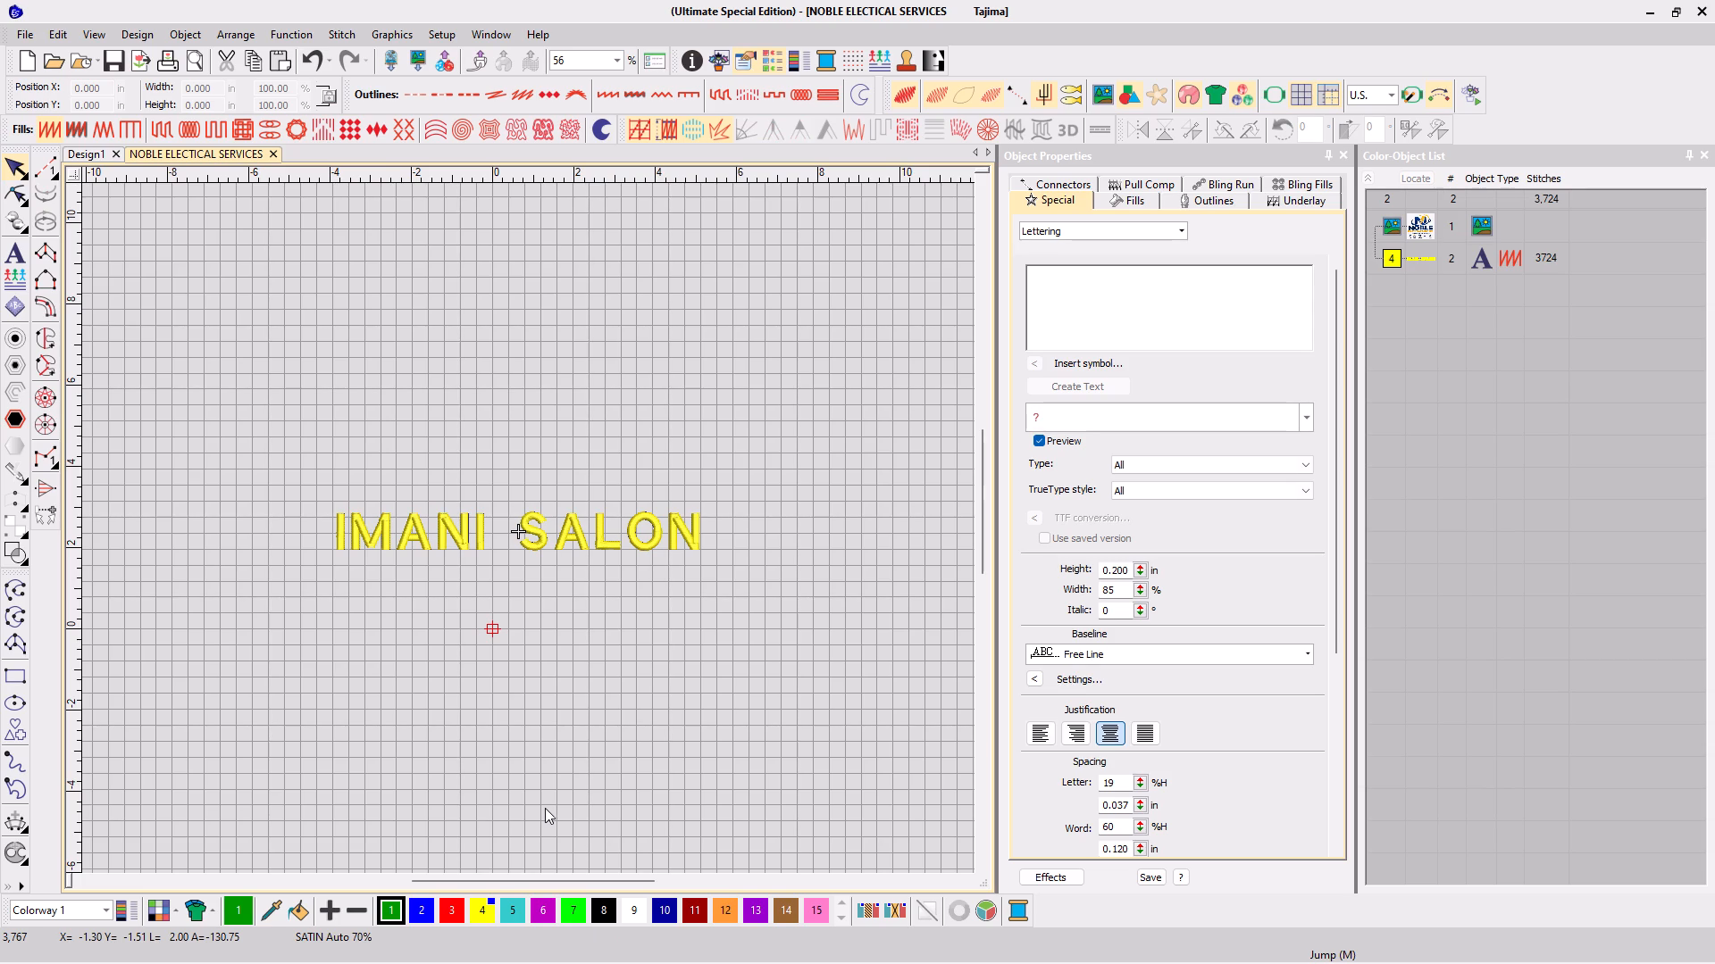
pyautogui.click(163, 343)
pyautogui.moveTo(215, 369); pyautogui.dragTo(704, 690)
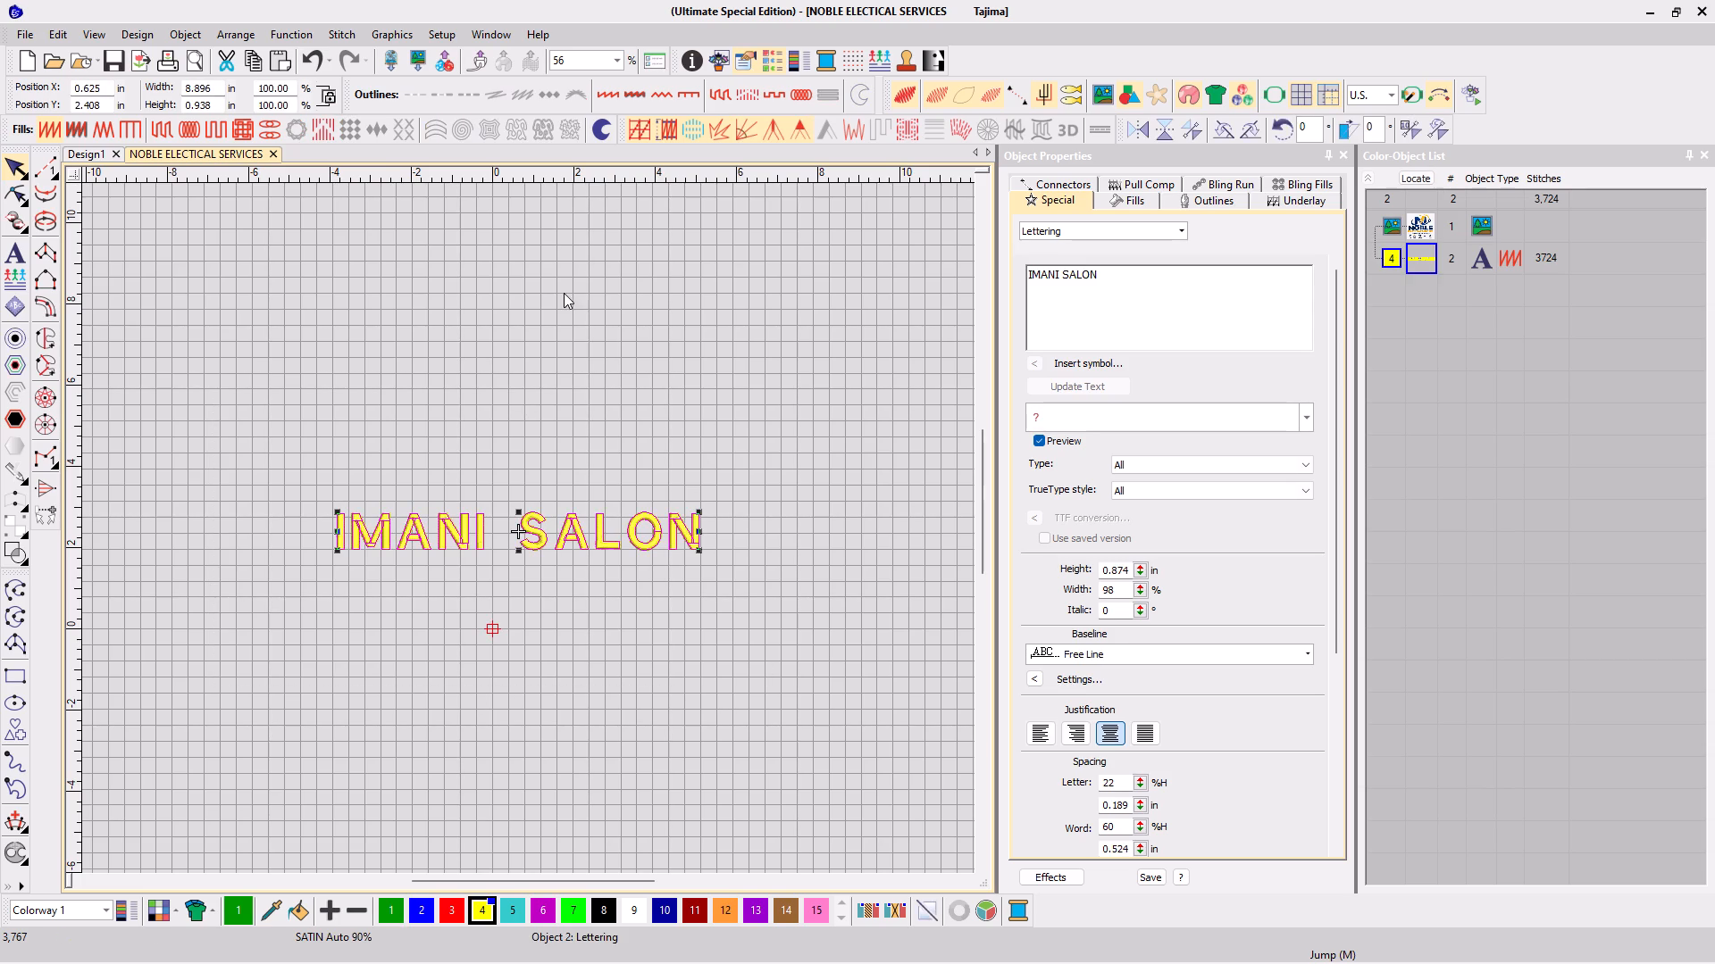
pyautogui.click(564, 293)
# Stretch the IMANI SALON lettering taller and scale it proportionally to about 8.31 in wide by 1.06 in high.
pyautogui.click(525, 533)
pyautogui.click(521, 511)
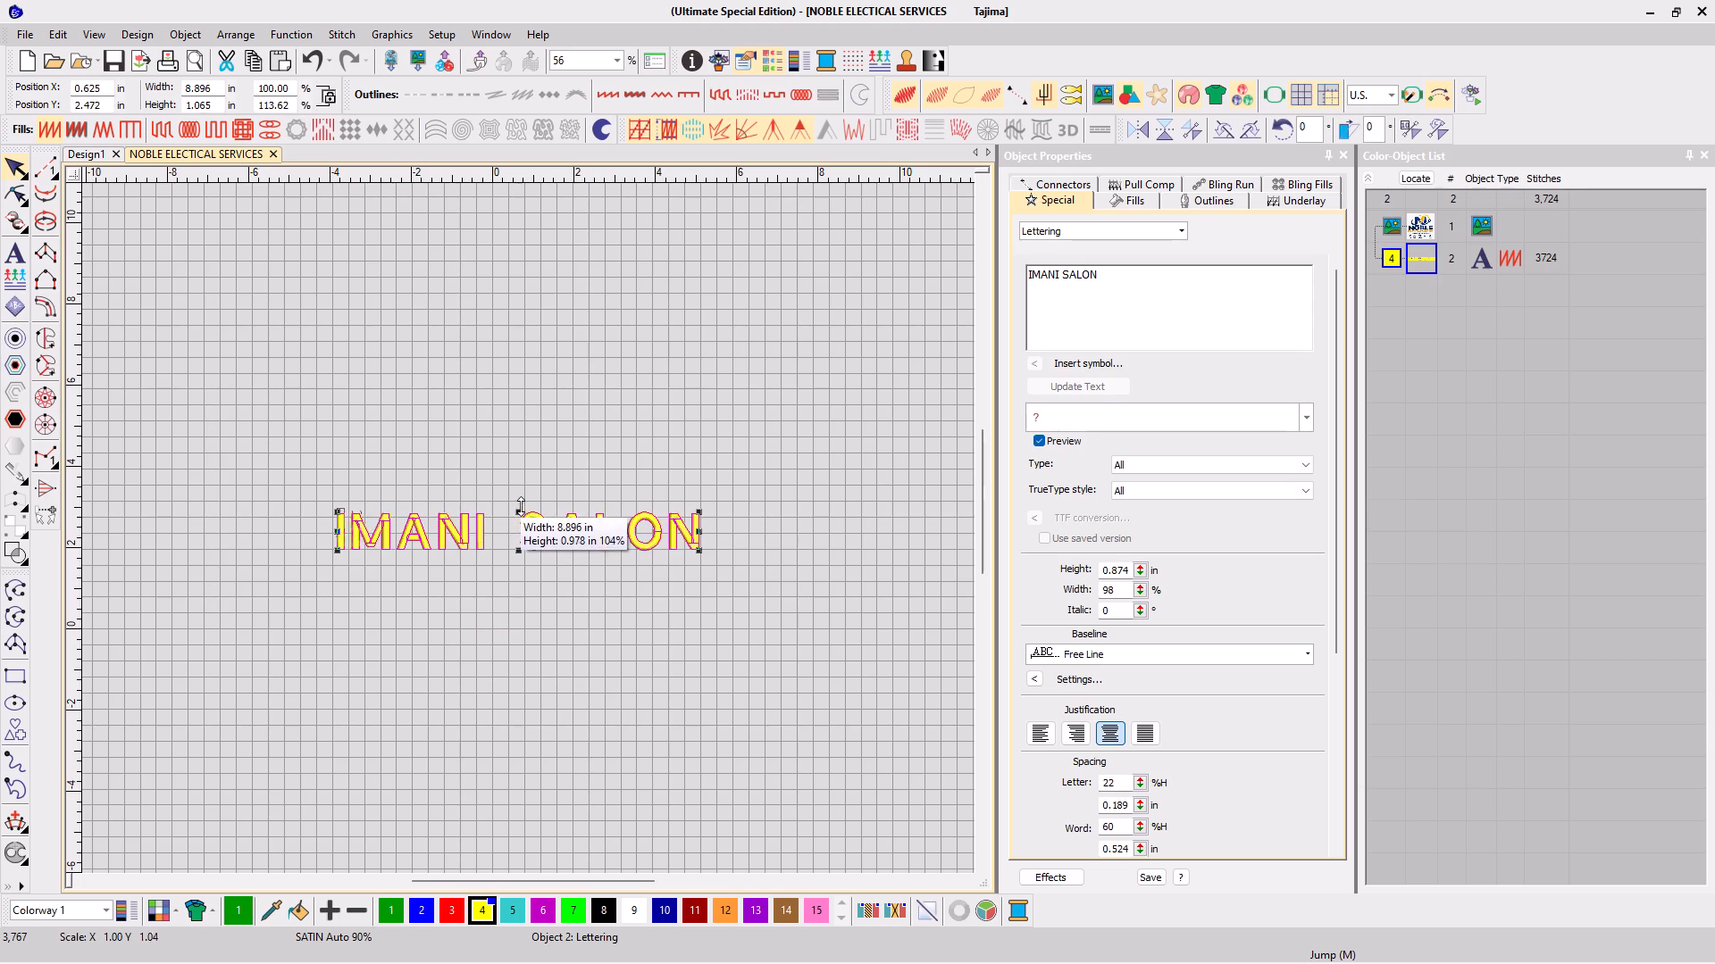
pyautogui.moveTo(699, 549); pyautogui.dragTo(676, 540)
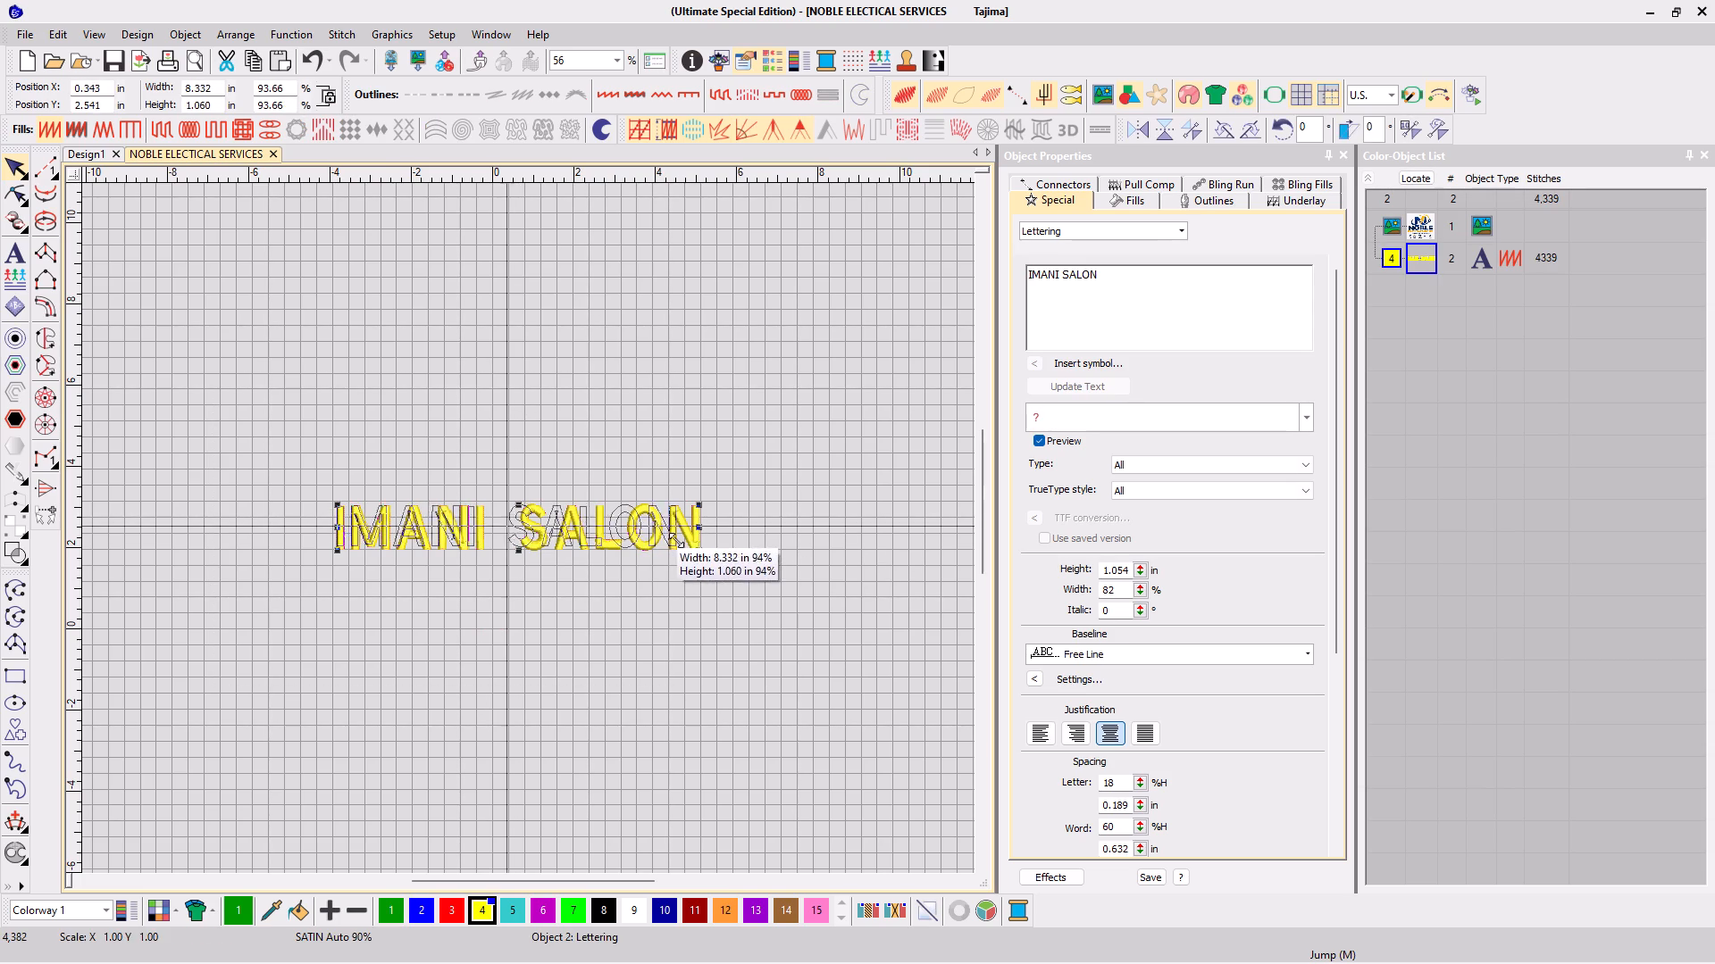
pyautogui.moveTo(676, 540); pyautogui.dragTo(676, 539)
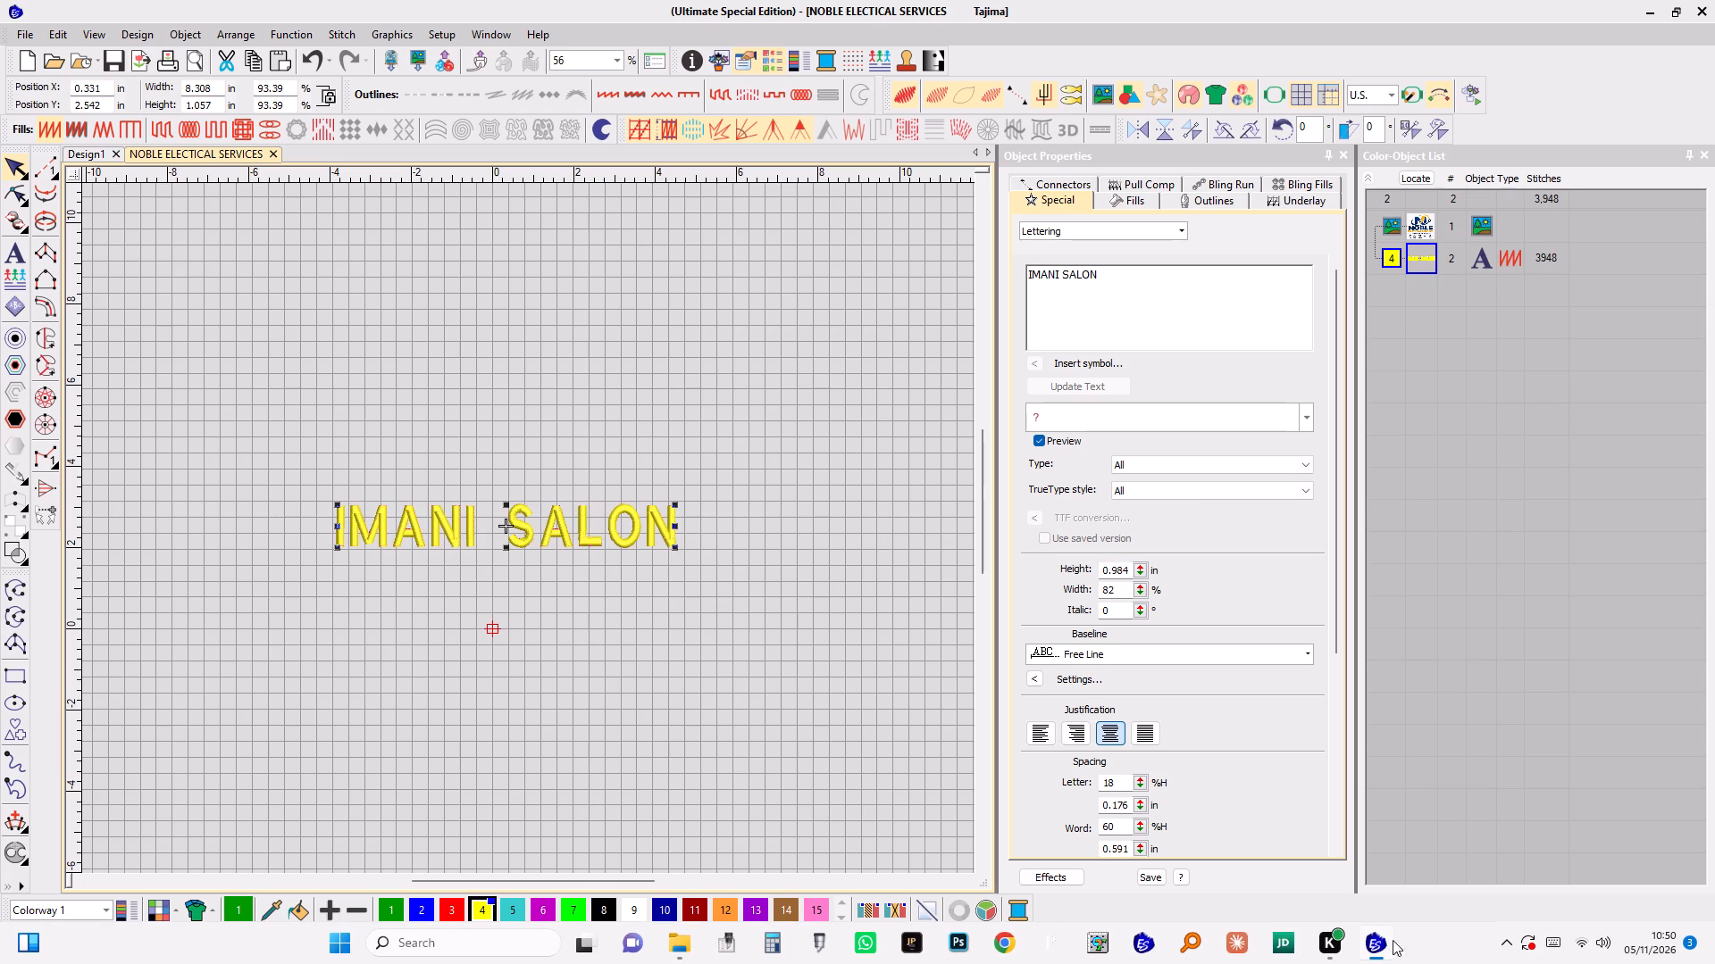
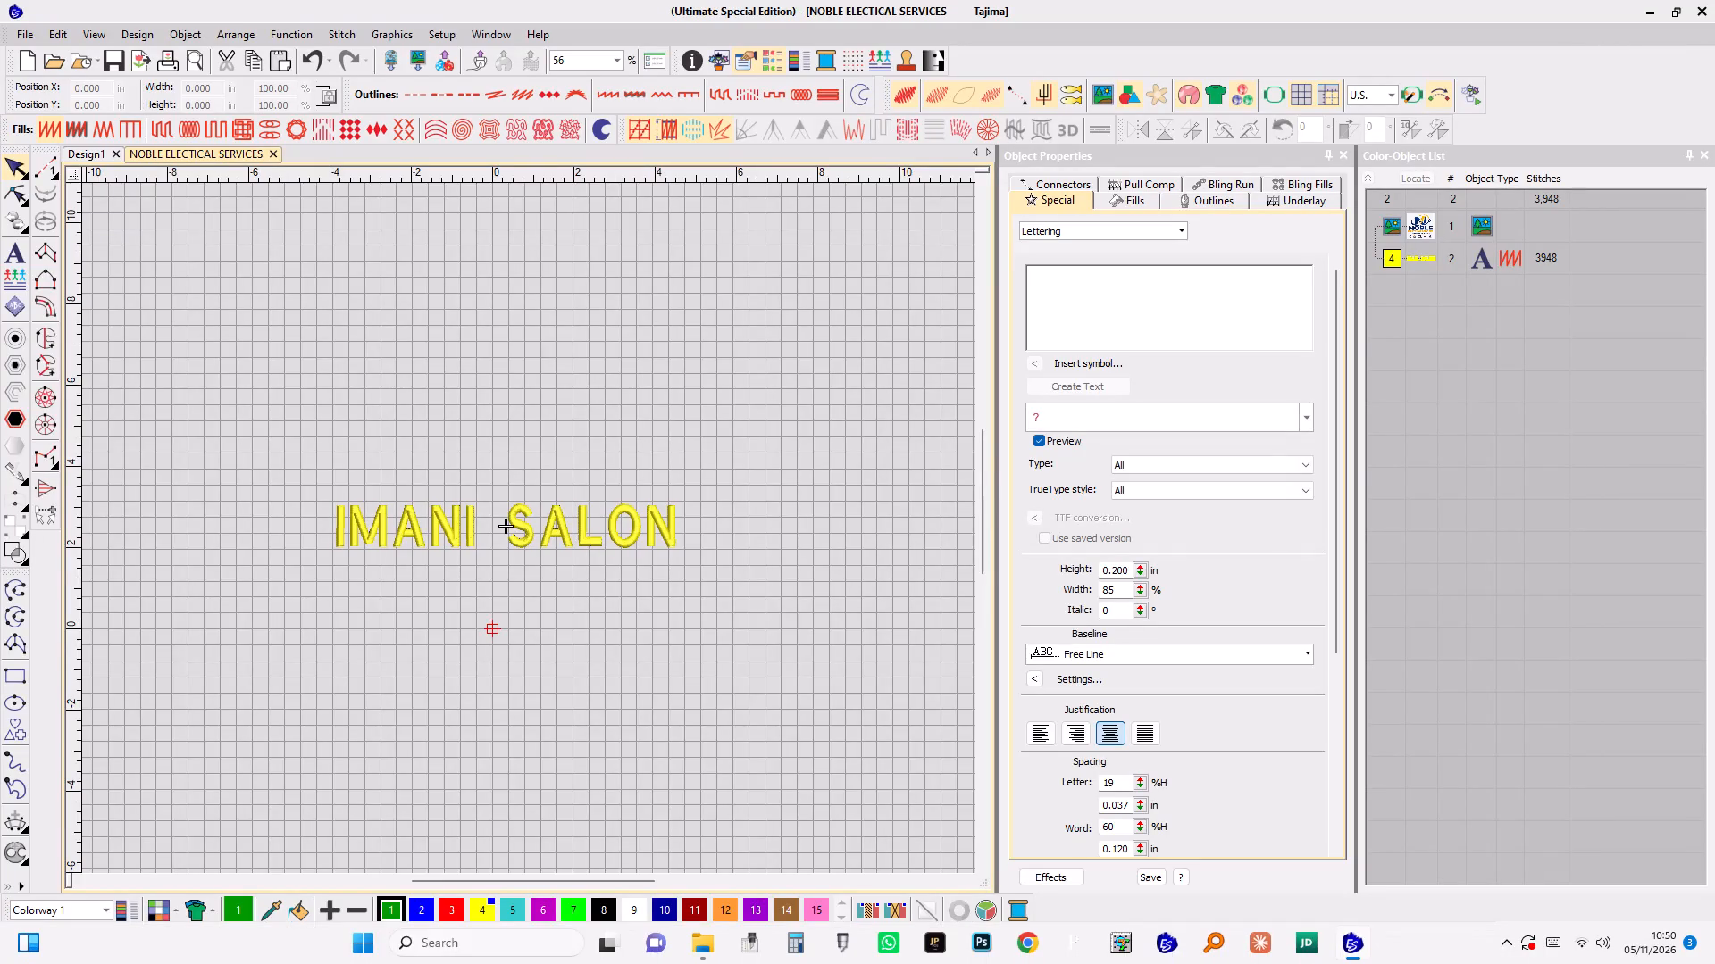
# Search Windows for "lo" and launch the Loggy3 app.
pyautogui.click(502, 953)
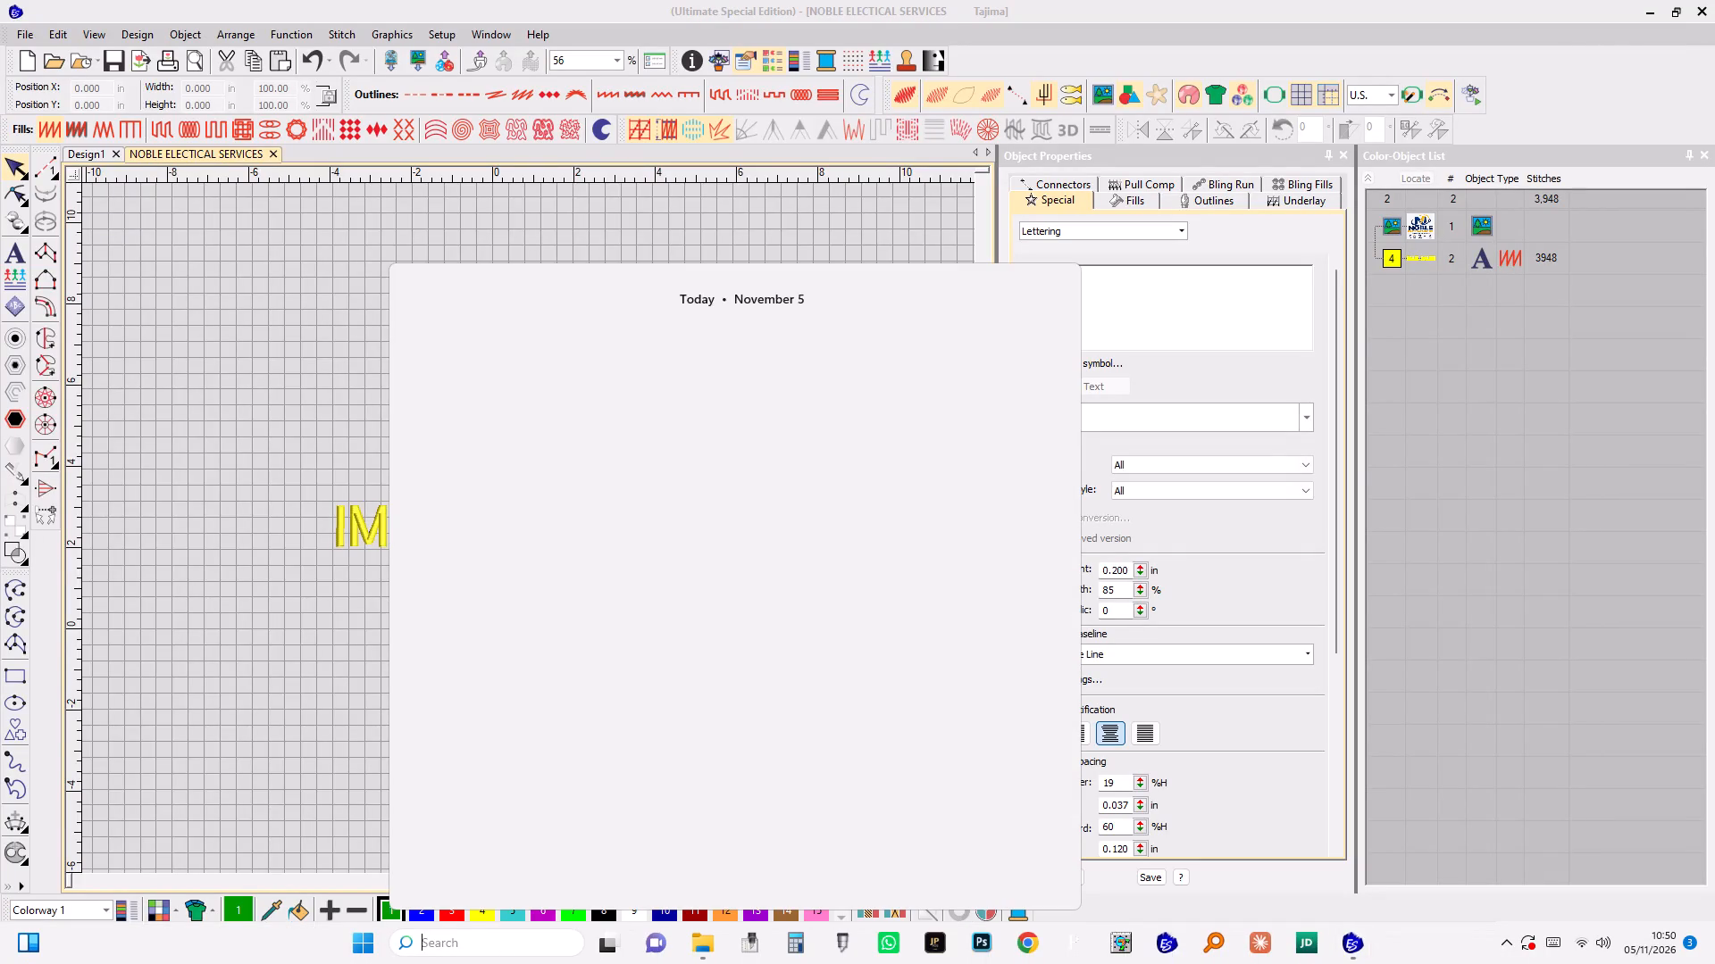
pyautogui.press('l')
pyautogui.press('o')
pyautogui.click(476, 393)
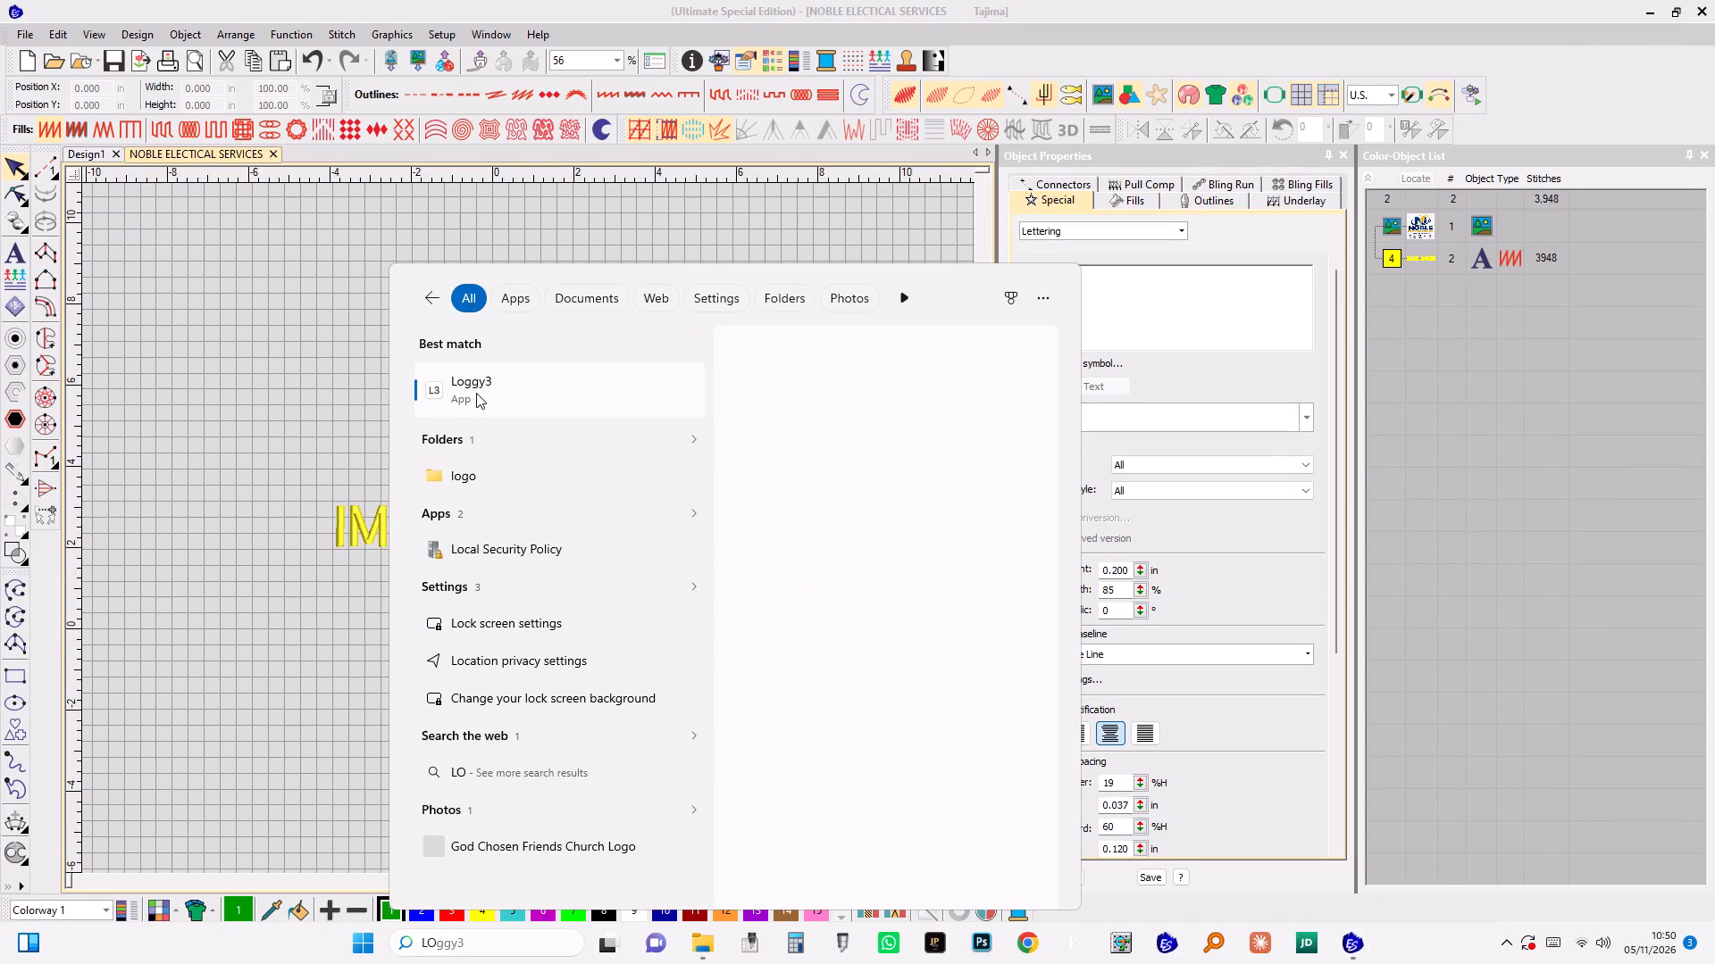
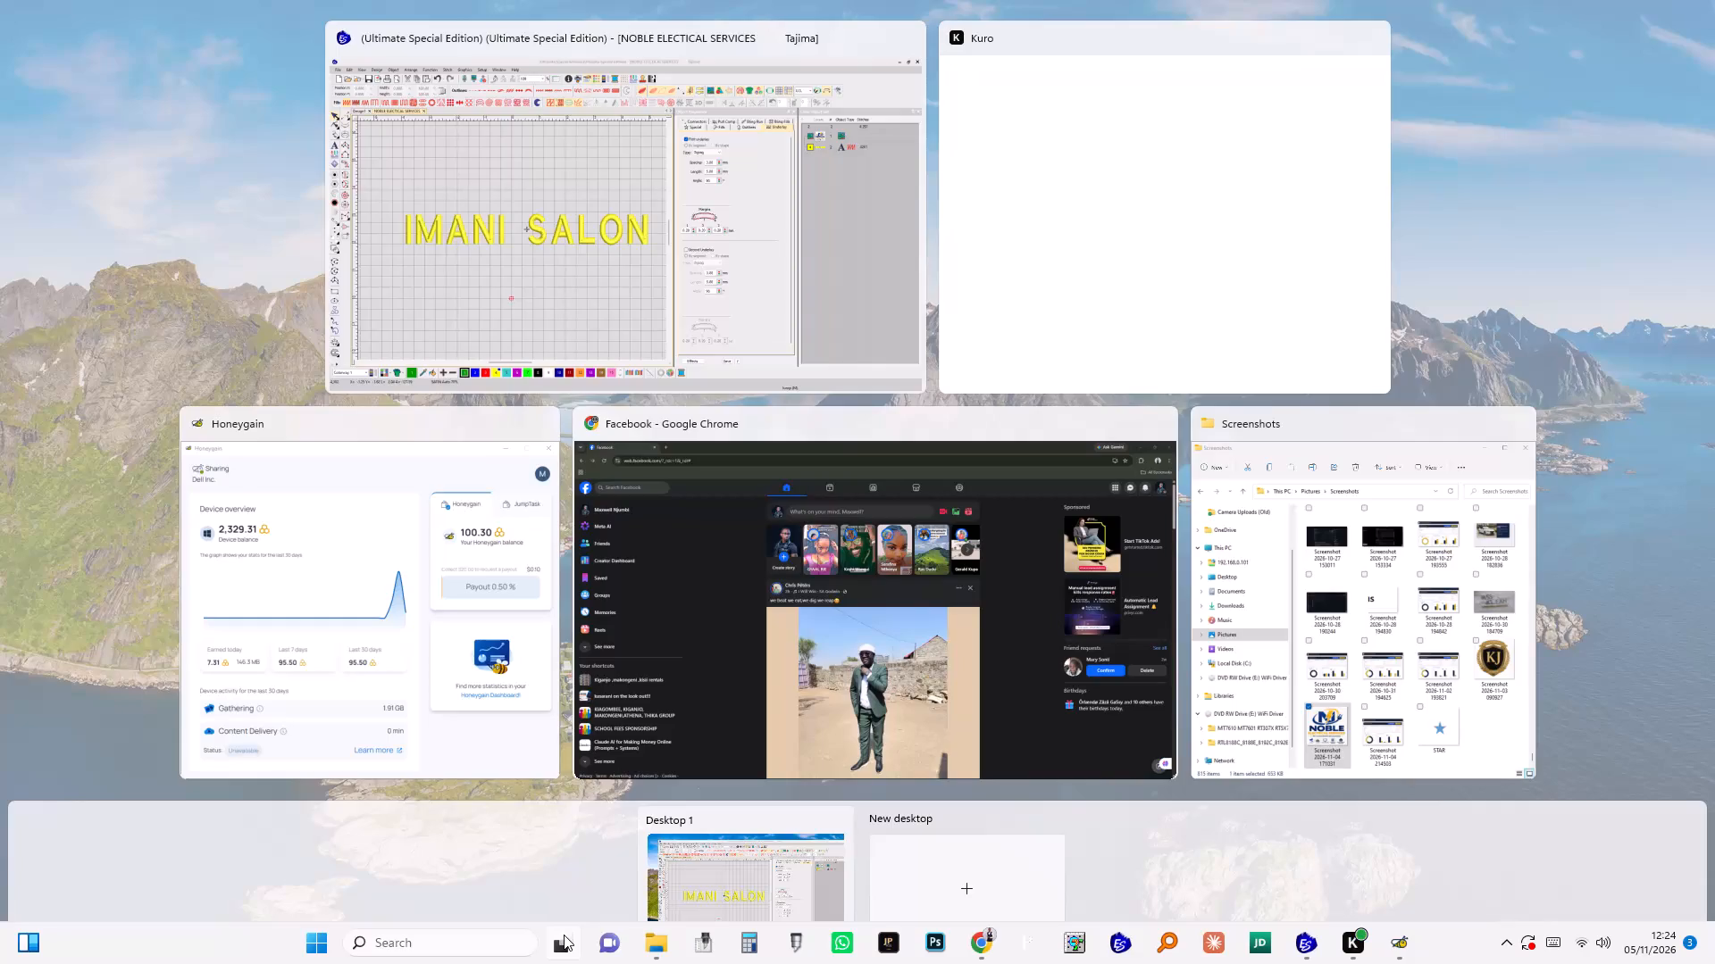
# Create a second virtual desktop and switch to it.
pyautogui.click(998, 885)
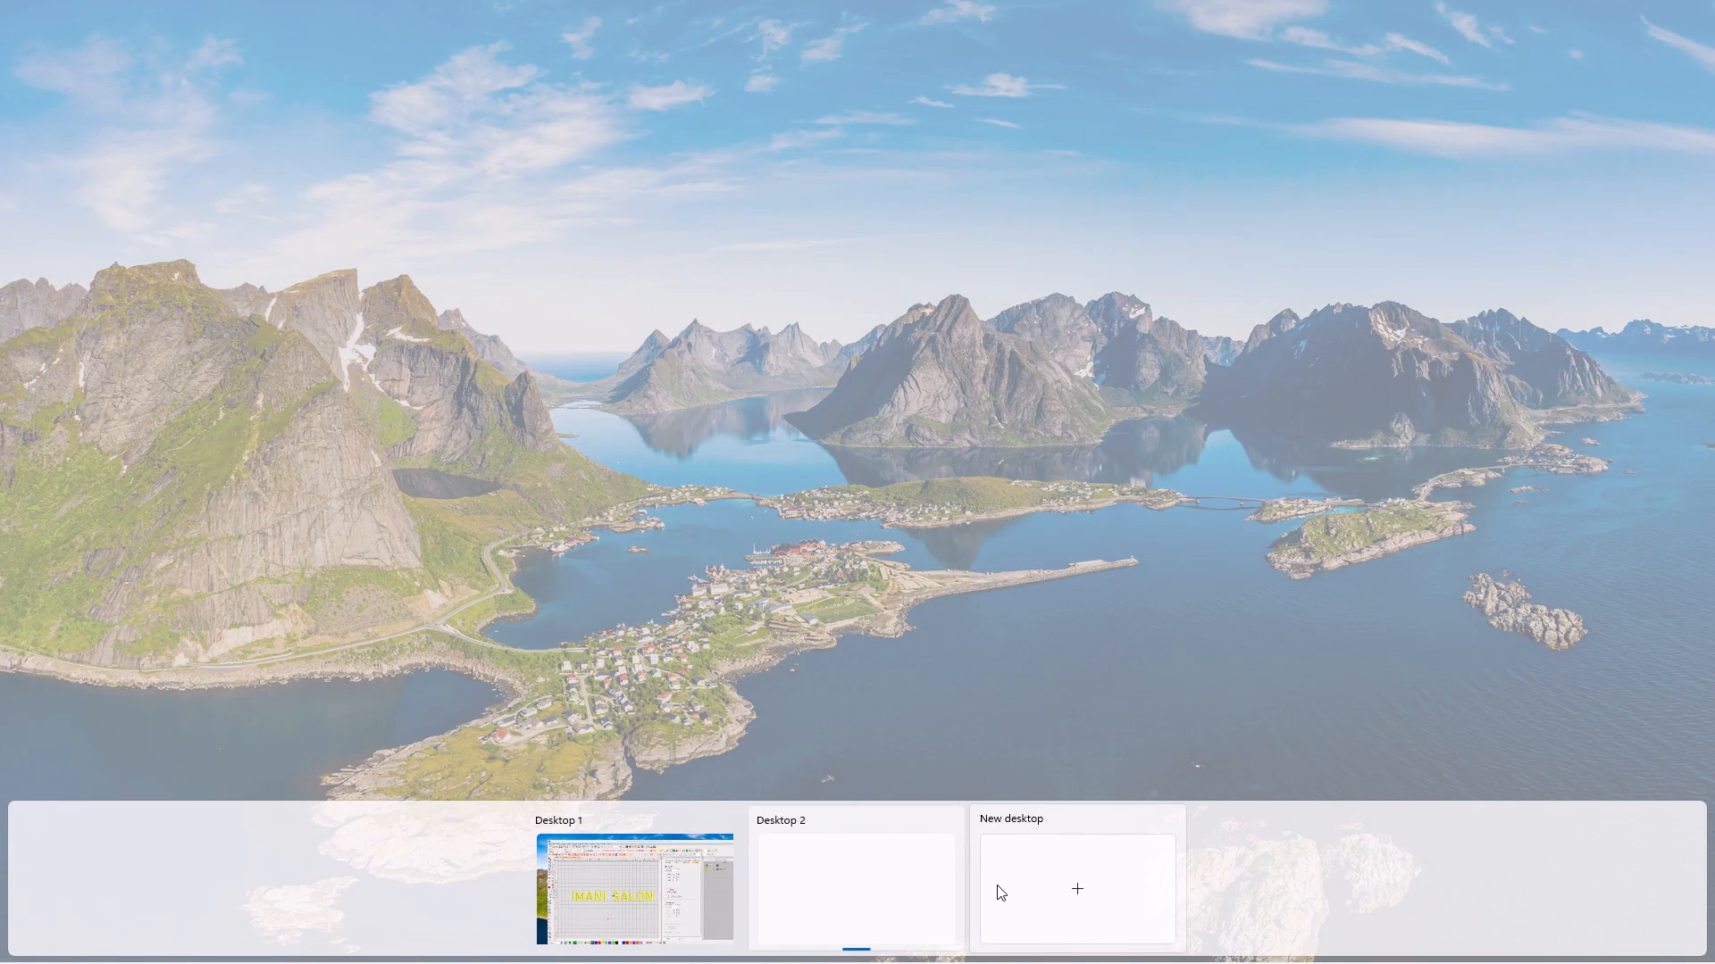
pyautogui.click(875, 879)
pyautogui.click(911, 563)
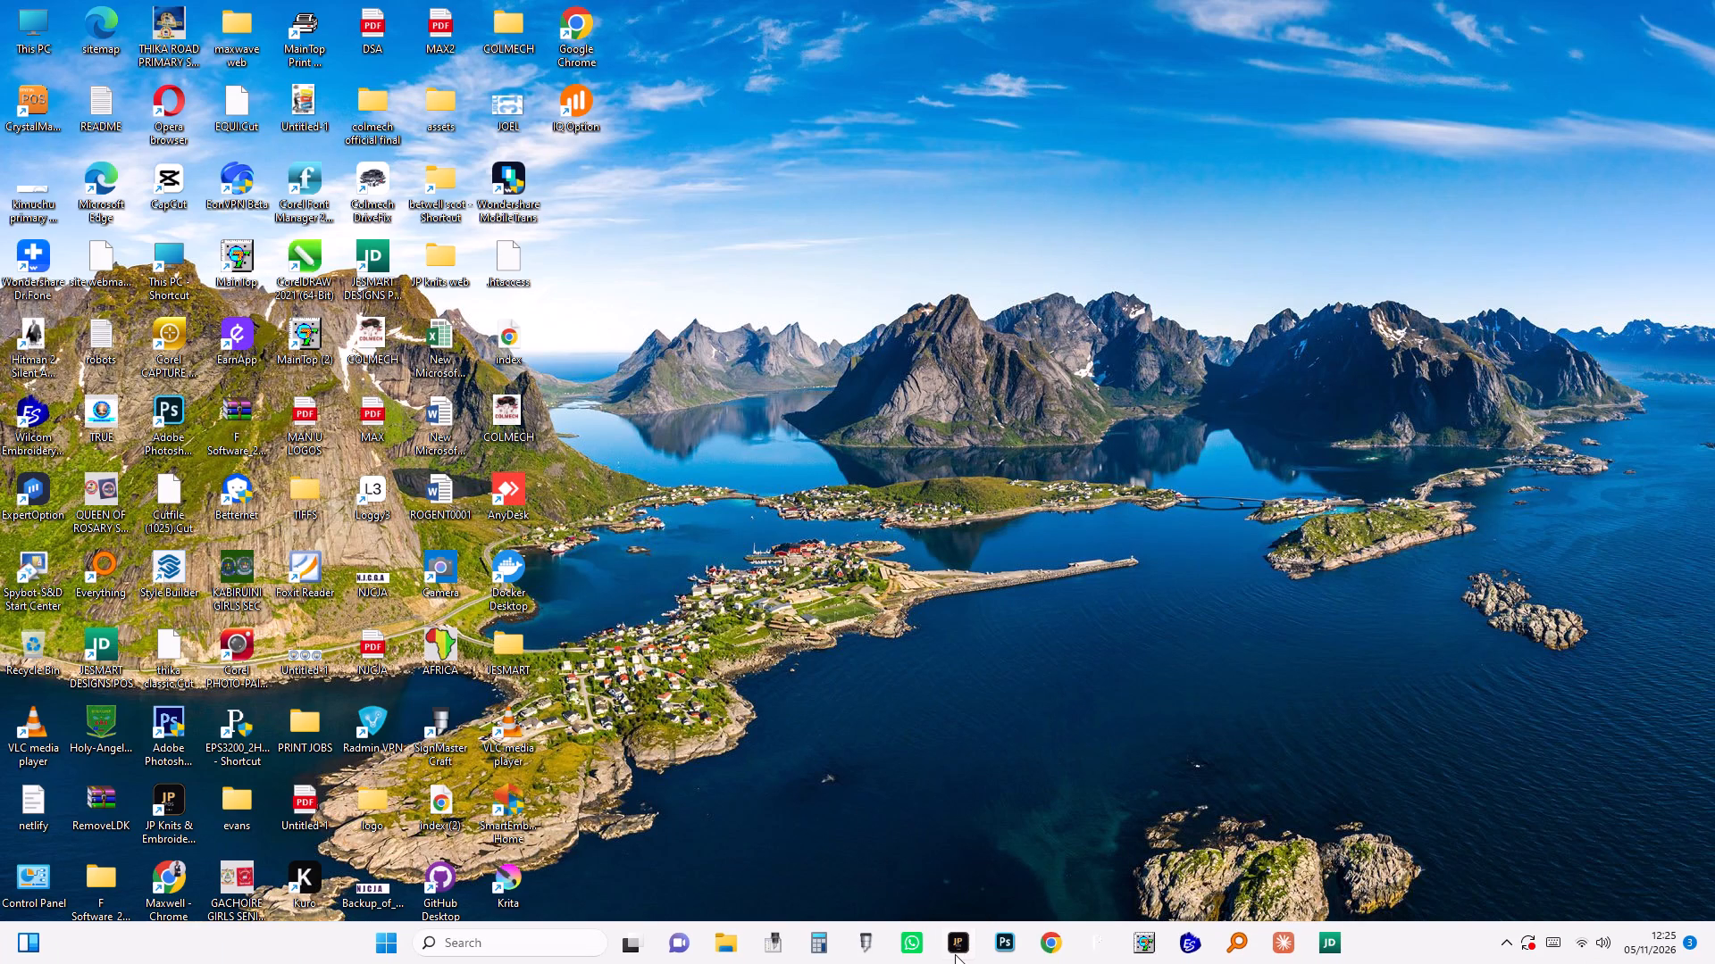
# Launch Loggy3 from the recent apps in Windows search on the new desktop.
pyautogui.click(387, 959)
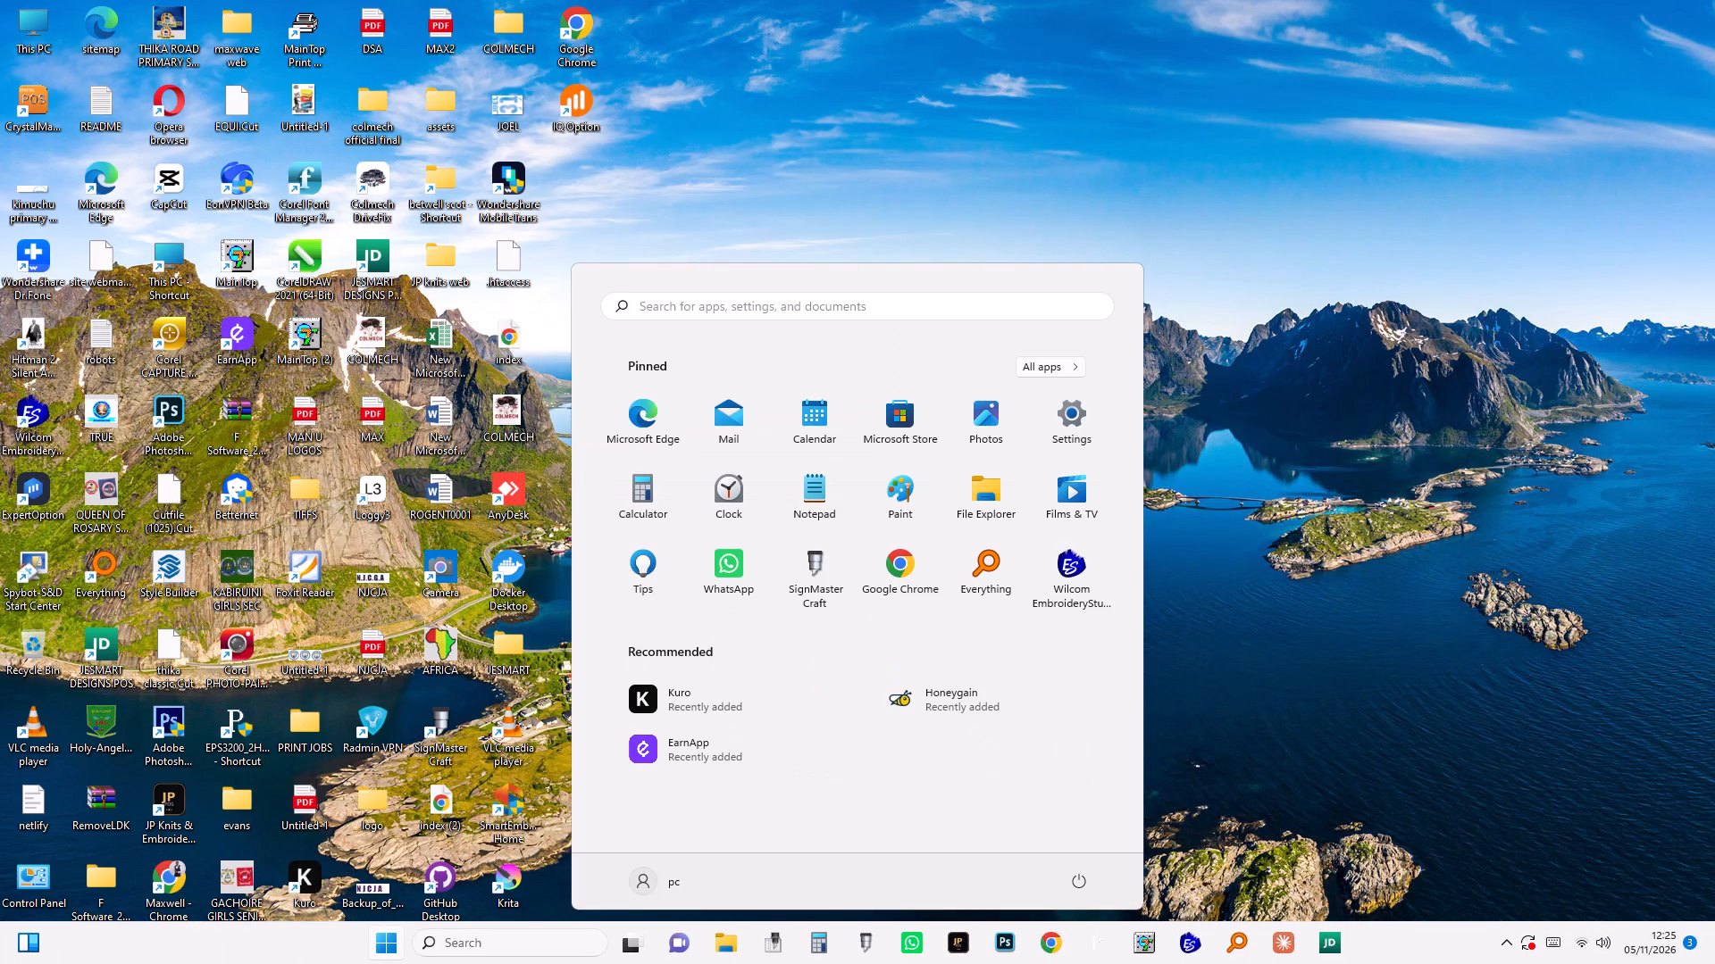
pyautogui.click(700, 311)
pyautogui.click(631, 390)
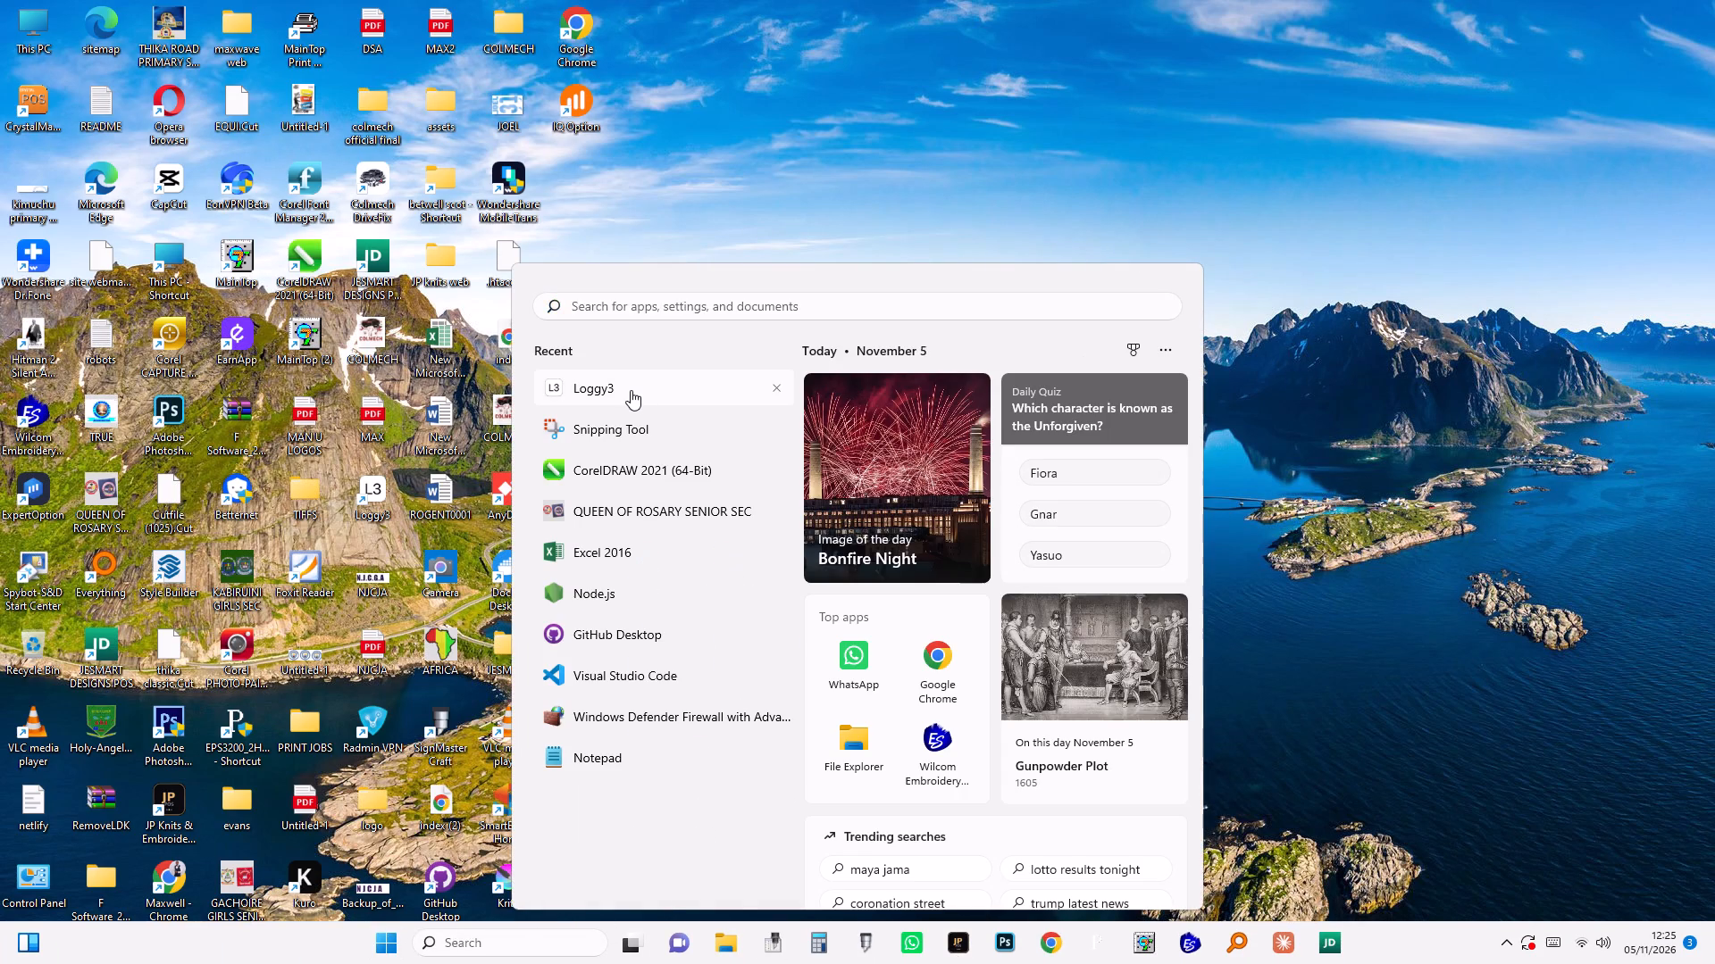
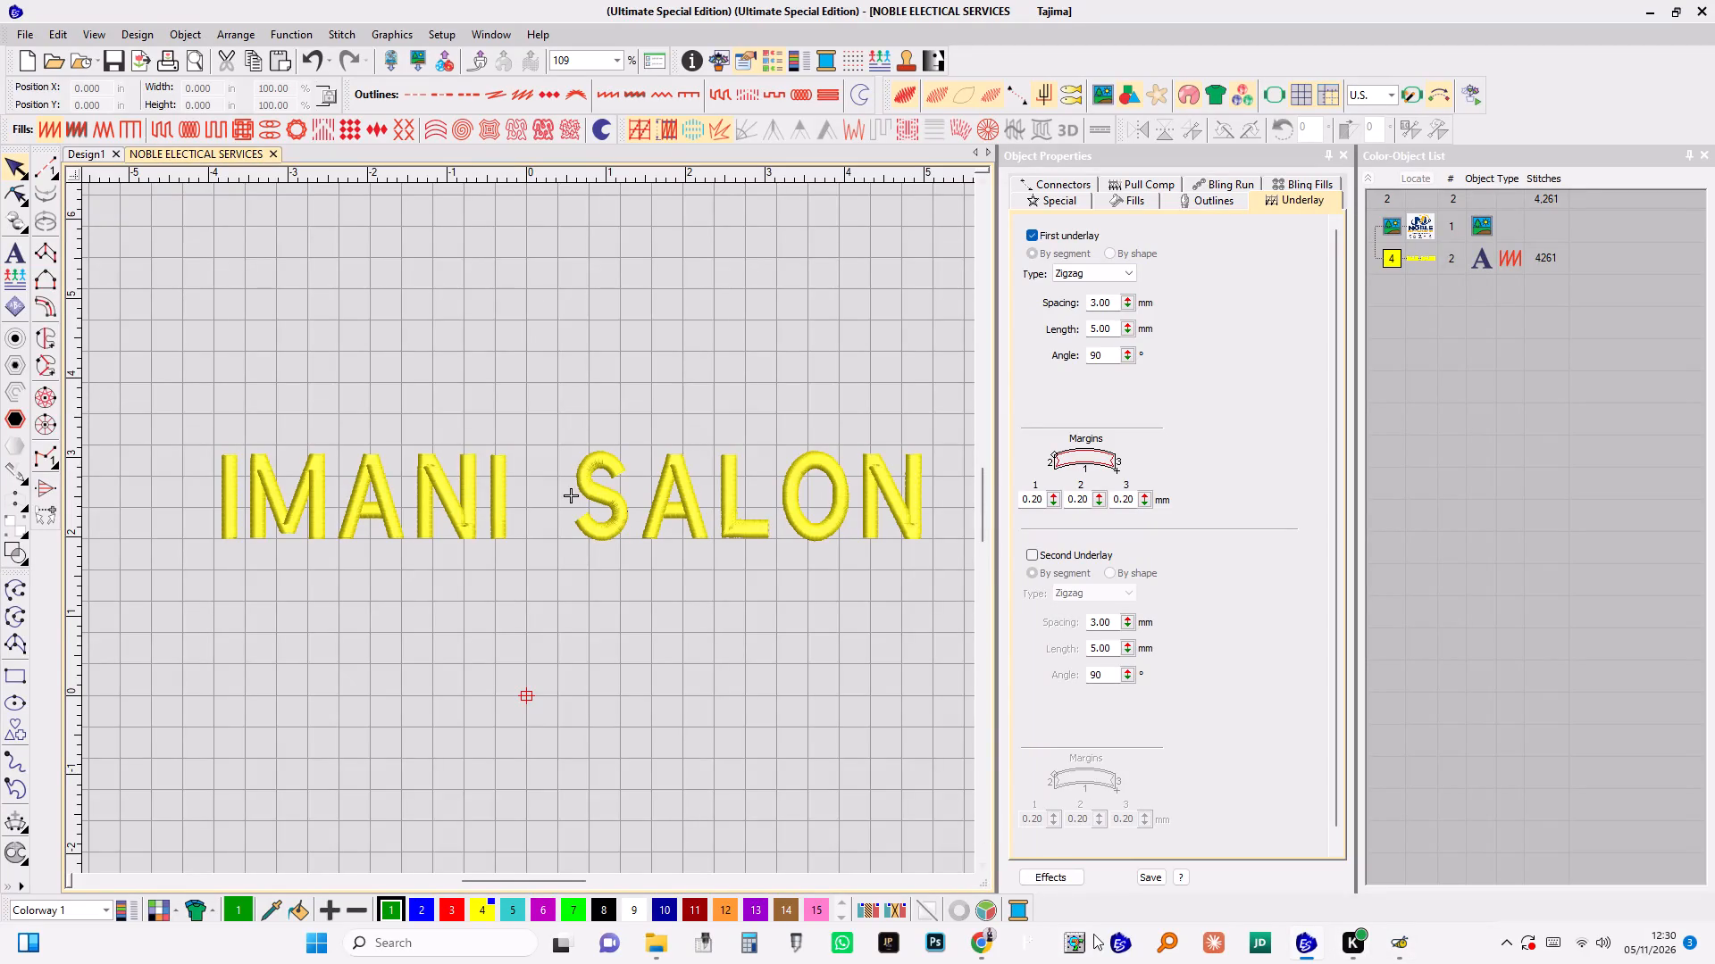
# Launch Adobe Photoshop 2020, accepting the scratch disk preferences with the C:\ drive active.
pyautogui.click(940, 952)
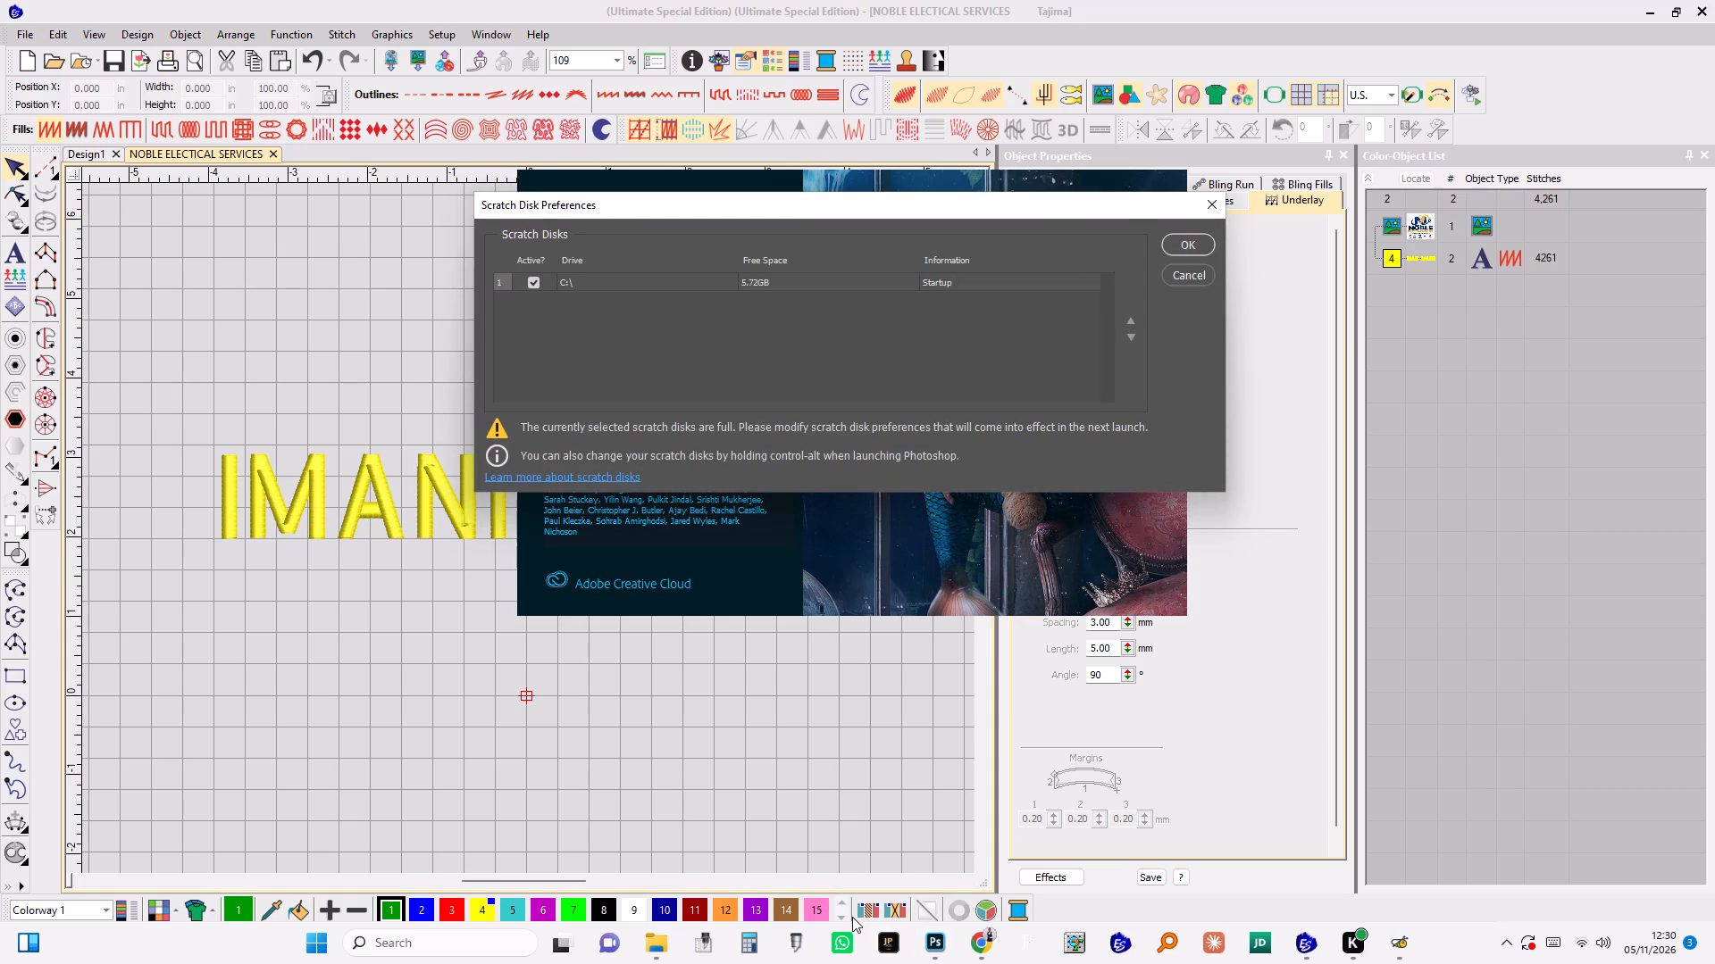
pyautogui.click(1204, 248)
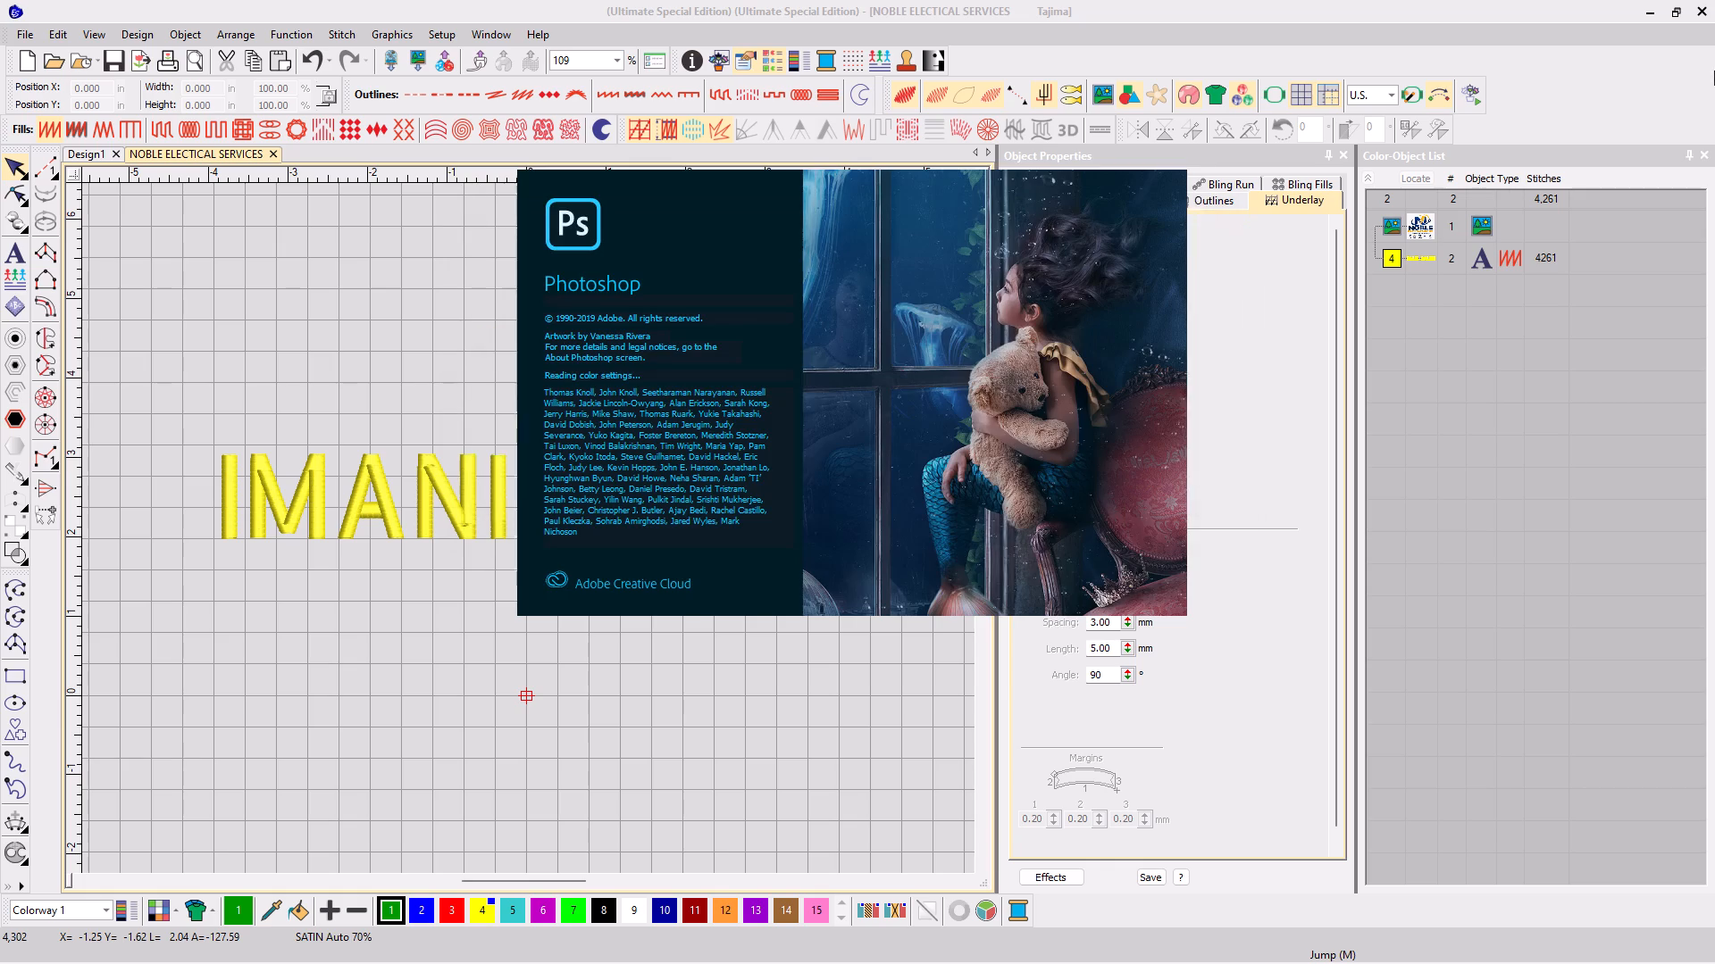